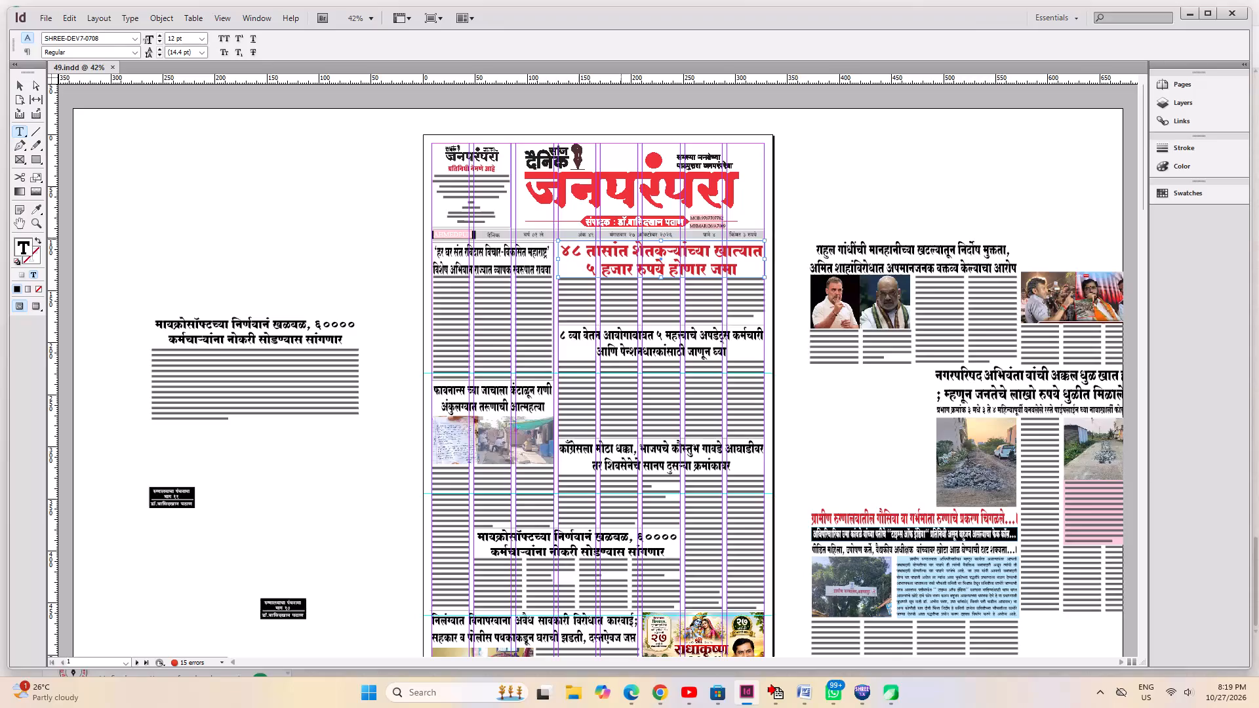
Check the front page's masthead, date line and lead headlines, and save the newspaper document 49.indd.
key(ctrl+2)
key(ctrl+s)
scroll(424, 484, up, 2)
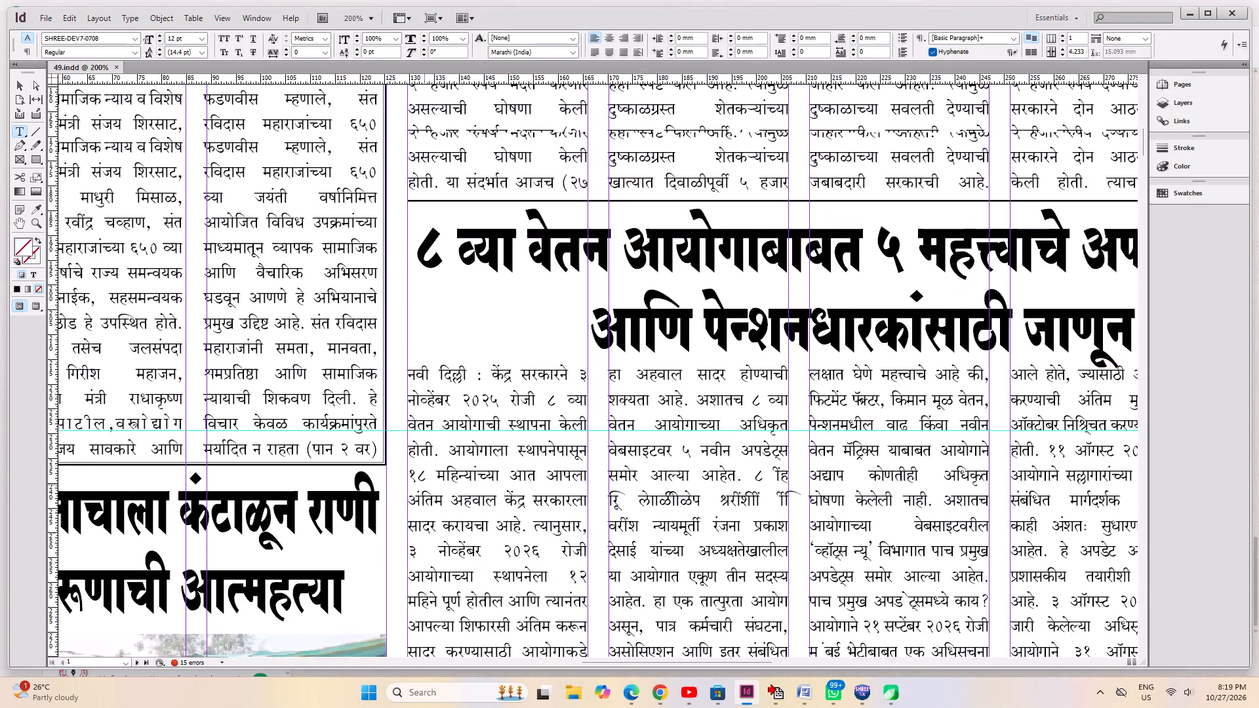
scroll(424, 484, up, 14)
key(ctrl+s)
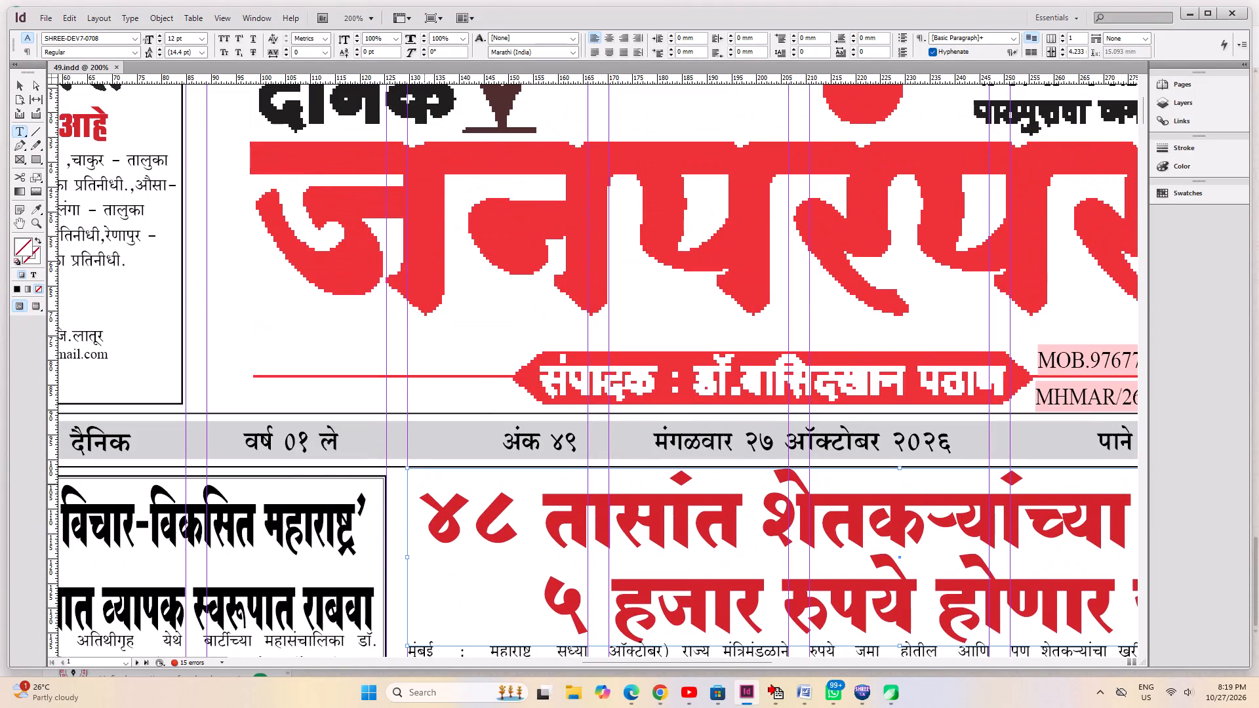
key(ctrl+0)
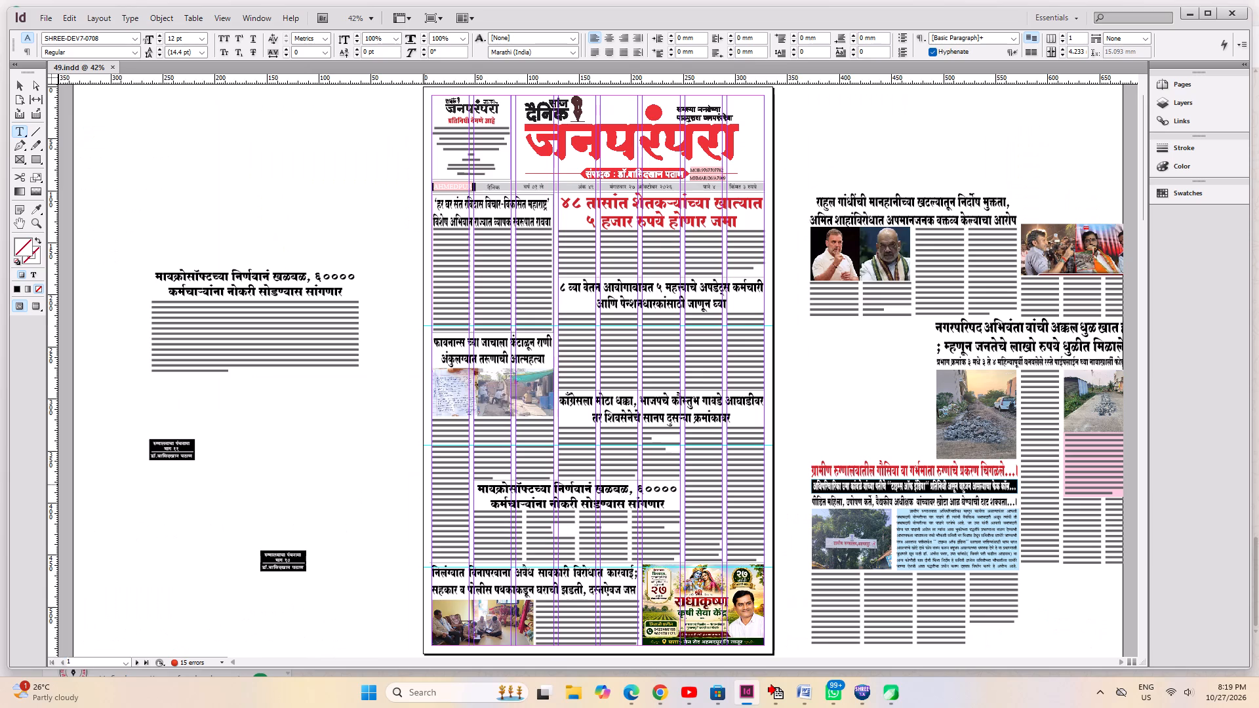
key(ctrl+p)
click(776, 511)
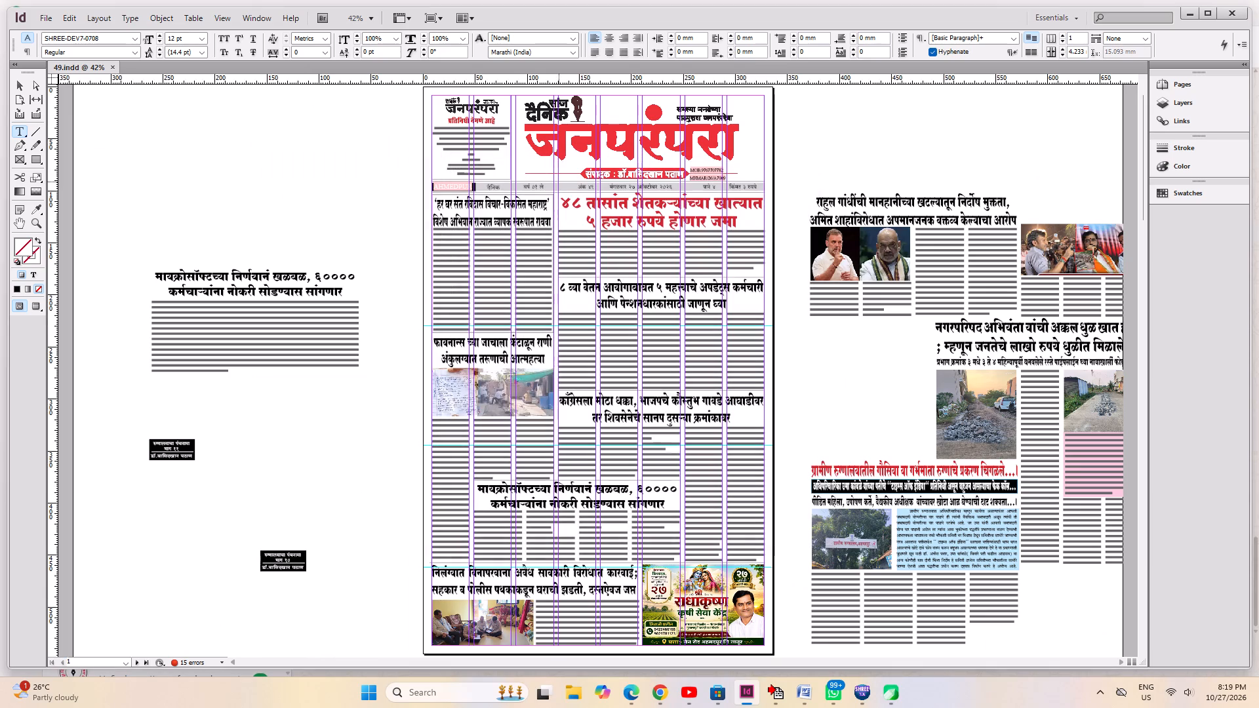
Swap the red masthead for the black version by sending the red masthead and the blank white frame to the back.
click(22, 93)
click(22, 87)
ctrl+click(622, 160)
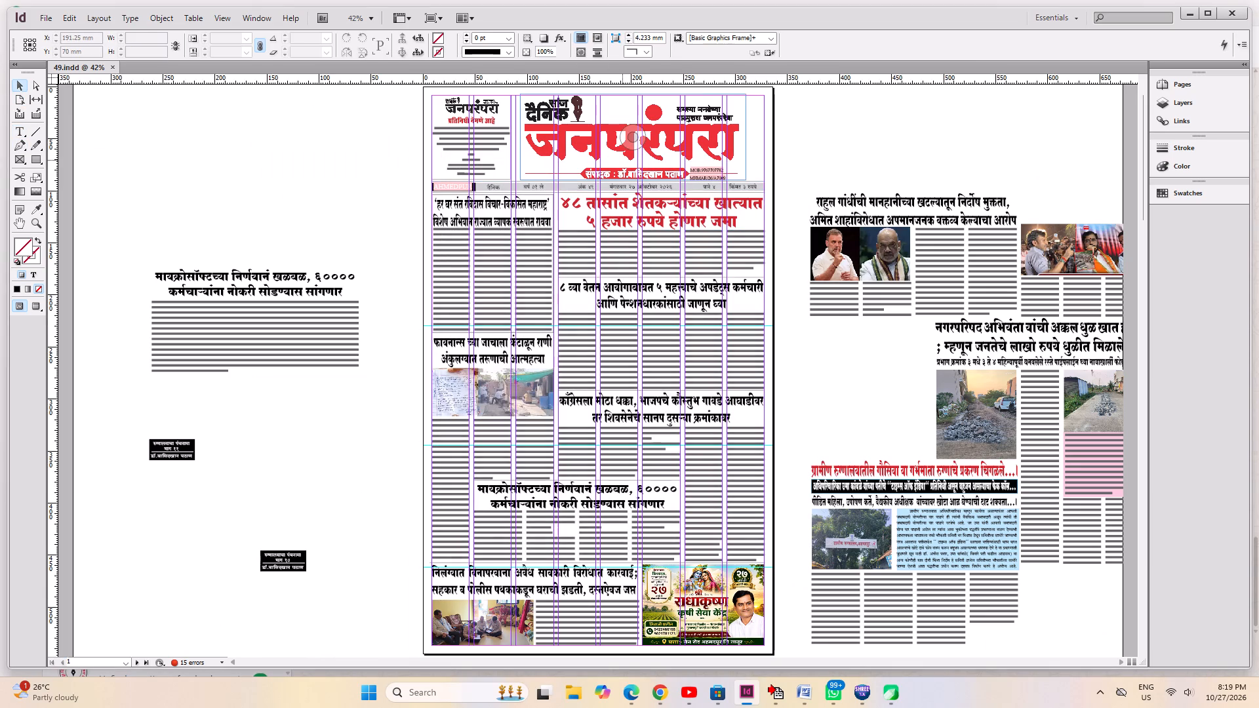
key(ctrl+shift+bracketleft)
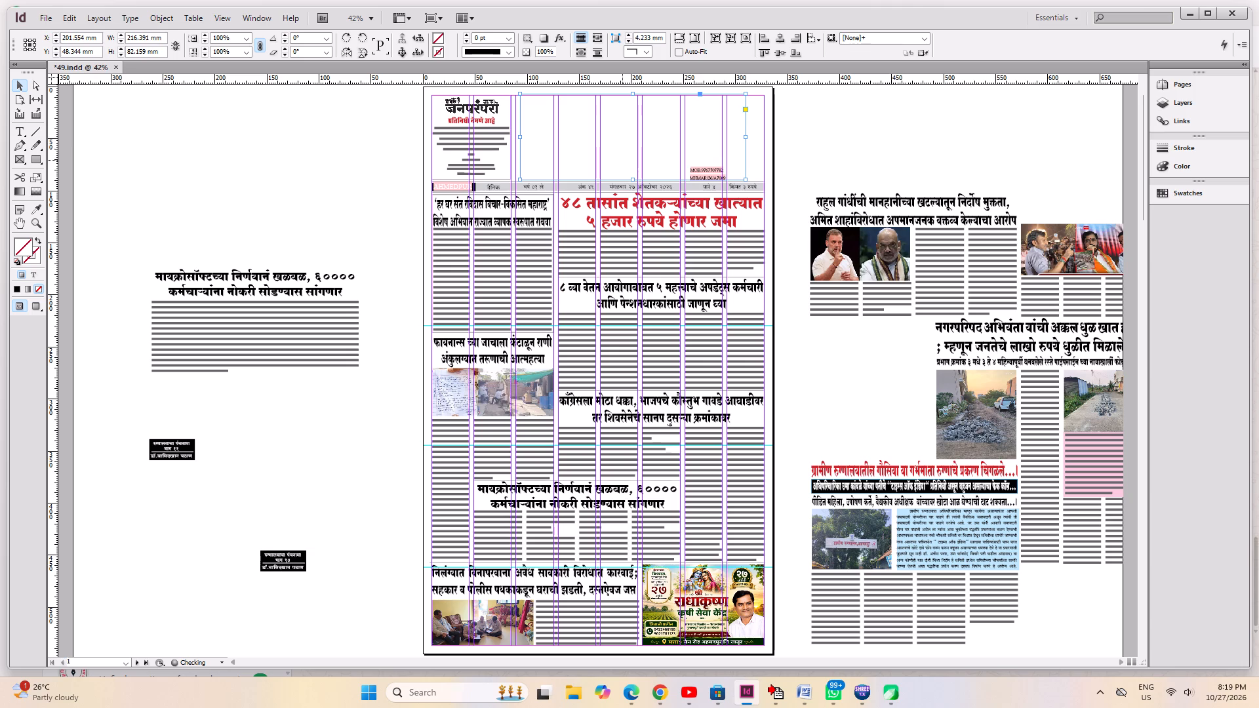
ctrl+click(755, 162)
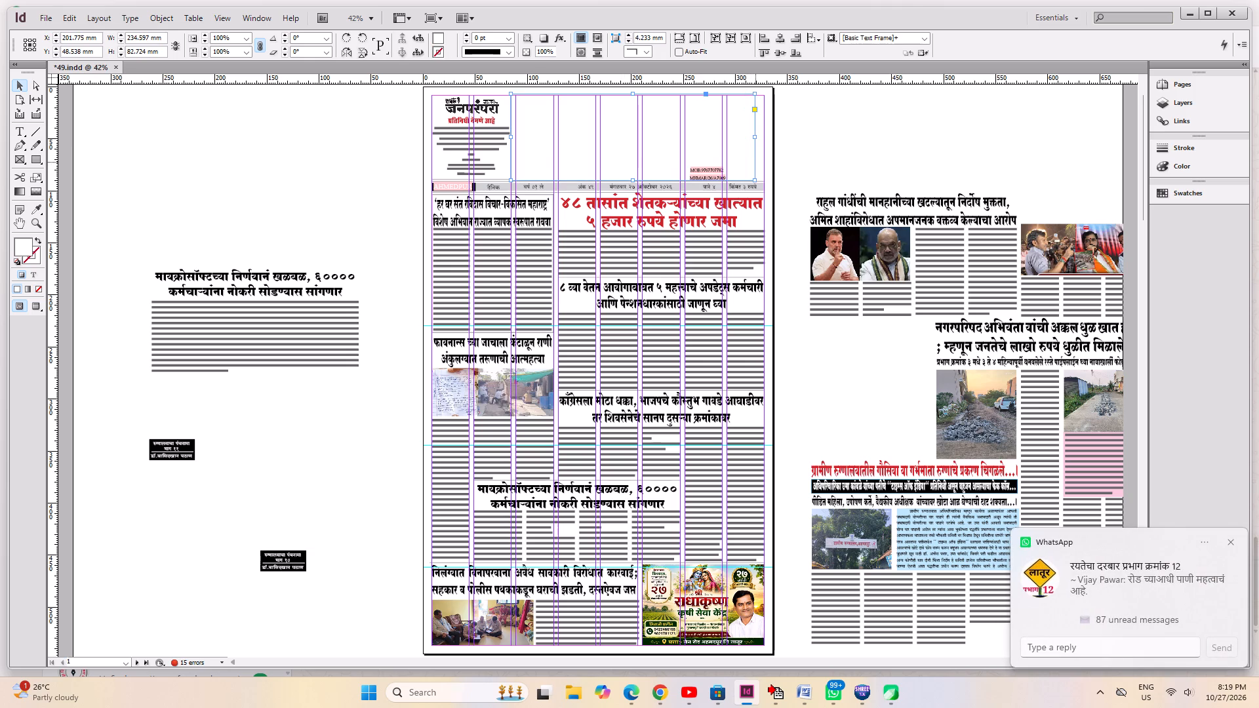
key(ctrl+shift+bracketleft)
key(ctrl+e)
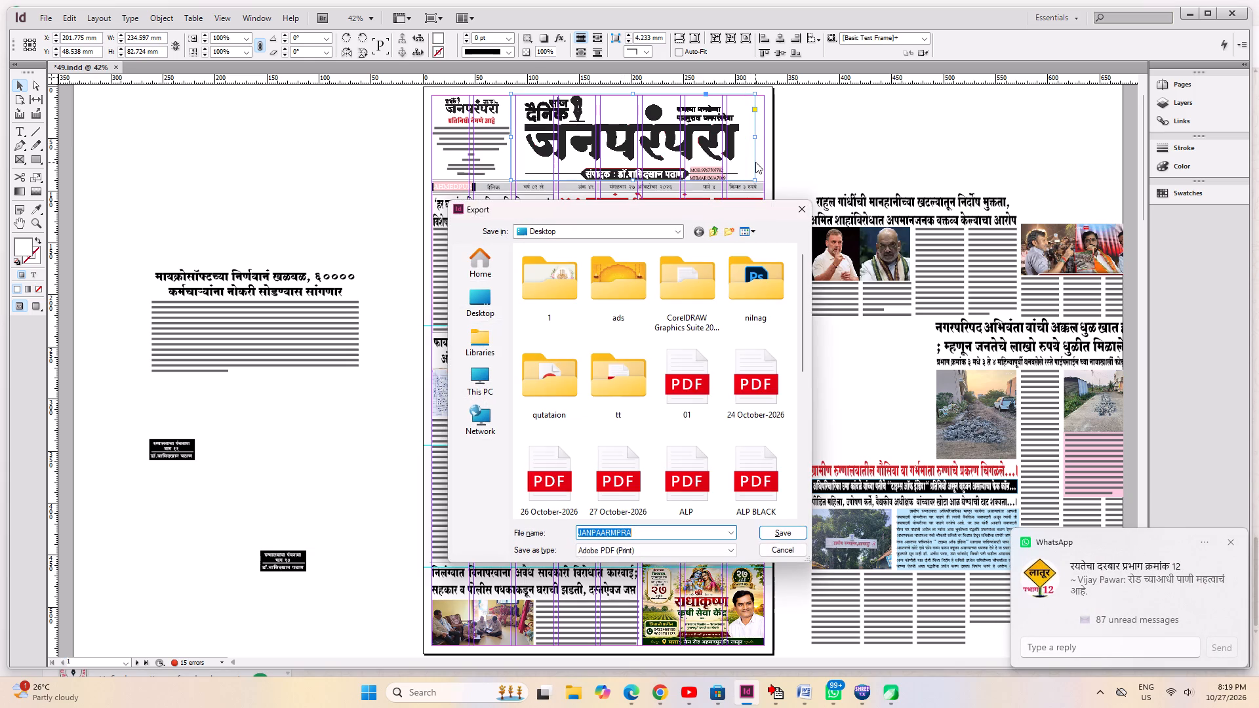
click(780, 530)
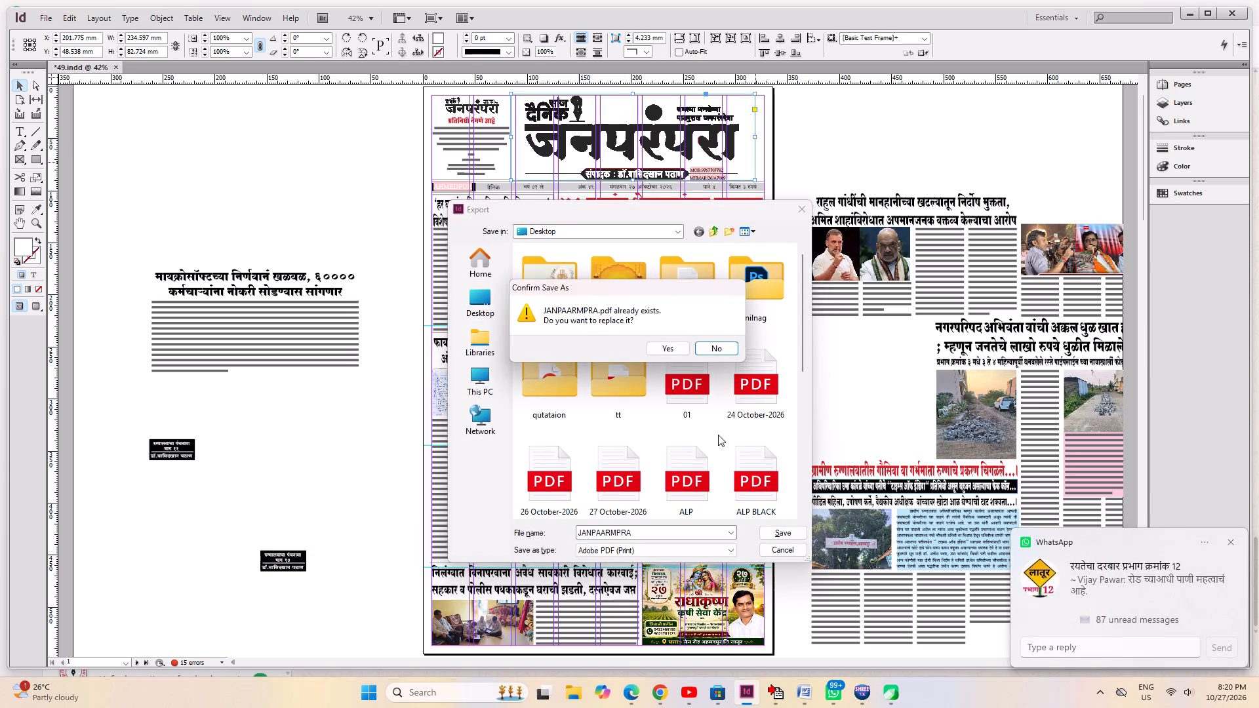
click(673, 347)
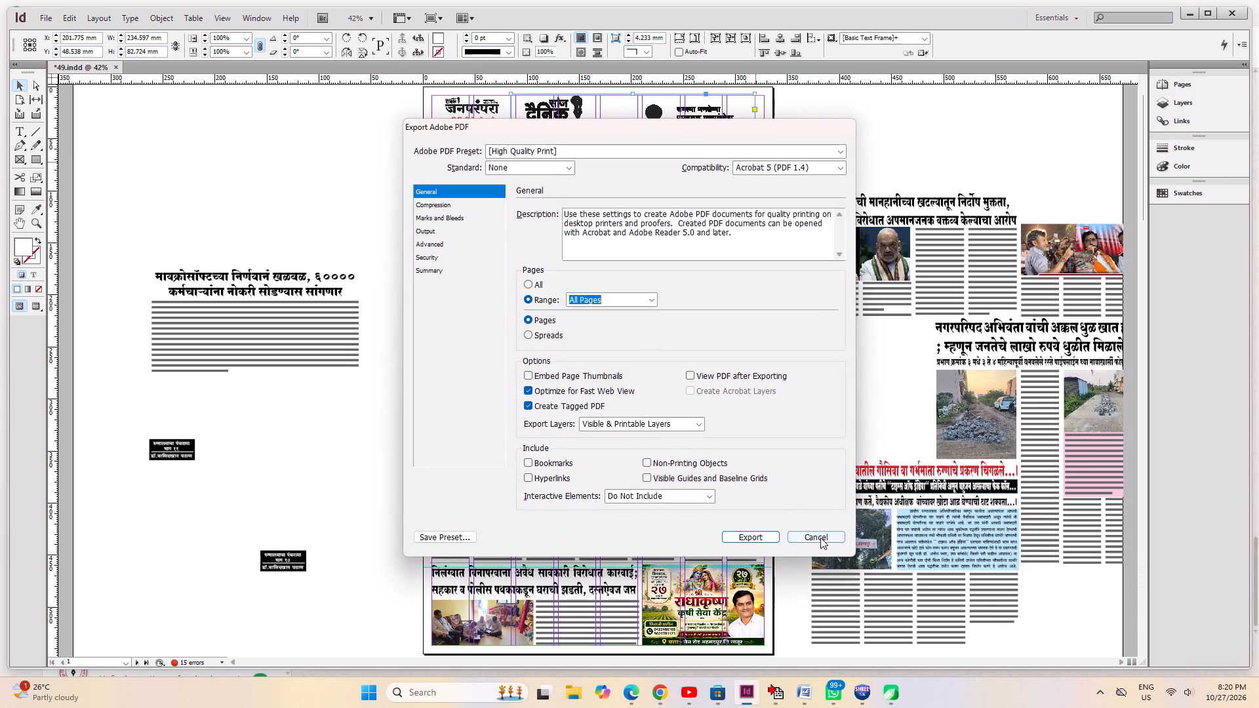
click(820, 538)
Print page range 1-4 with Microsoft Print to PDF, continuing despite the missing fonts, and start naming the output file.
key(ctrl+p)
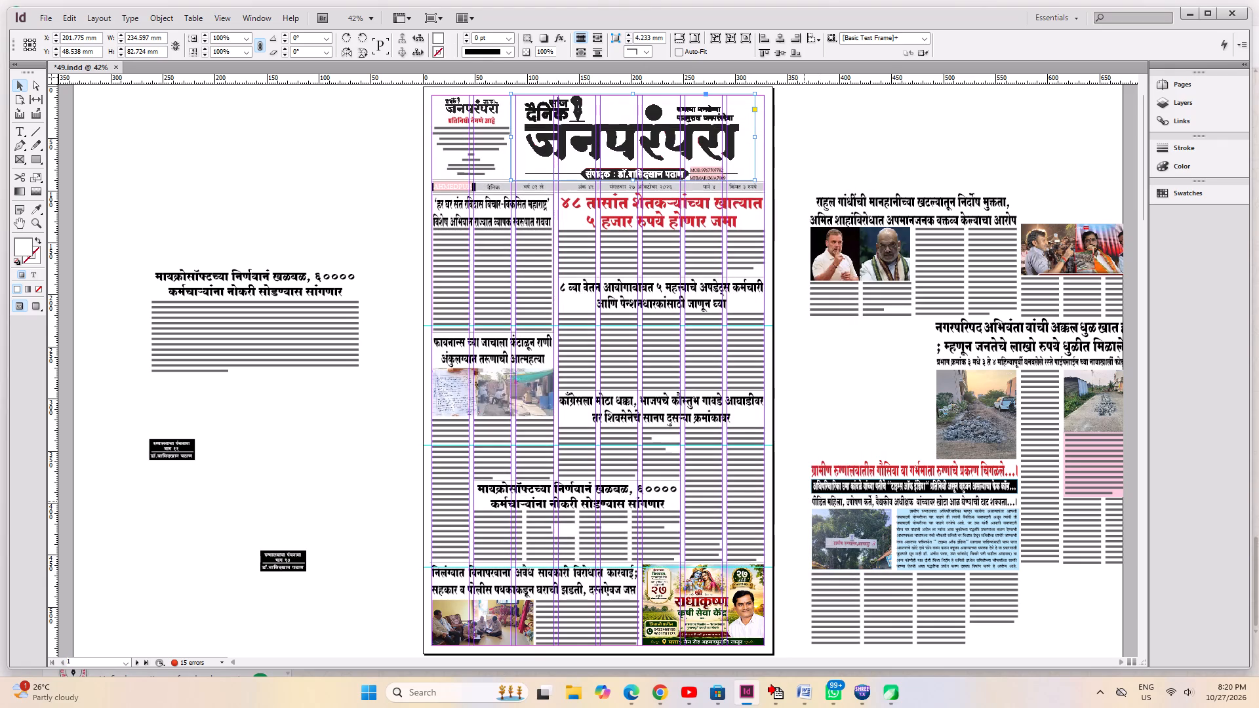
click(630, 310)
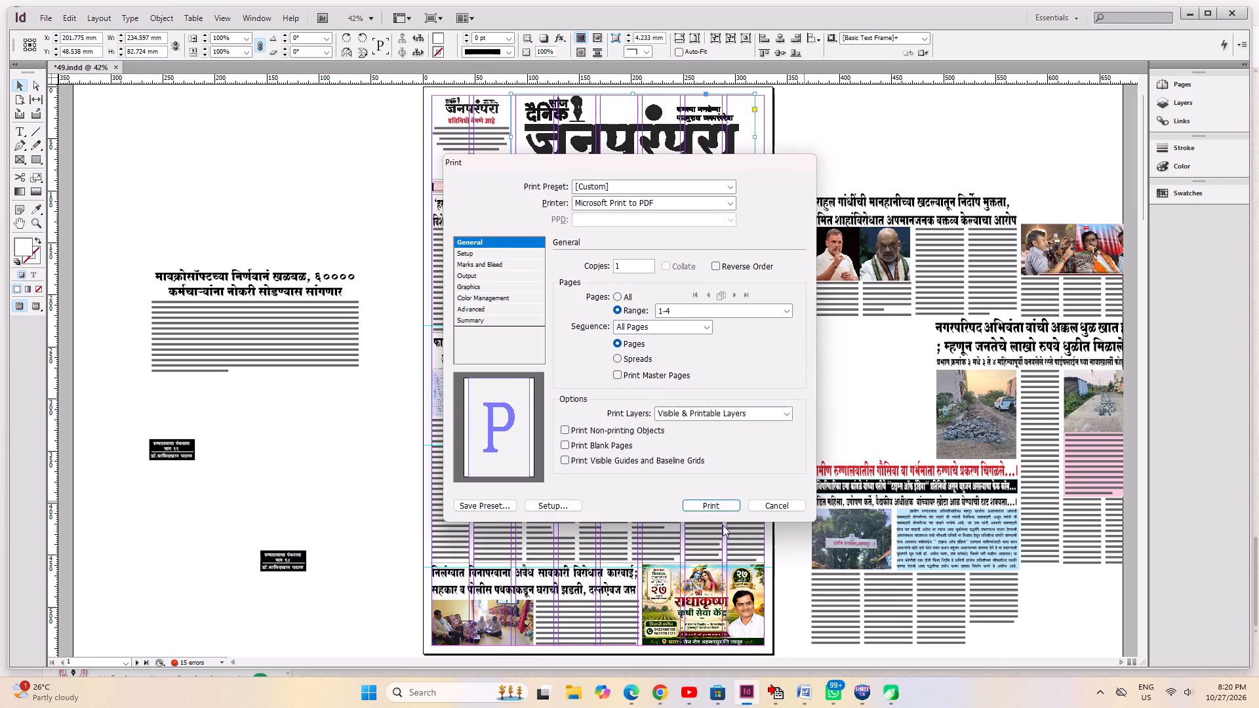
click(713, 510)
click(682, 362)
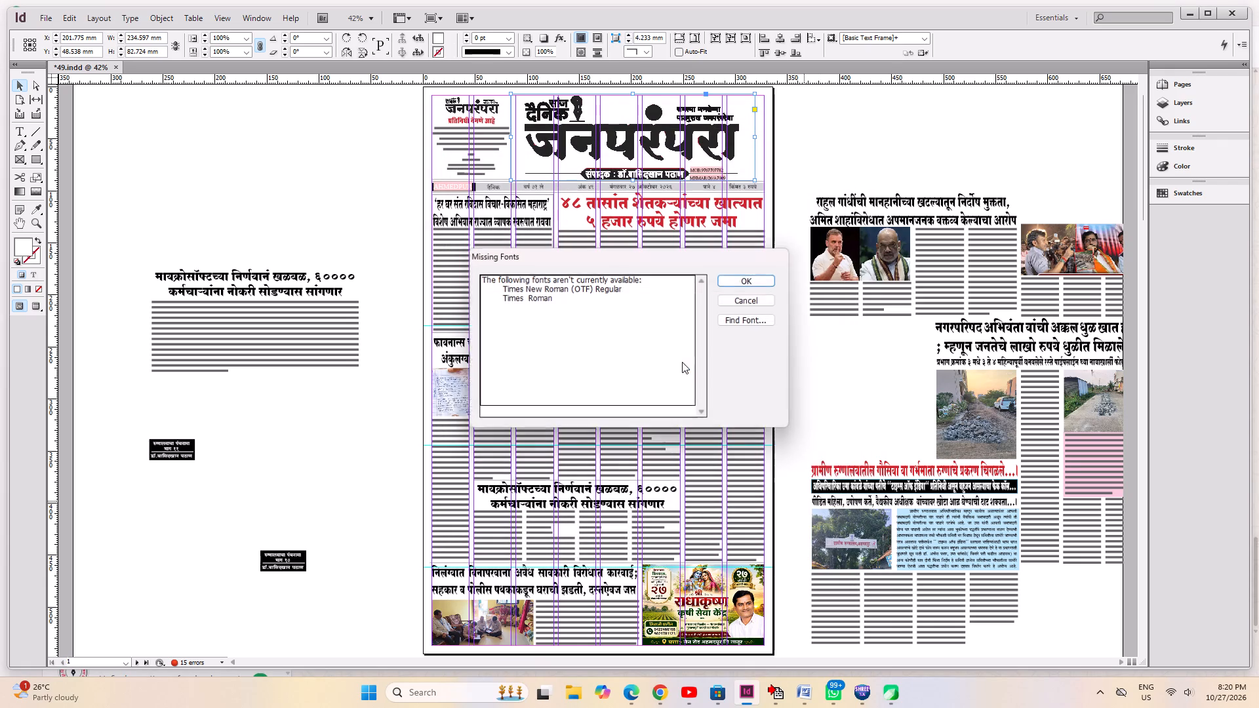
click(740, 286)
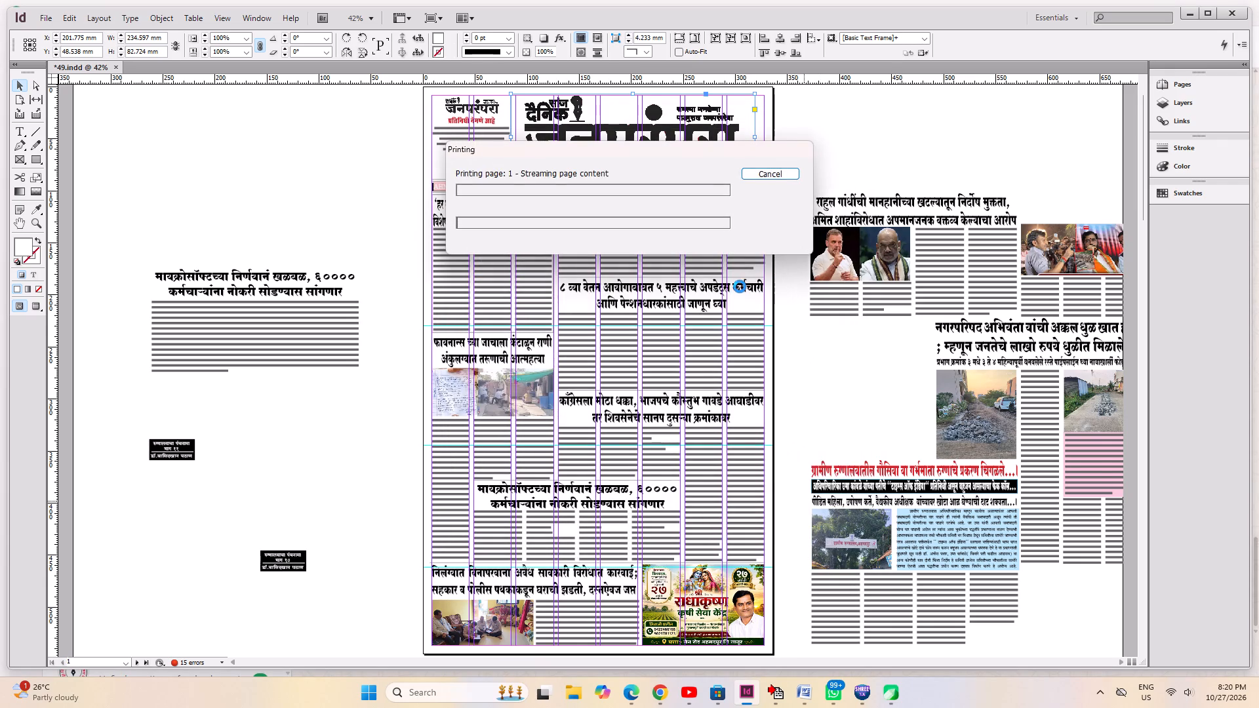
key(j)
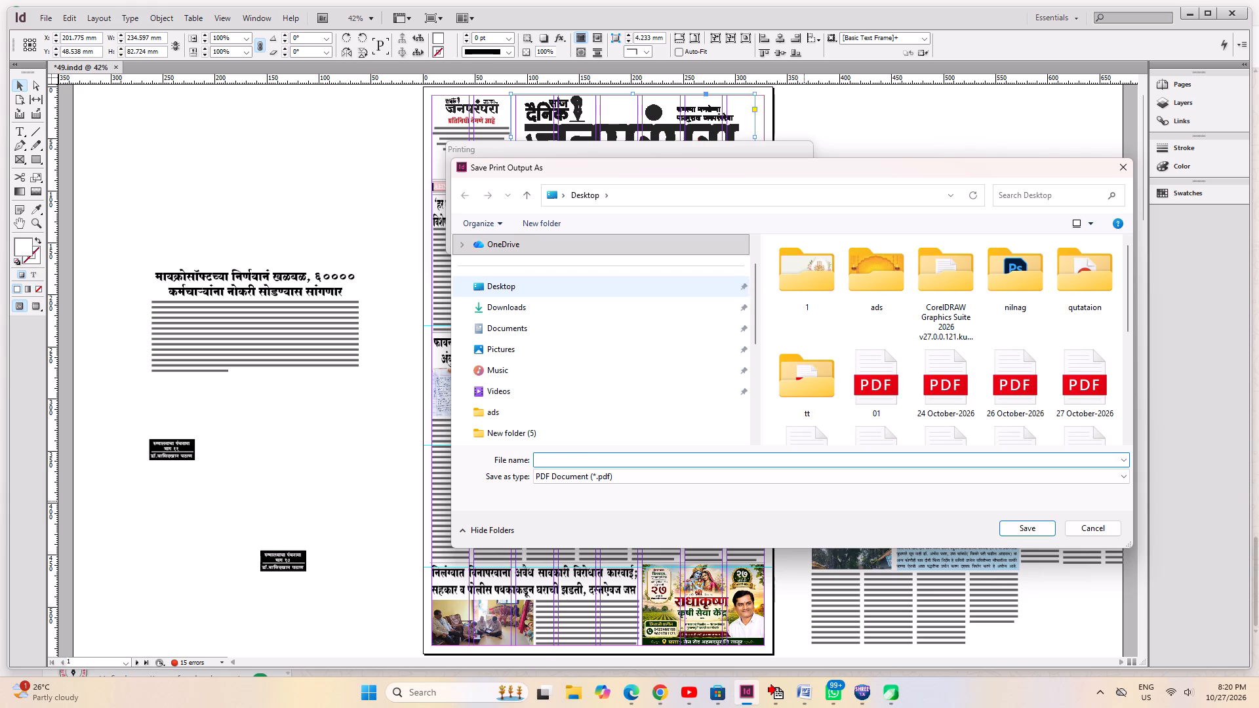
Save the PDF print output to the Desktop as JANPAARMPRA black.pdf, replacing the existing file.
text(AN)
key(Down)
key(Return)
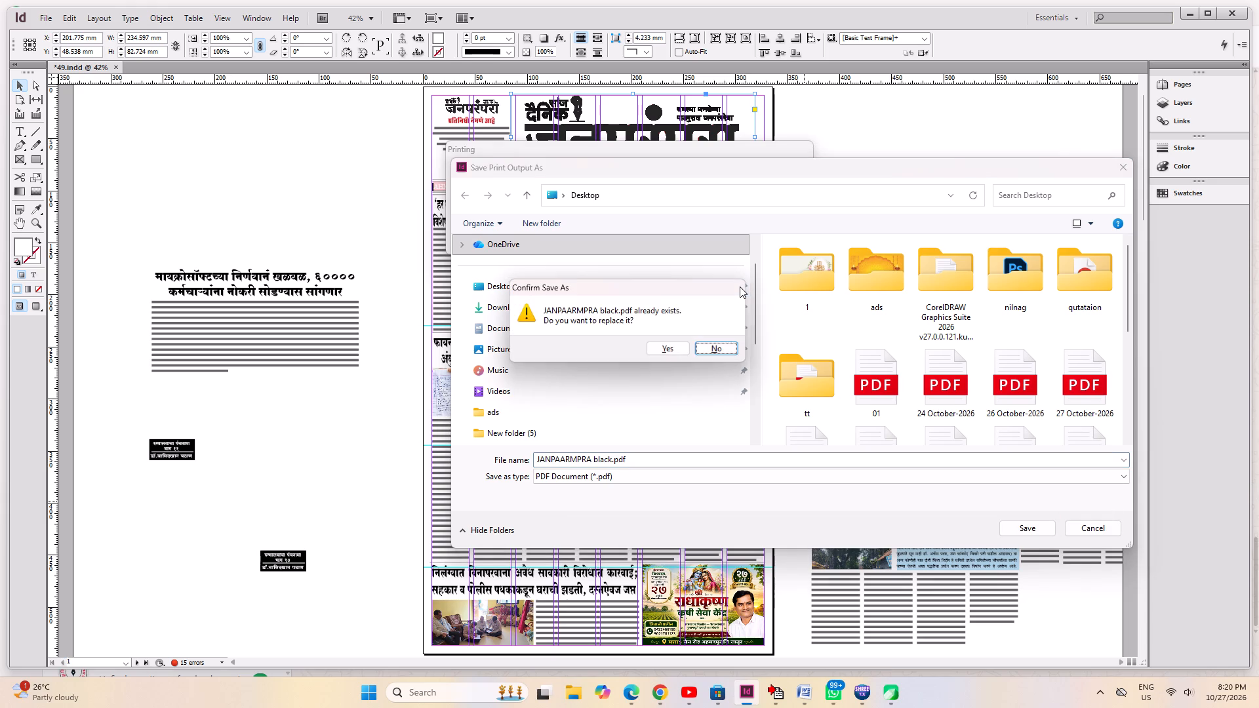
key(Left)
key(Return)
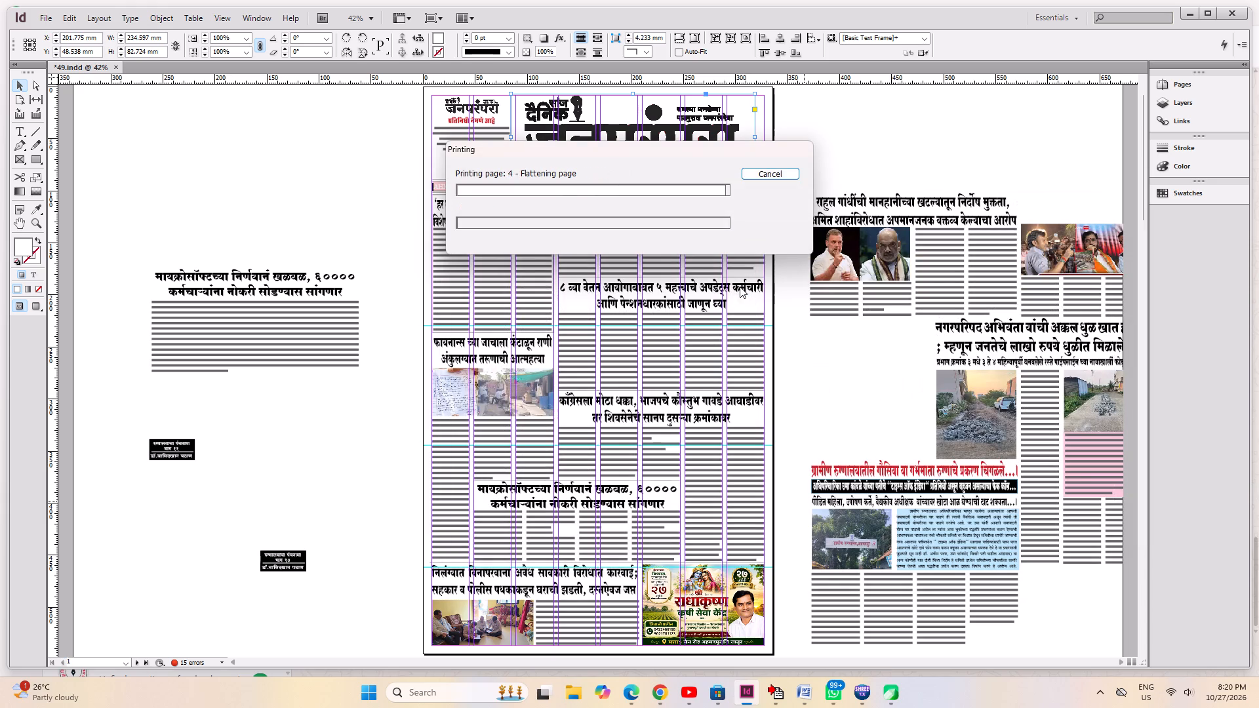
Switch to Chrome with the ABP Majha live-updates page on the Maharashtra Vidhan Parishad results.
click(660, 691)
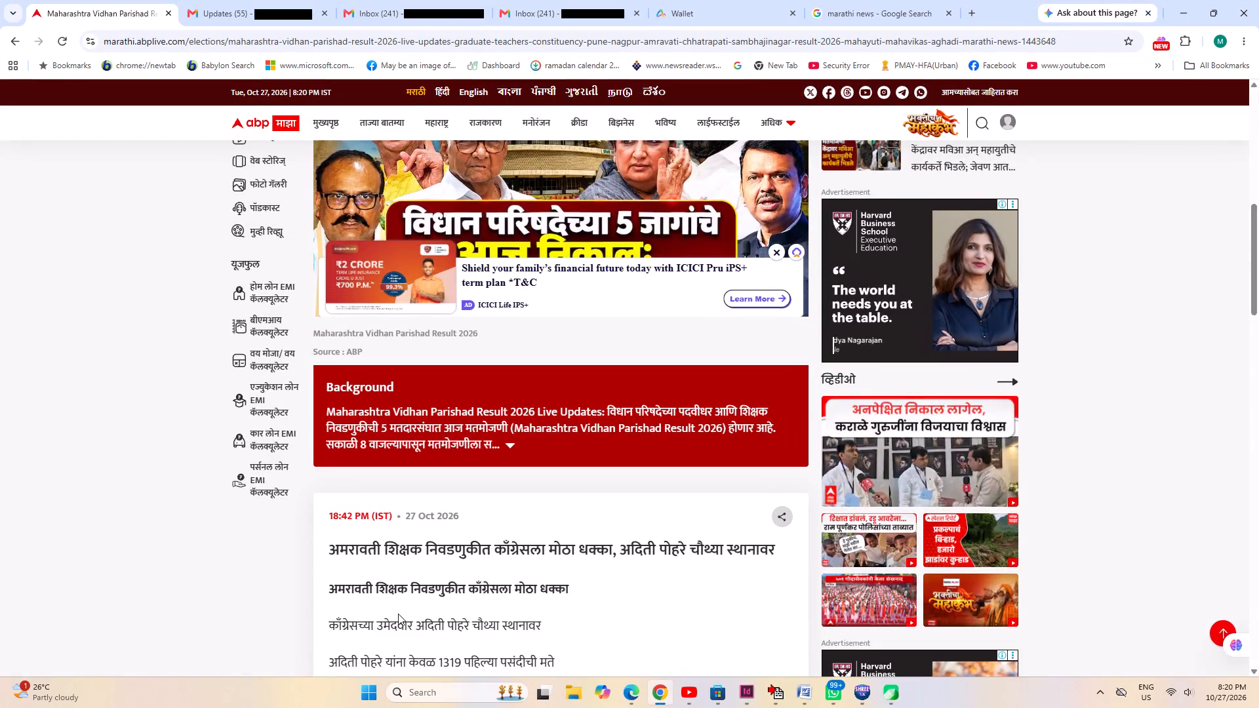
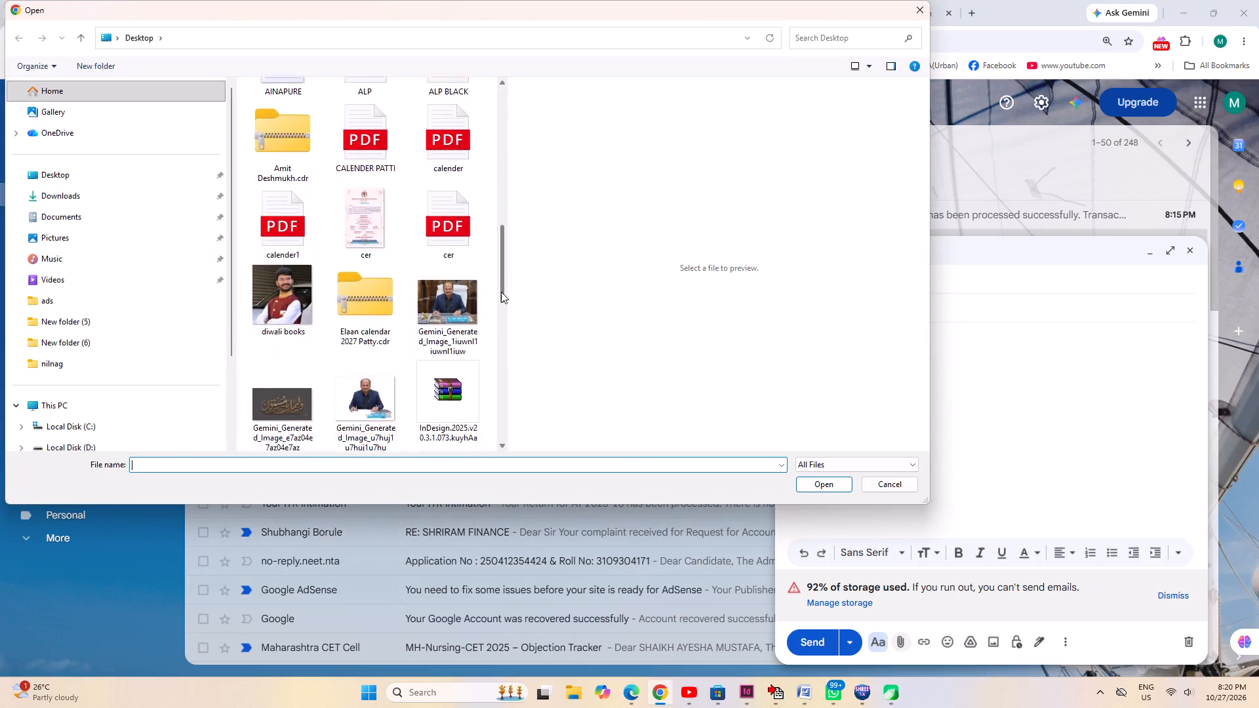
Browse the Desktop files for the JANPAARMPRA black PDF as an attachment for the new email message.
drag(501, 292, 498, 319)
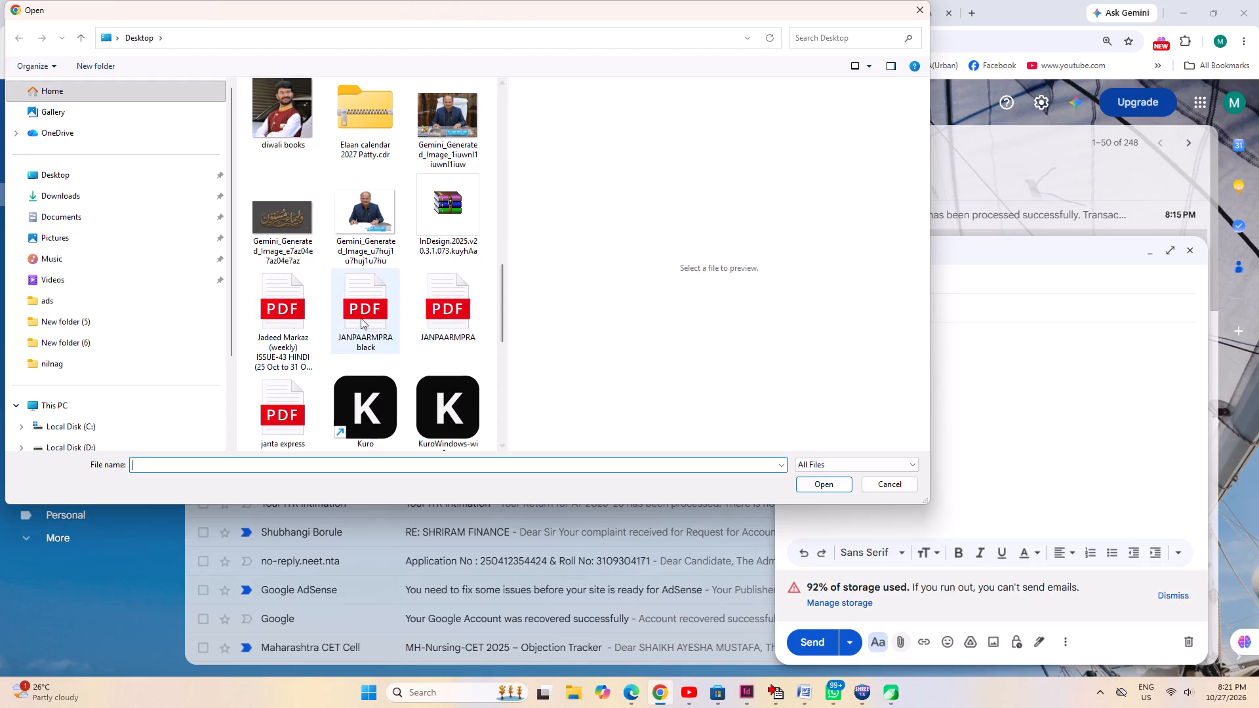
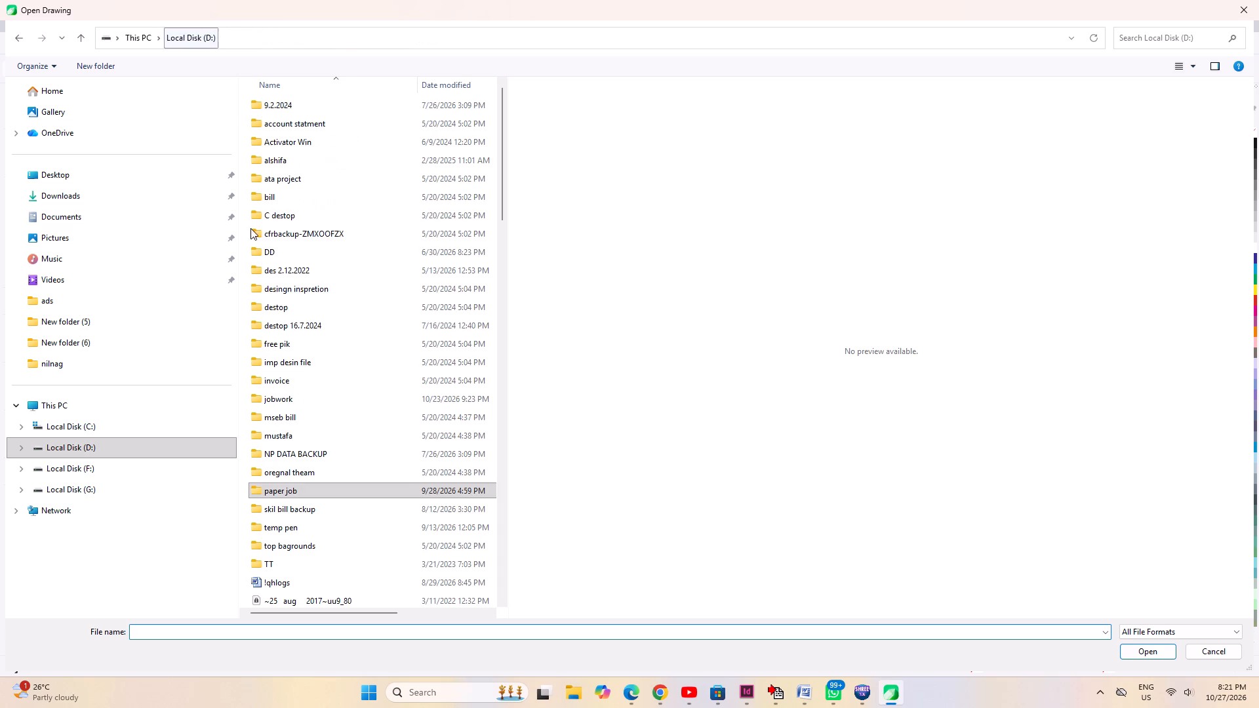
Open the drawing RLAD from the 2026 folder inside jobwork > RLD on Local Disk (D:).
double_click(285, 399)
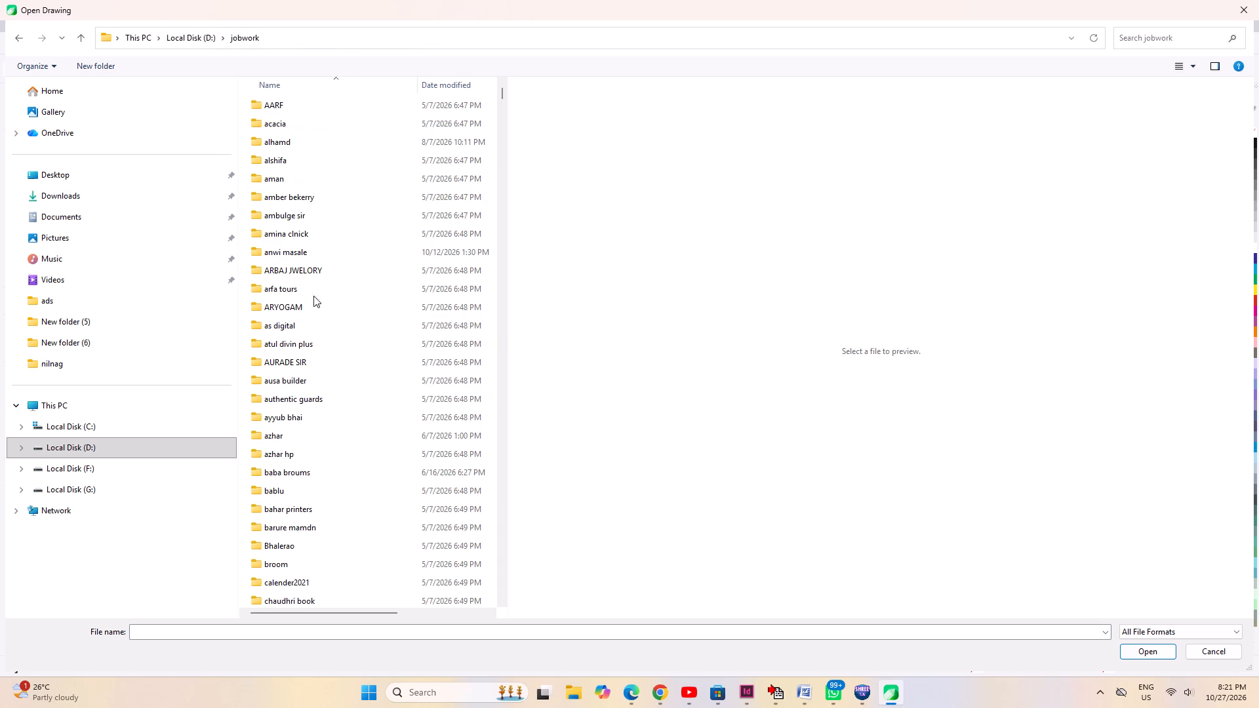
click(308, 140)
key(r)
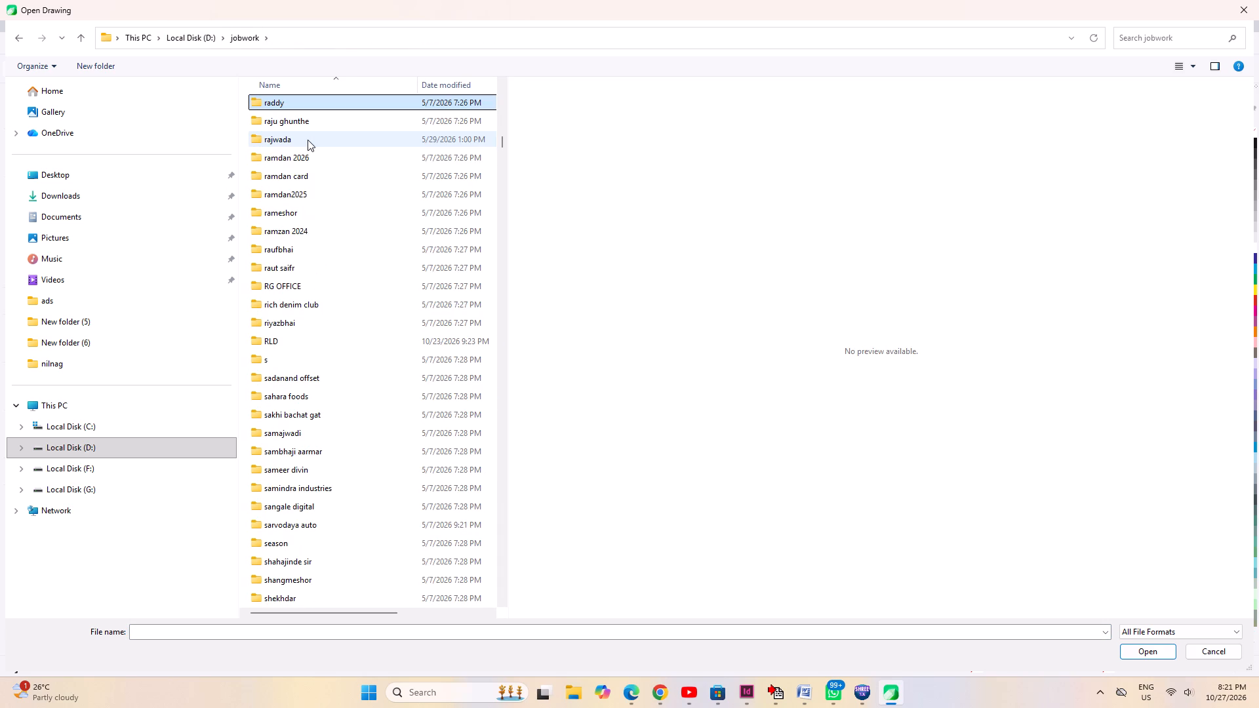
key(Down)
key(Down)
key(Down)
key(Down)
key(Down)
key(Down)
key(Down)
key(Down)
key(Down)
key(Down)
key(Down)
key(Down)
key(Down)
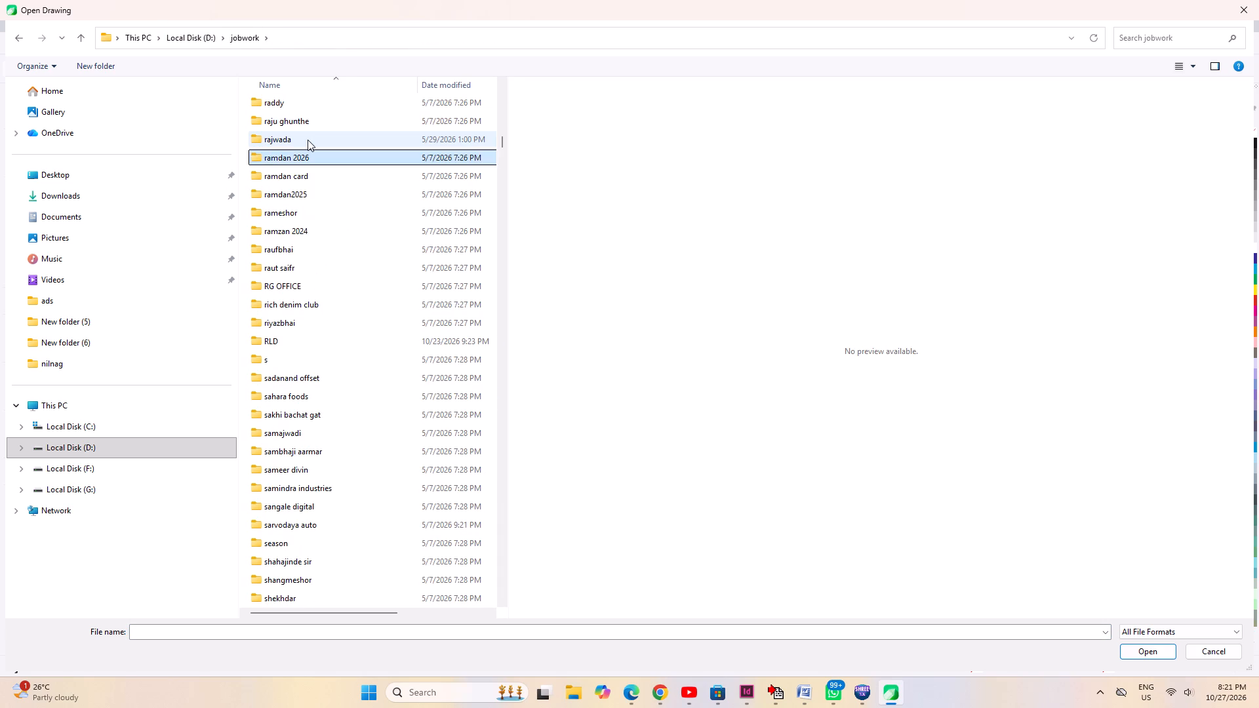
key(Return)
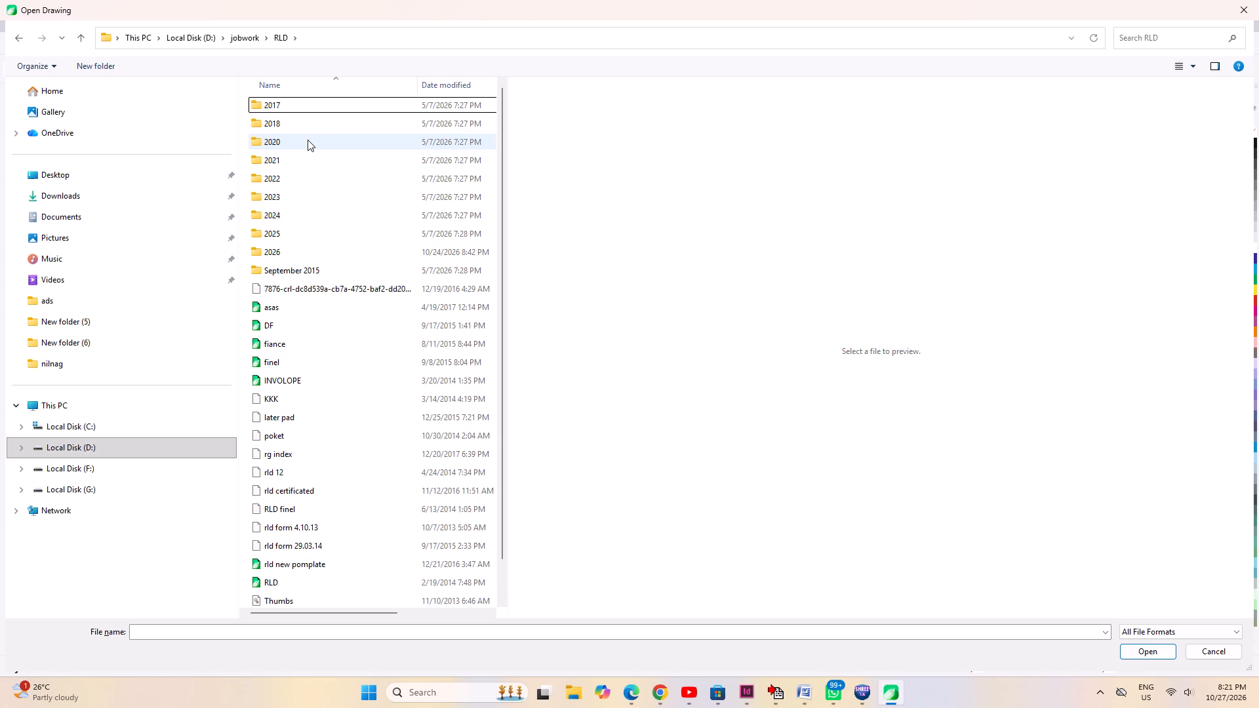
double_click(281, 257)
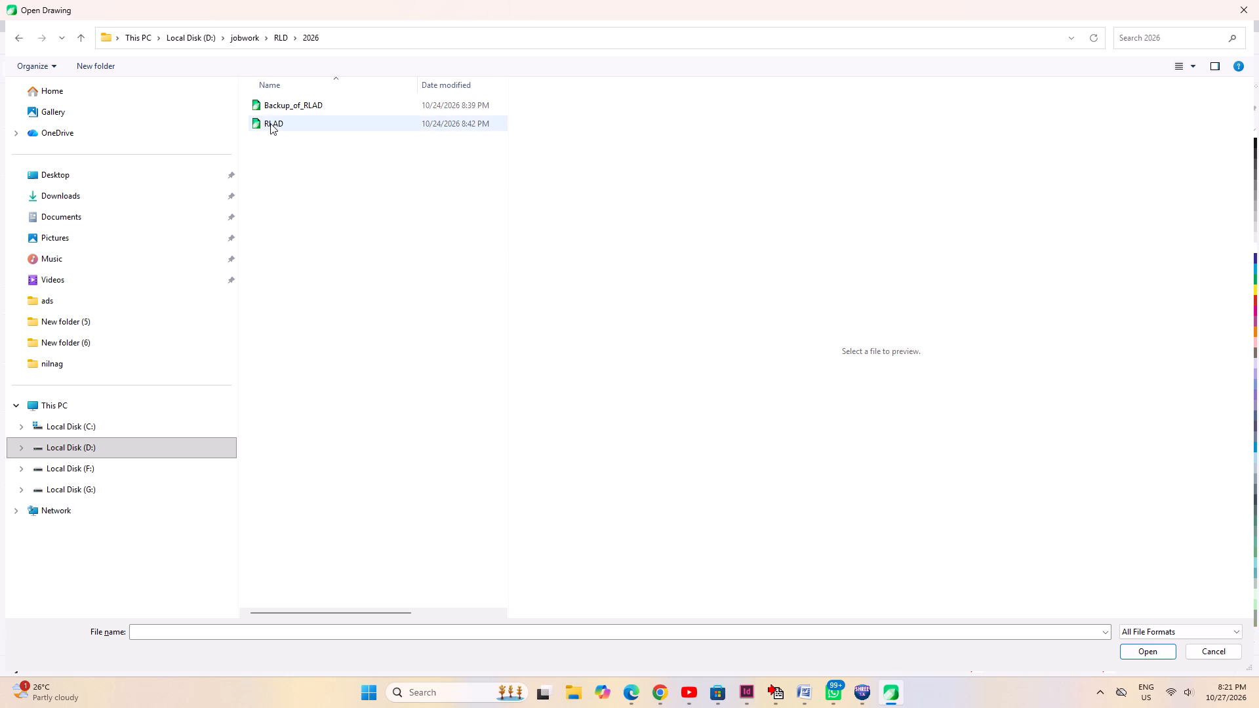
click(270, 123)
key(Return)
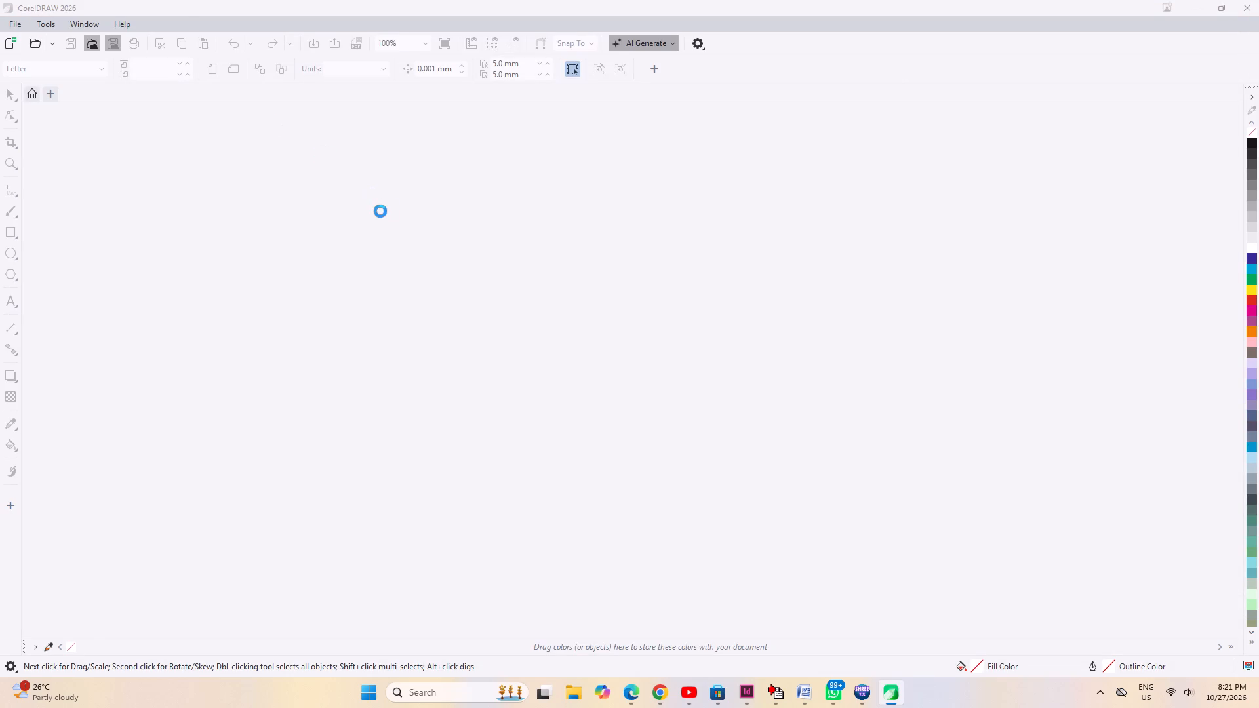
In CorelDRAW, examine the eXTRA WORK Income heading and its list of amounts below the income table on page 1 of RLAD.cdr.
click(426, 485)
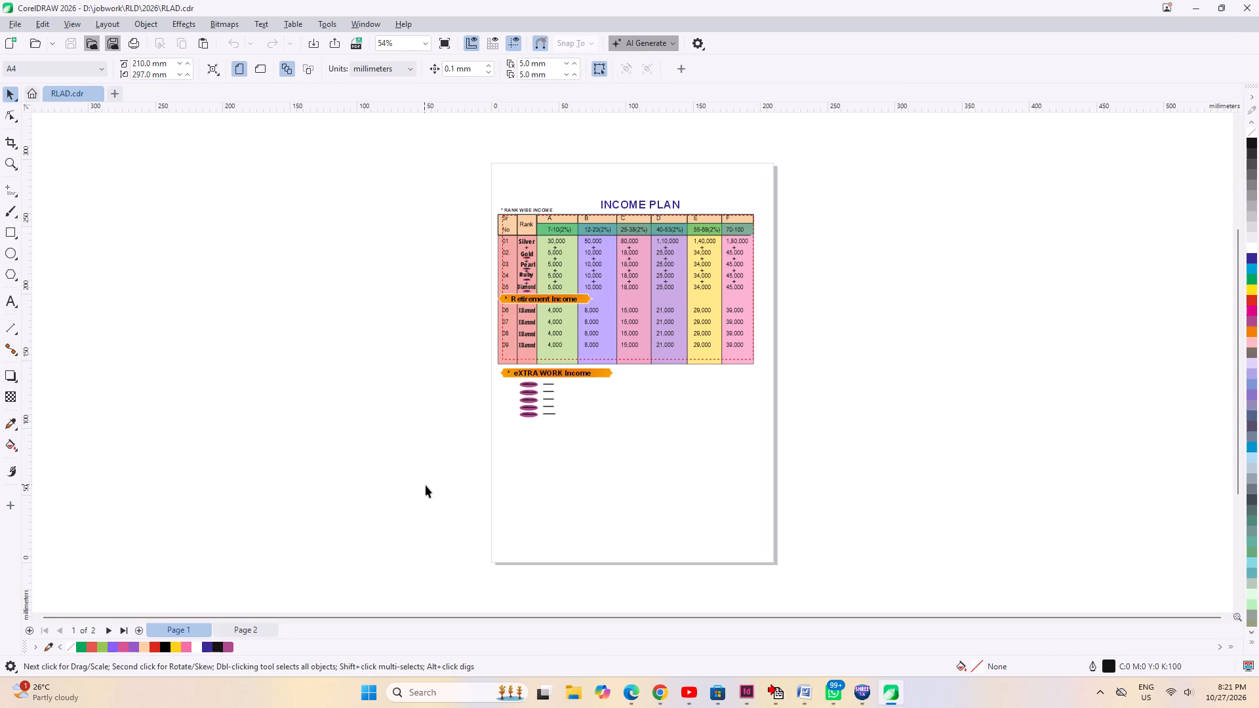
scroll(582, 374, up, 7)
click(582, 374)
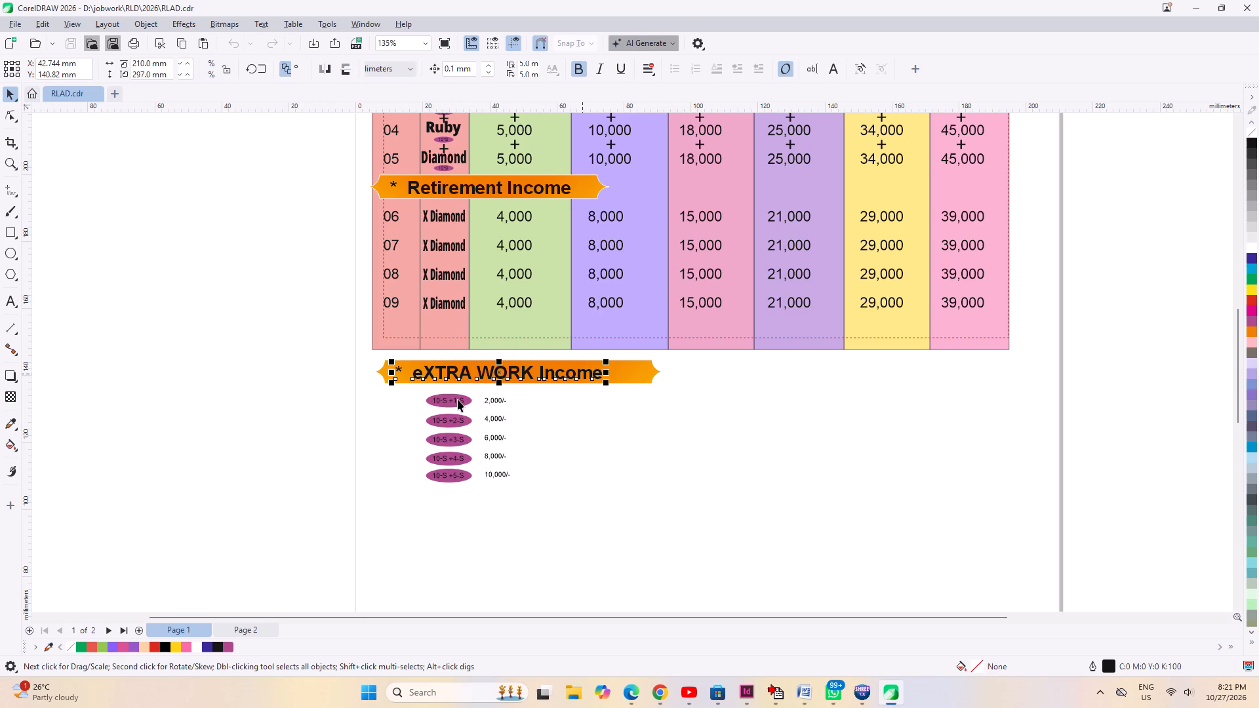
click(457, 399)
click(443, 414)
click(361, 397)
drag(331, 383, 437, 502)
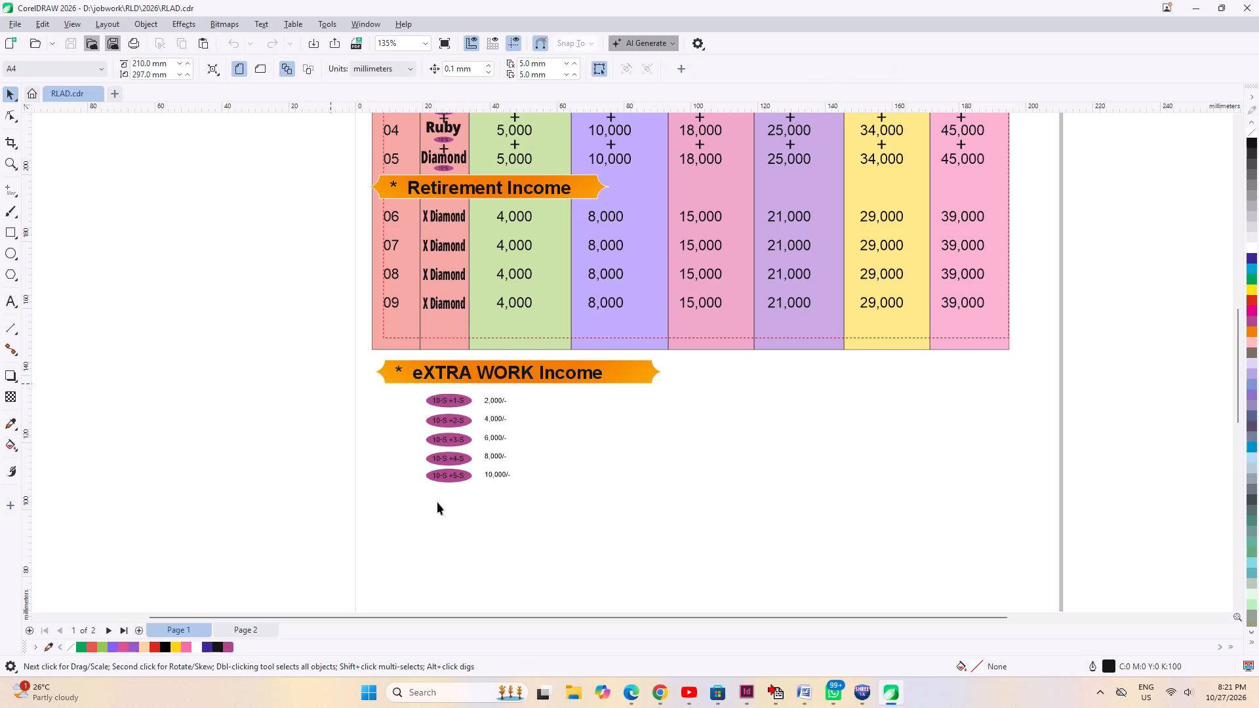
drag(437, 502, 494, 537)
click(493, 538)
drag(586, 553, 338, 381)
drag(338, 381, 336, 376)
click(370, 501)
drag(342, 521, 658, 354)
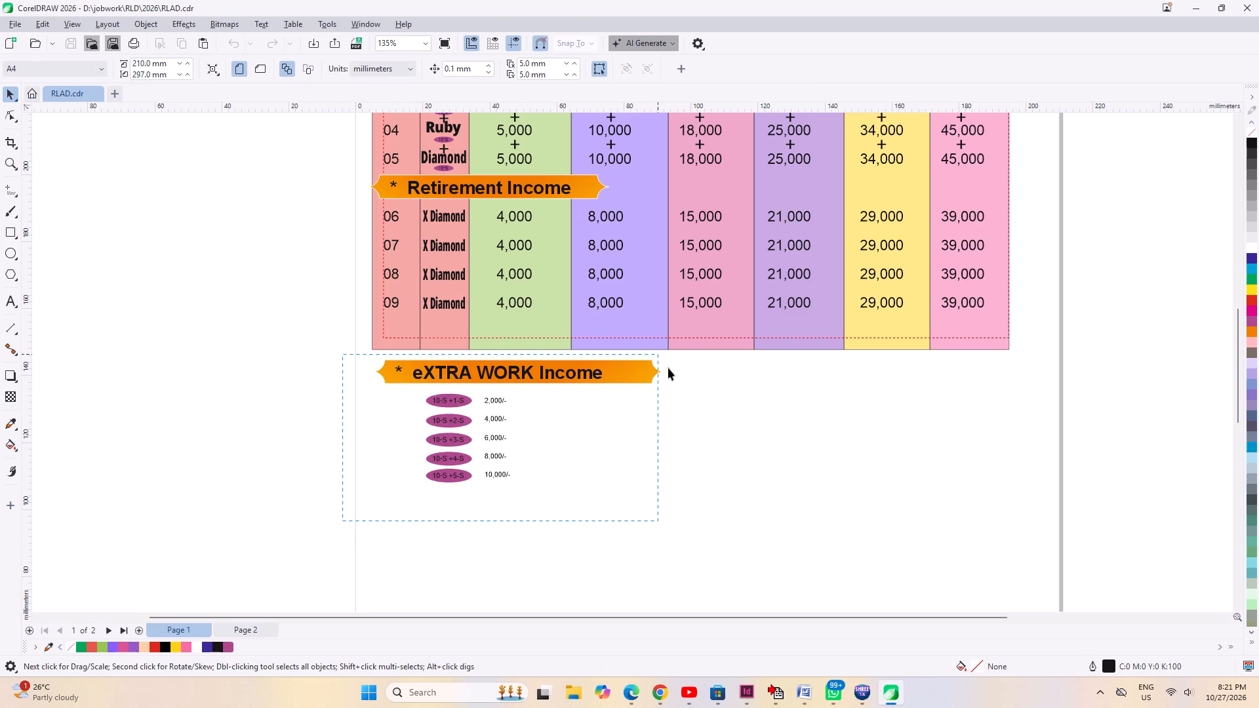
click(733, 452)
scroll(456, 479, down, 4)
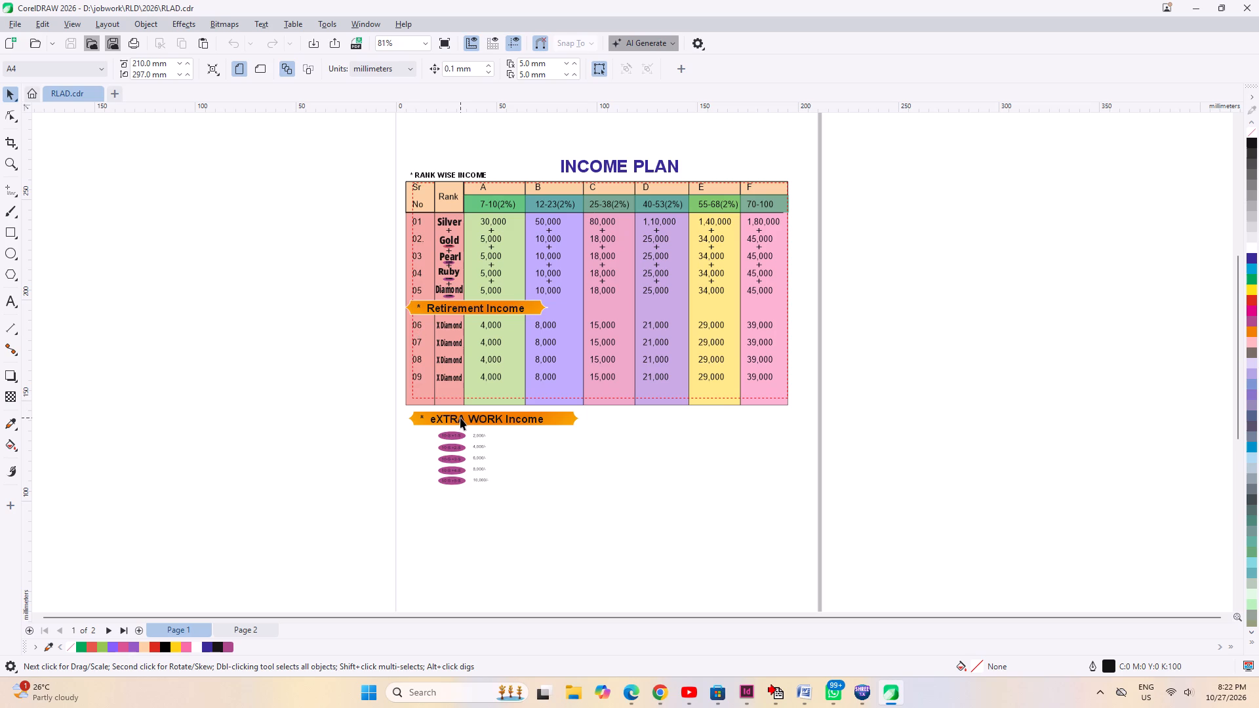
scroll(460, 418, up, 2)
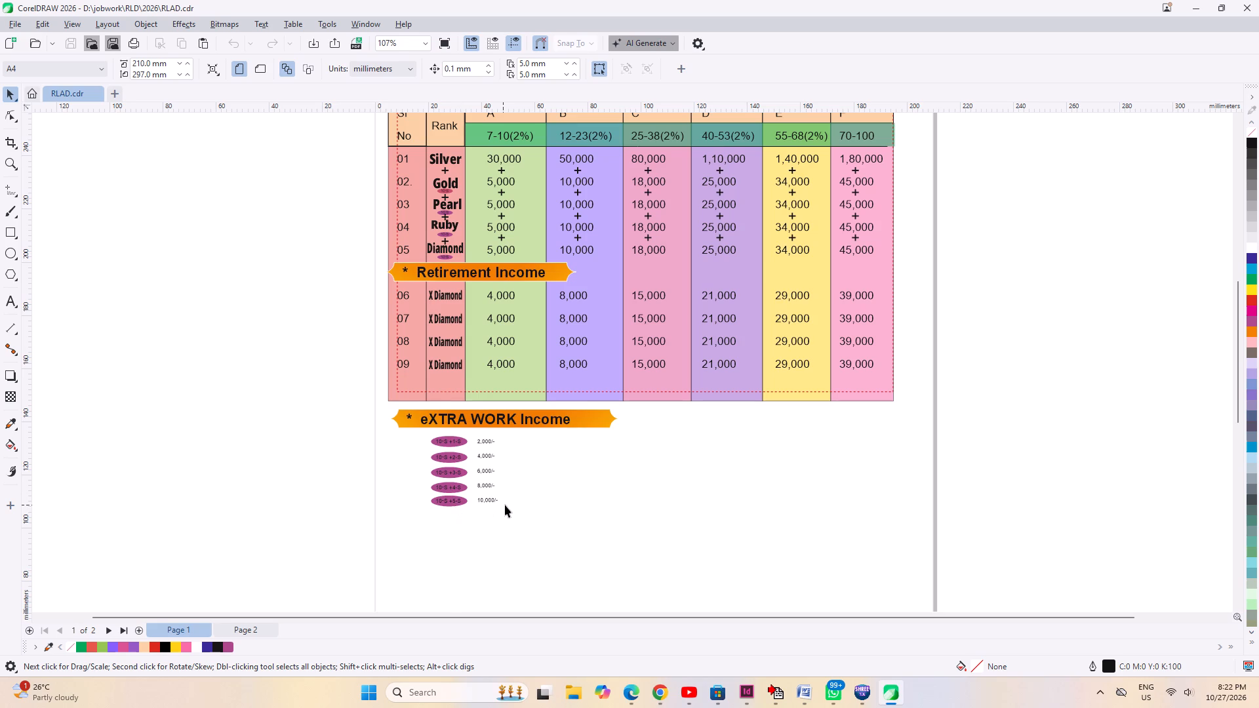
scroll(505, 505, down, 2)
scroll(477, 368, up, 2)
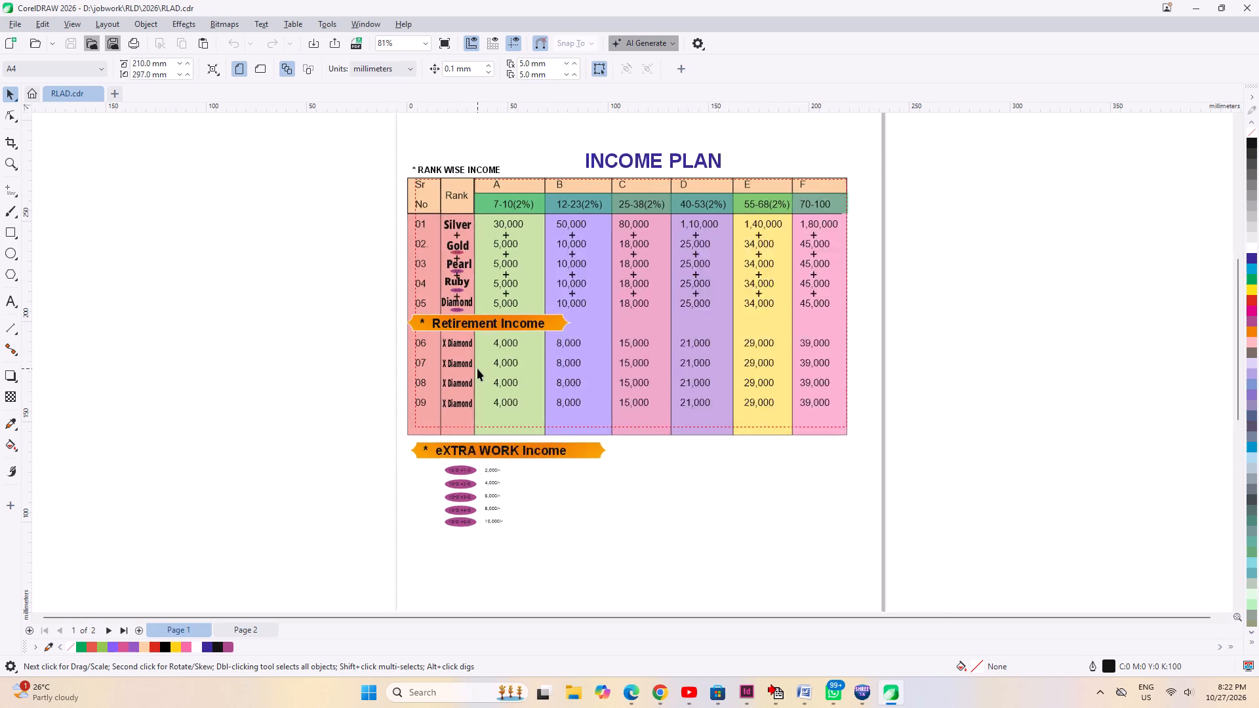
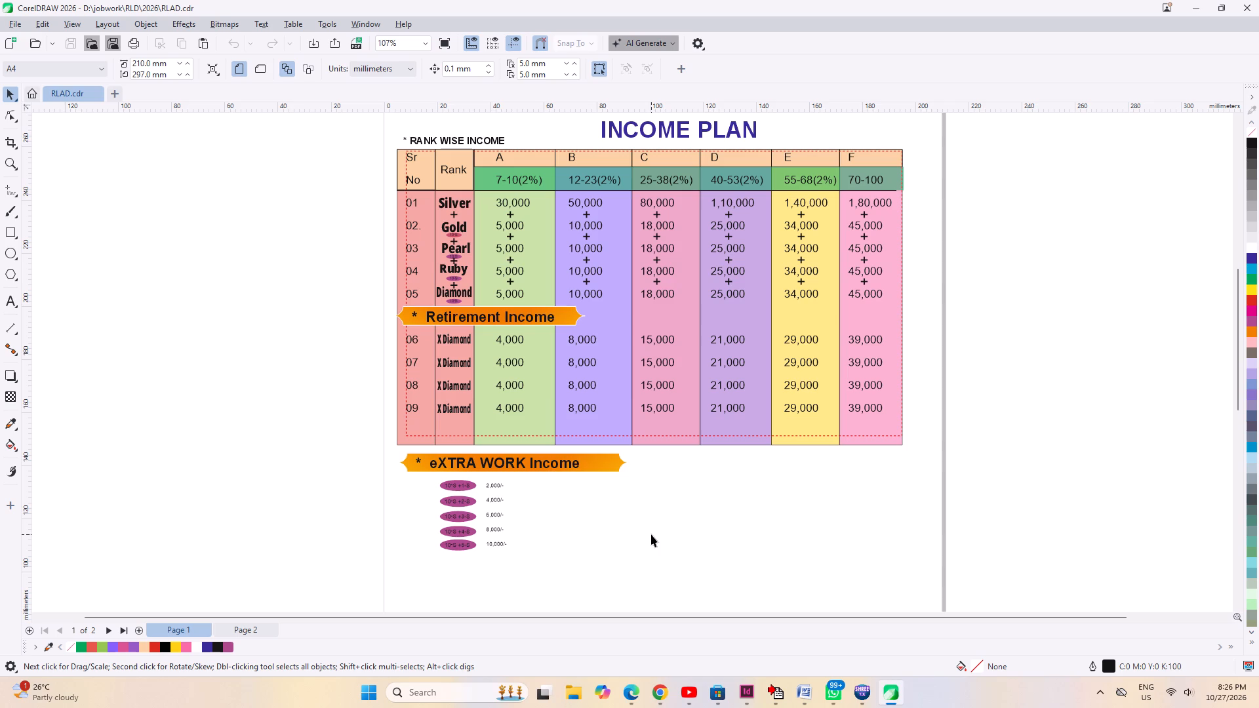
scroll(649, 534, up, 1)
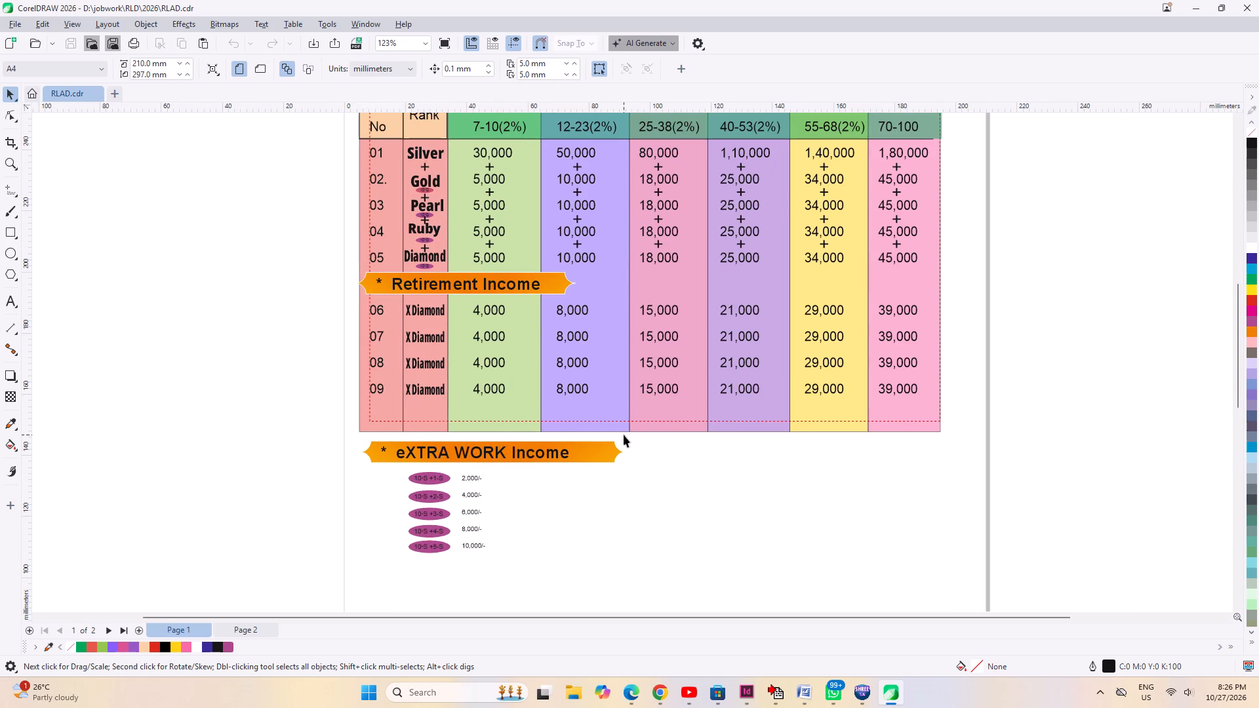
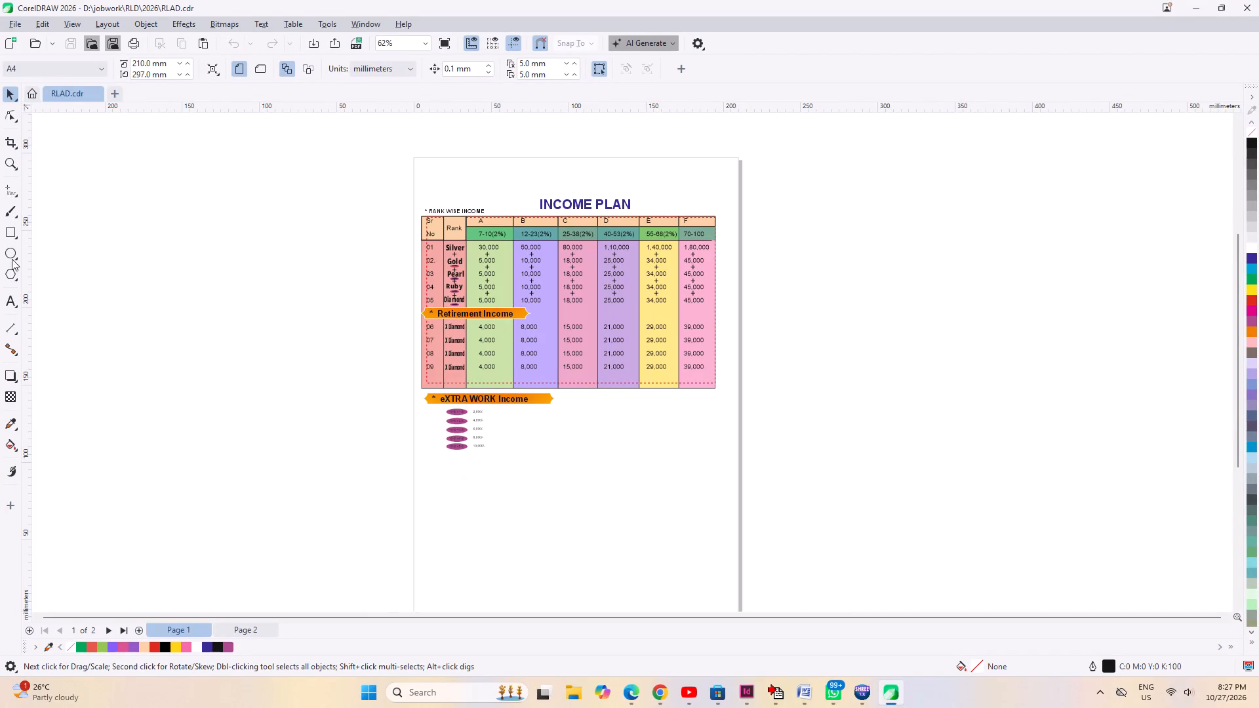
click(10, 252)
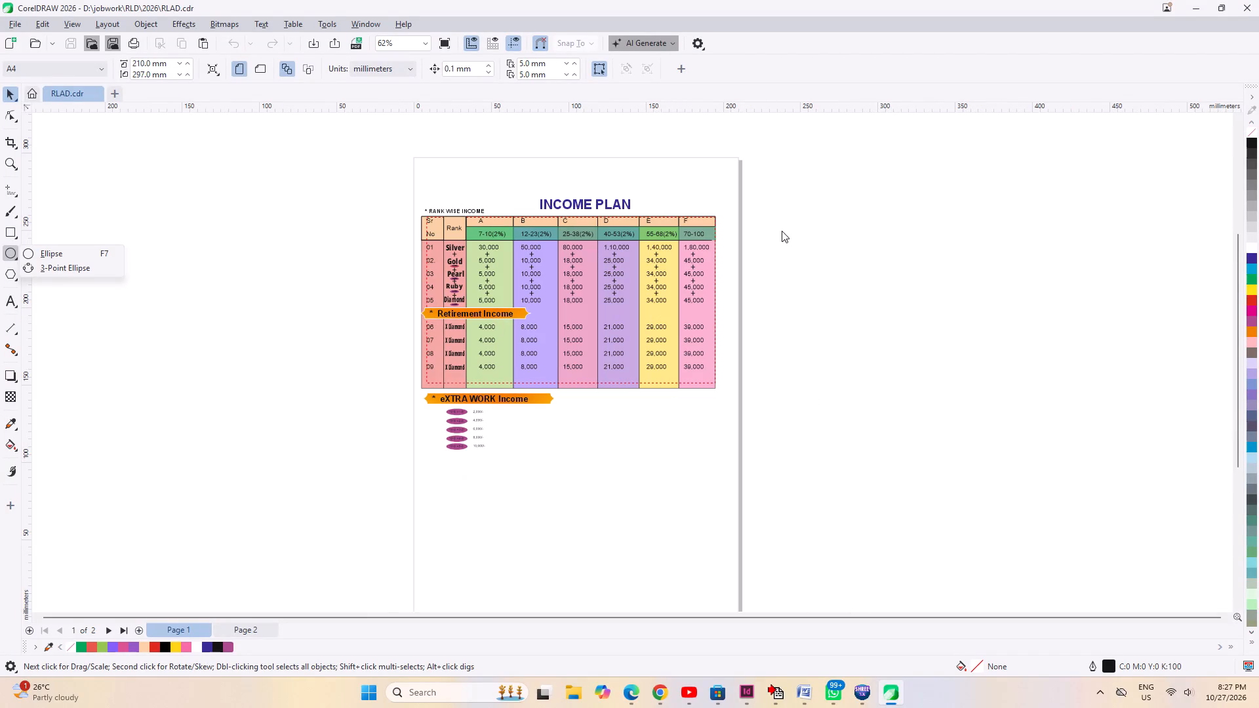
click(62, 248)
drag(786, 212, 915, 399)
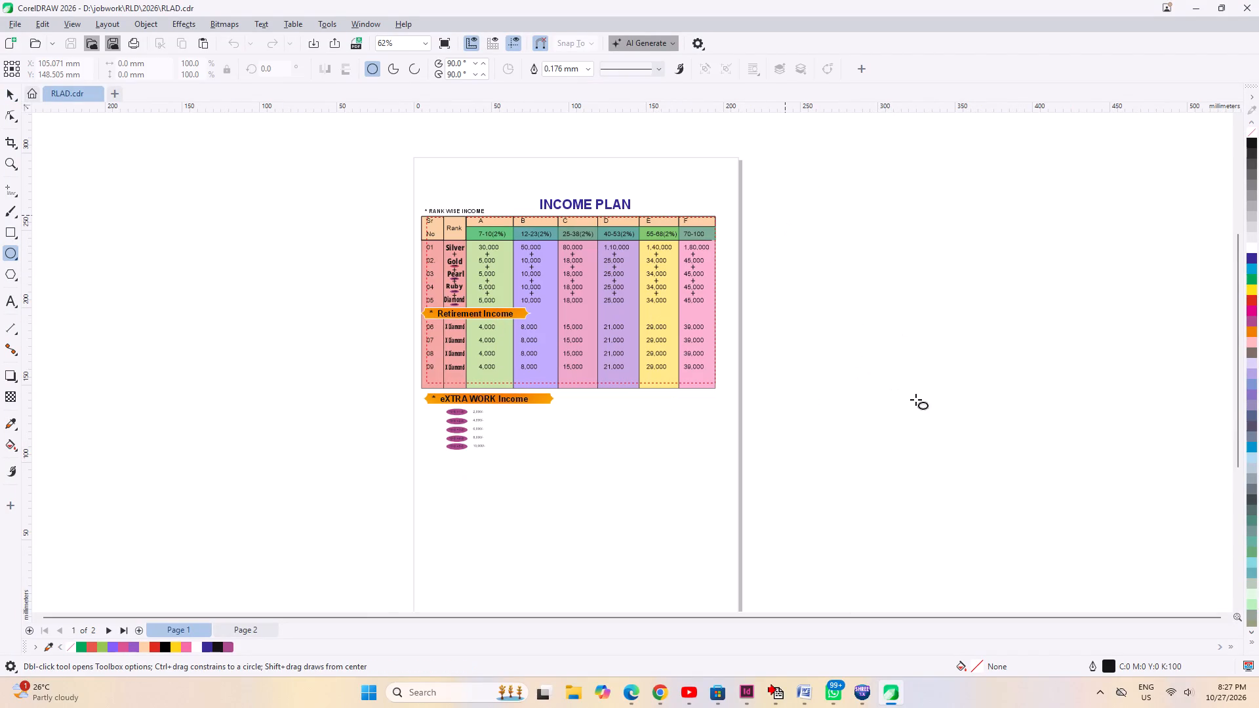
drag(915, 399, 986, 430)
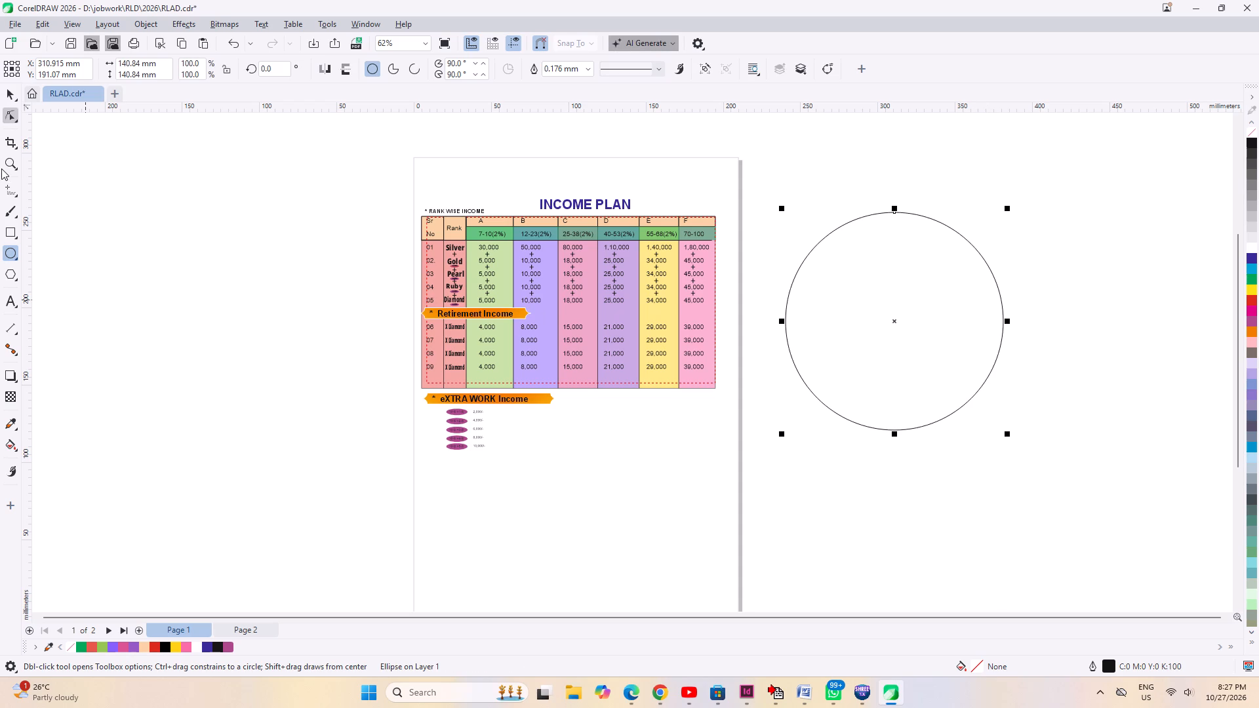
Add a concentric copy of the circle, scaled down to about 120 mm, inside the original.
click(9, 94)
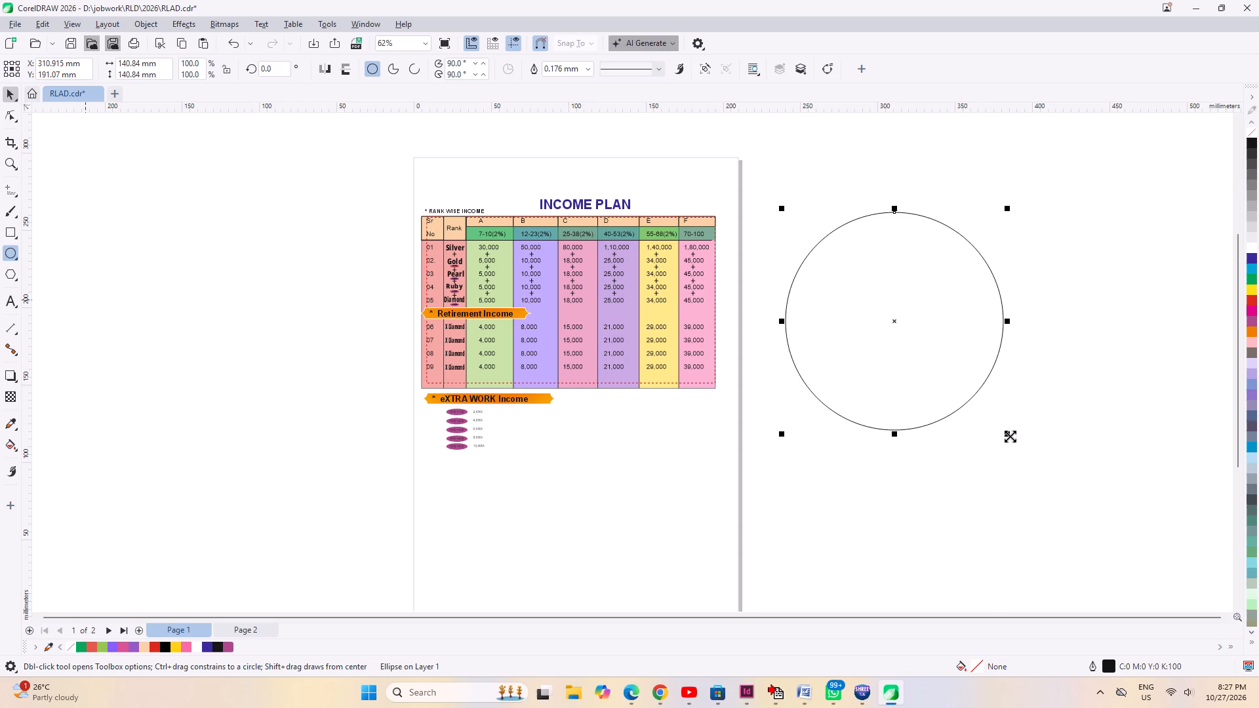
shift+drag(1010, 437, 995, 422)
shift+right_click(995, 422)
shift+click(995, 345)
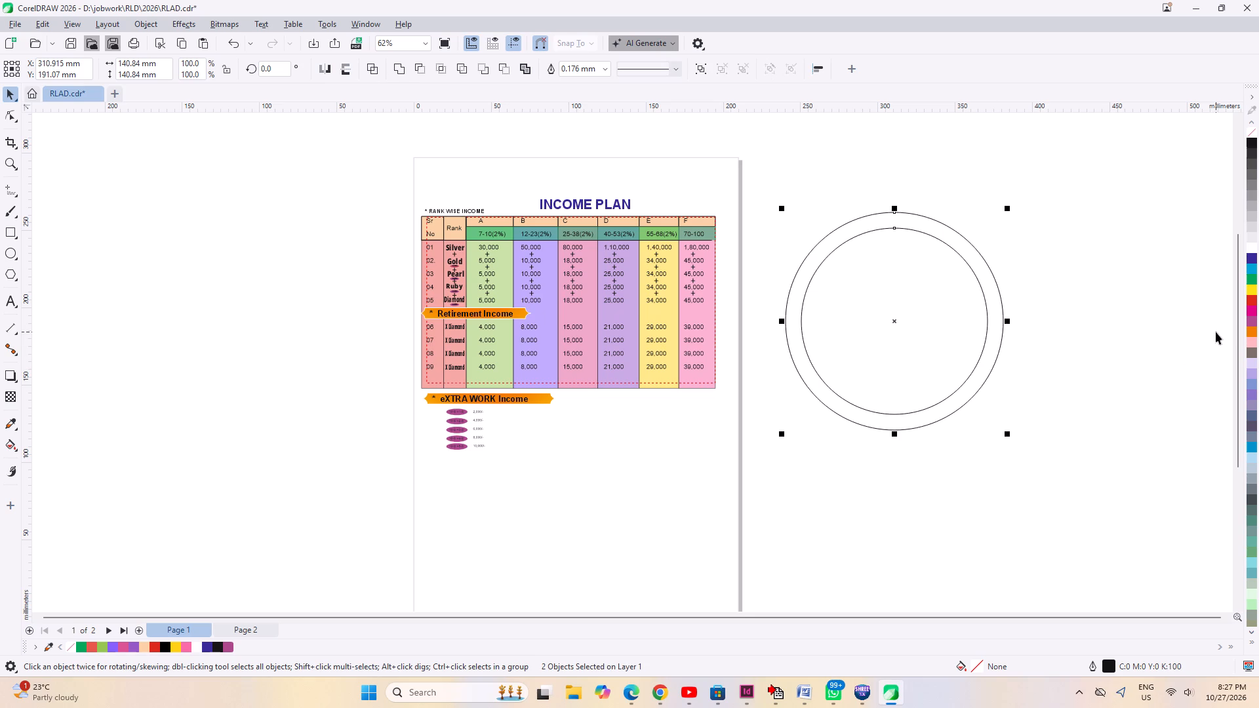
Examine the INCOME PLAN table's column headings, rank rows and income amounts alongside the new circles.
scroll(574, 225, up, 2)
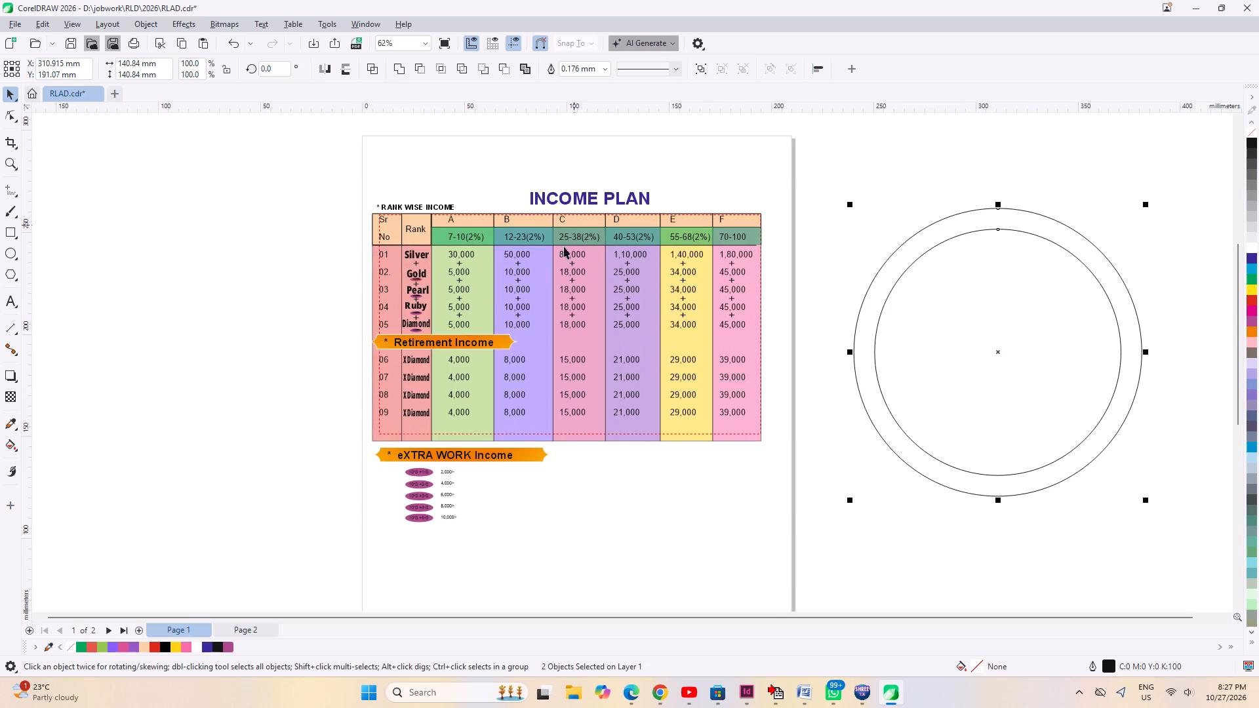
scroll(445, 223, up, 4)
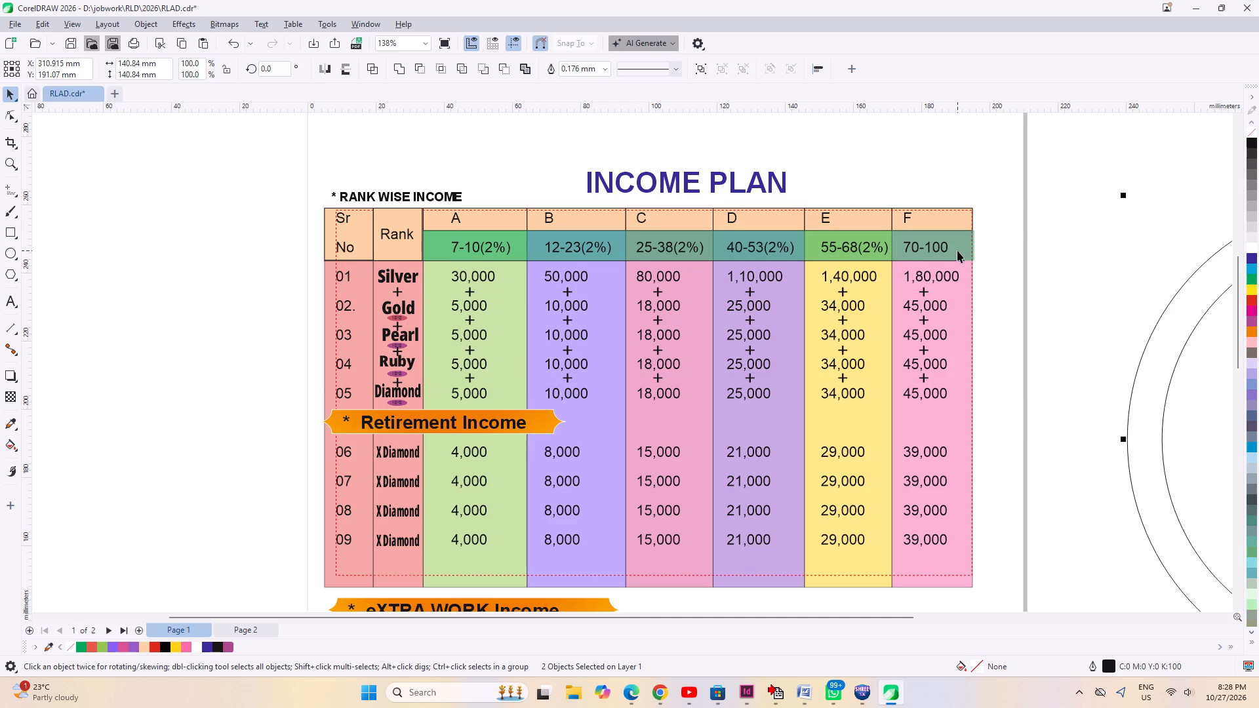
scroll(382, 239, down, 2)
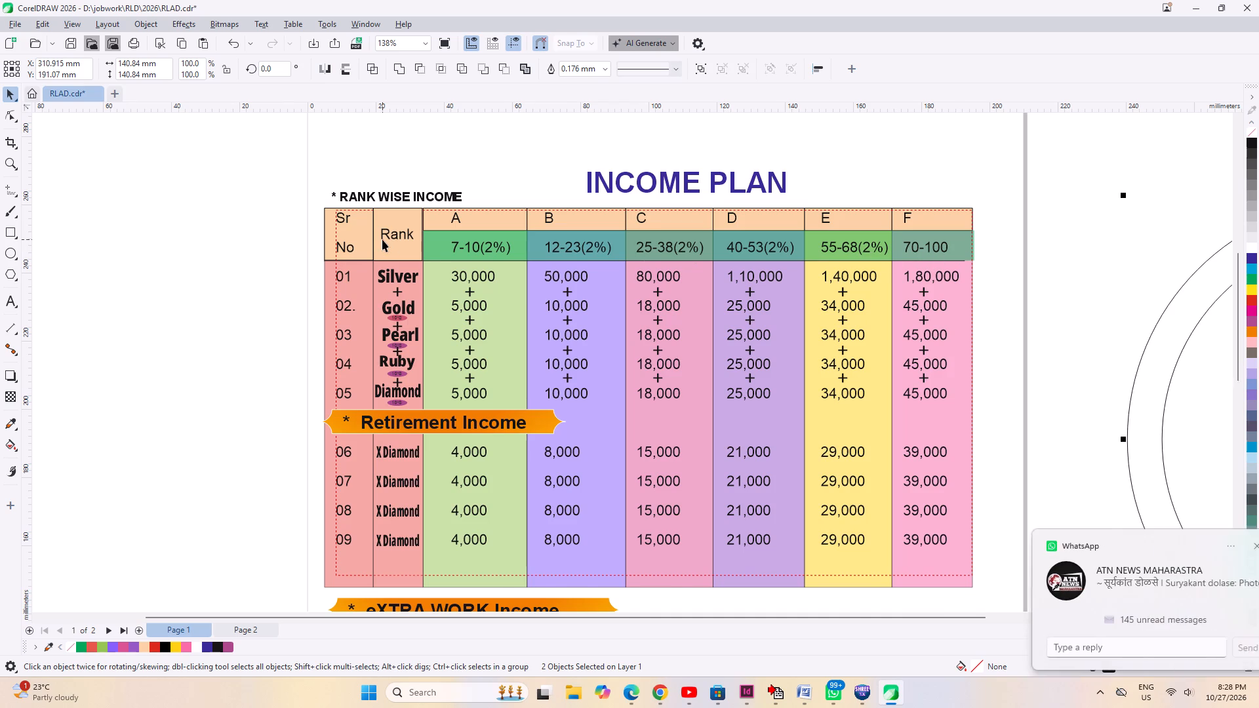
scroll(378, 239, down, 3)
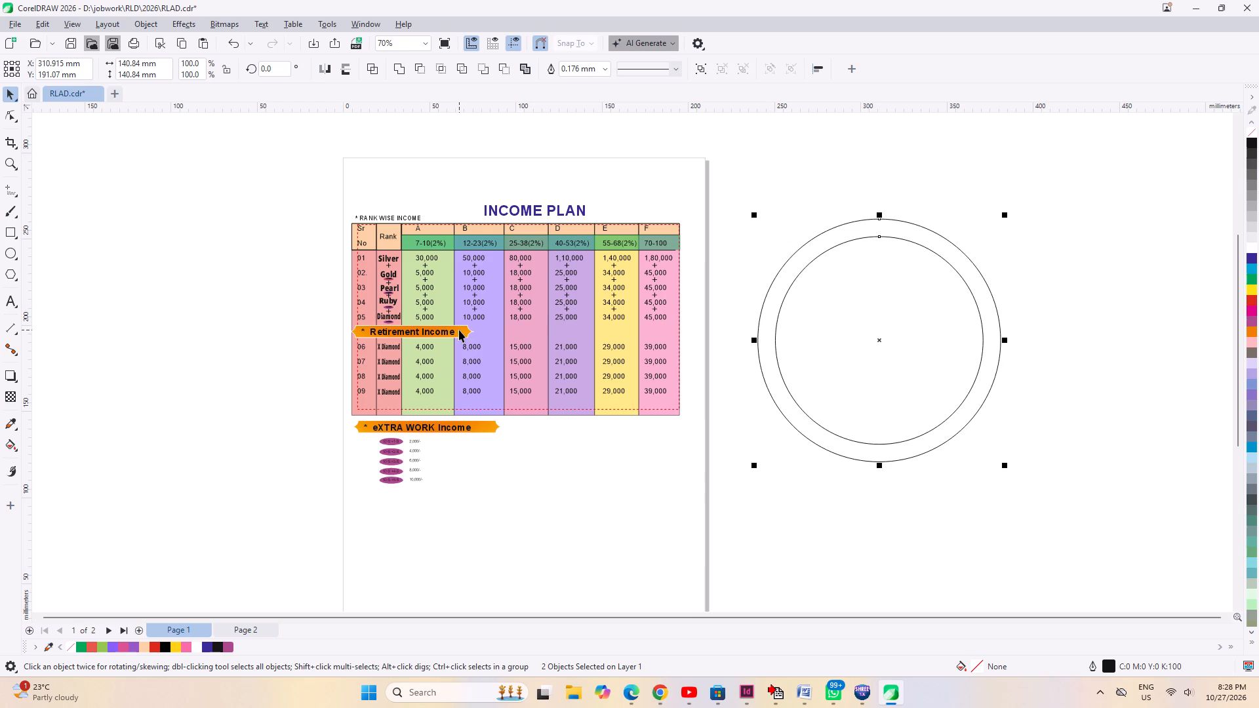
scroll(588, 278, up, 6)
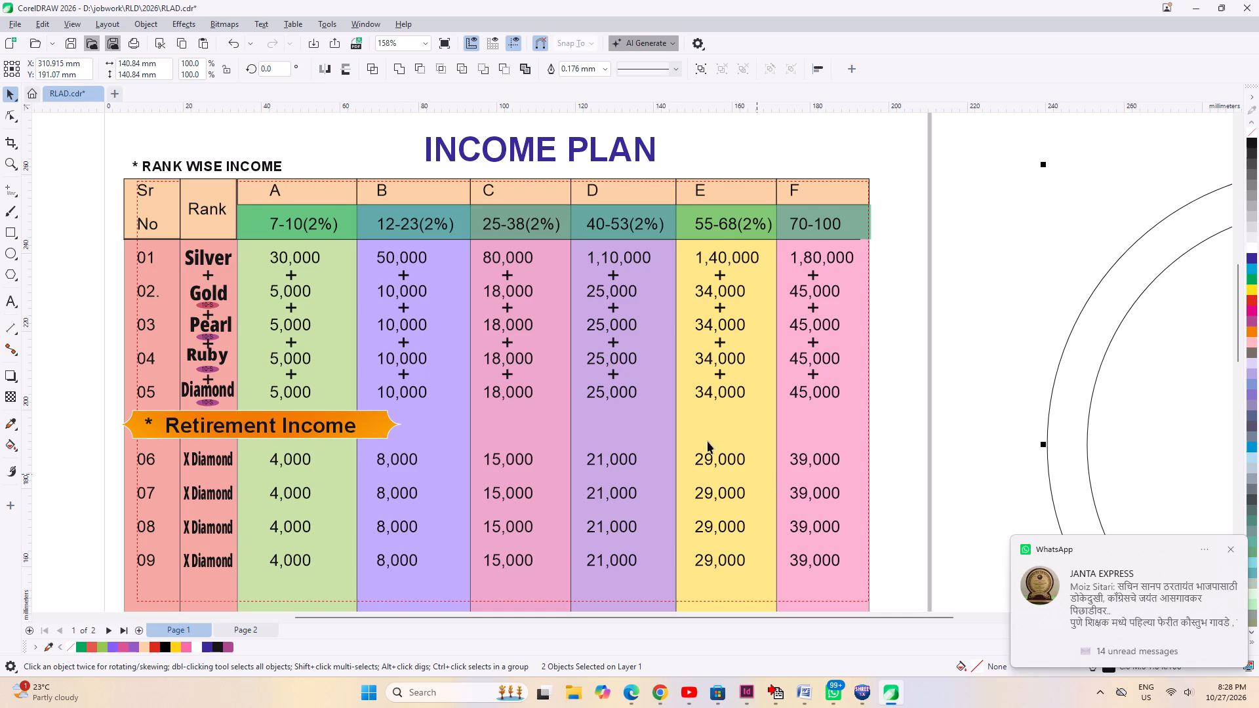
scroll(561, 343, down, 3)
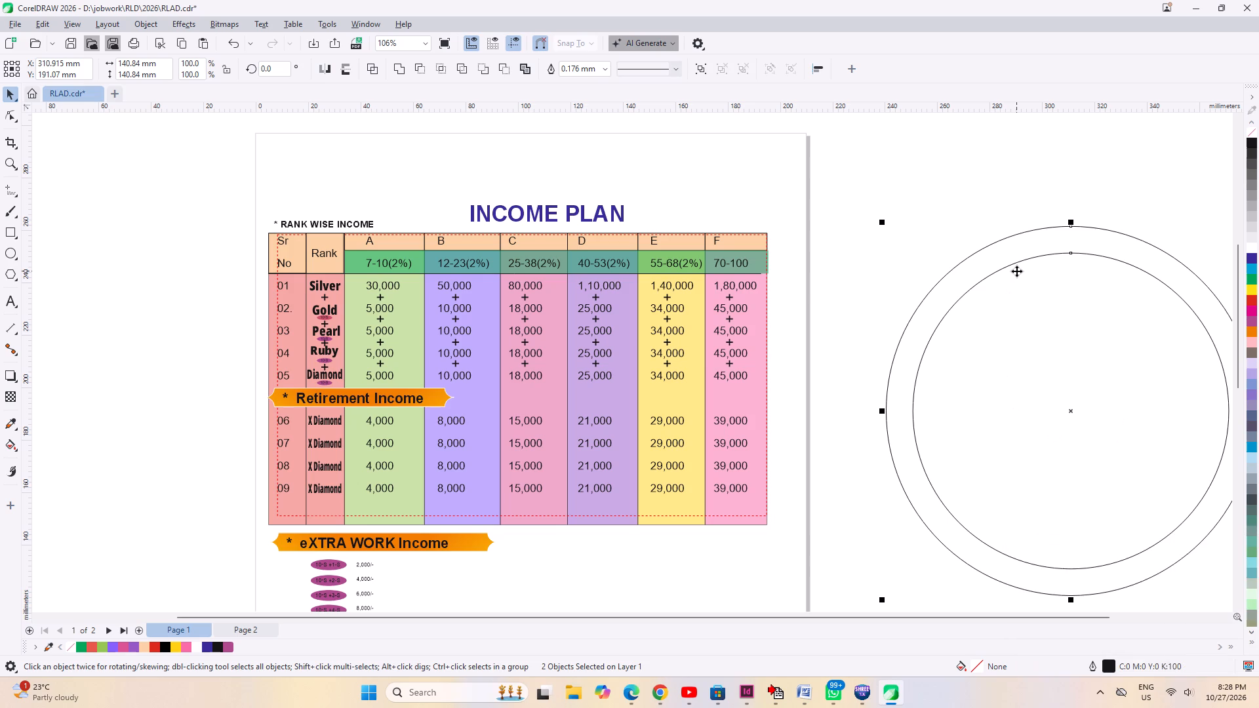
scroll(957, 311, down, 6)
scroll(1142, 361, up, 2)
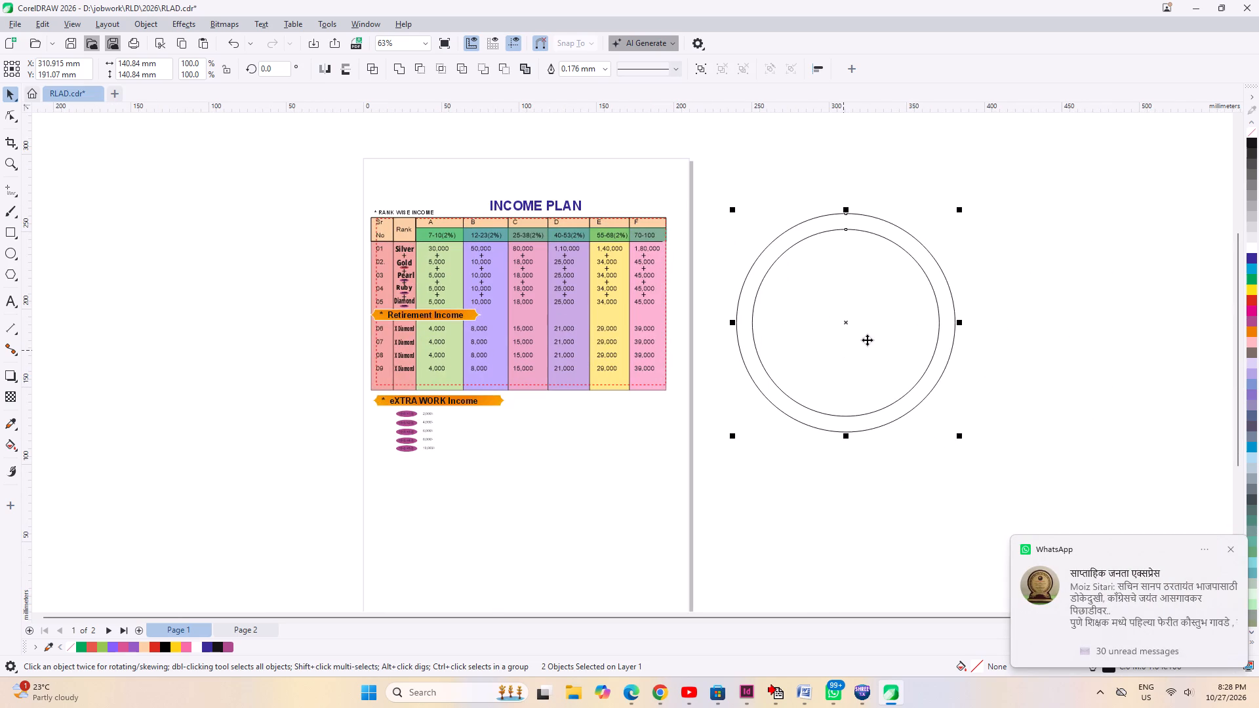
Fill the outer circle red and the inner circle white to form a red ring.
click(1073, 376)
click(915, 401)
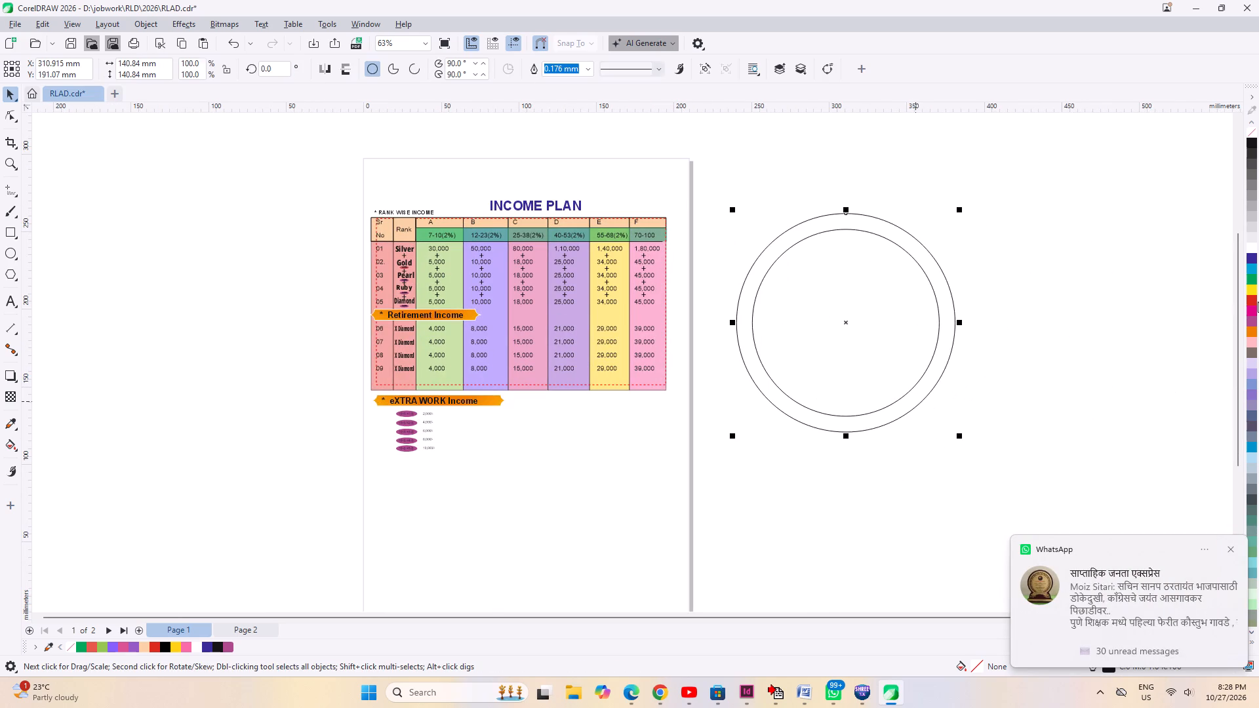
click(1252, 300)
click(995, 409)
click(841, 374)
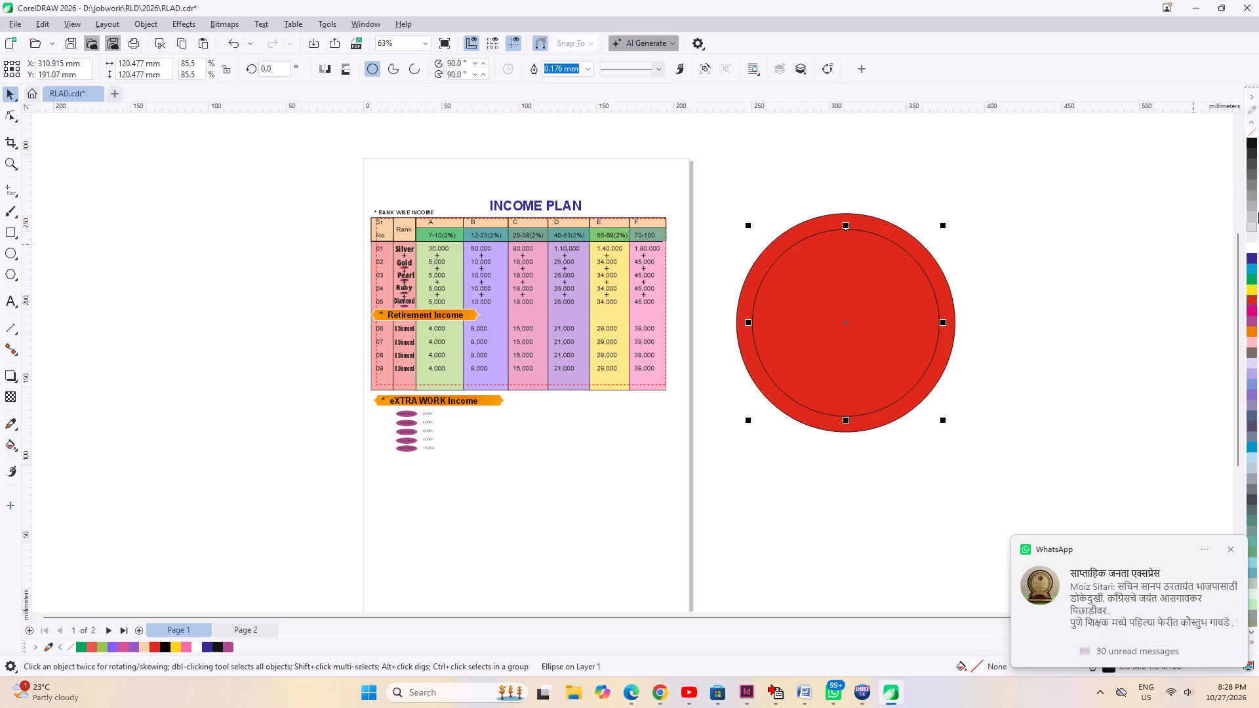
click(1250, 248)
click(1127, 388)
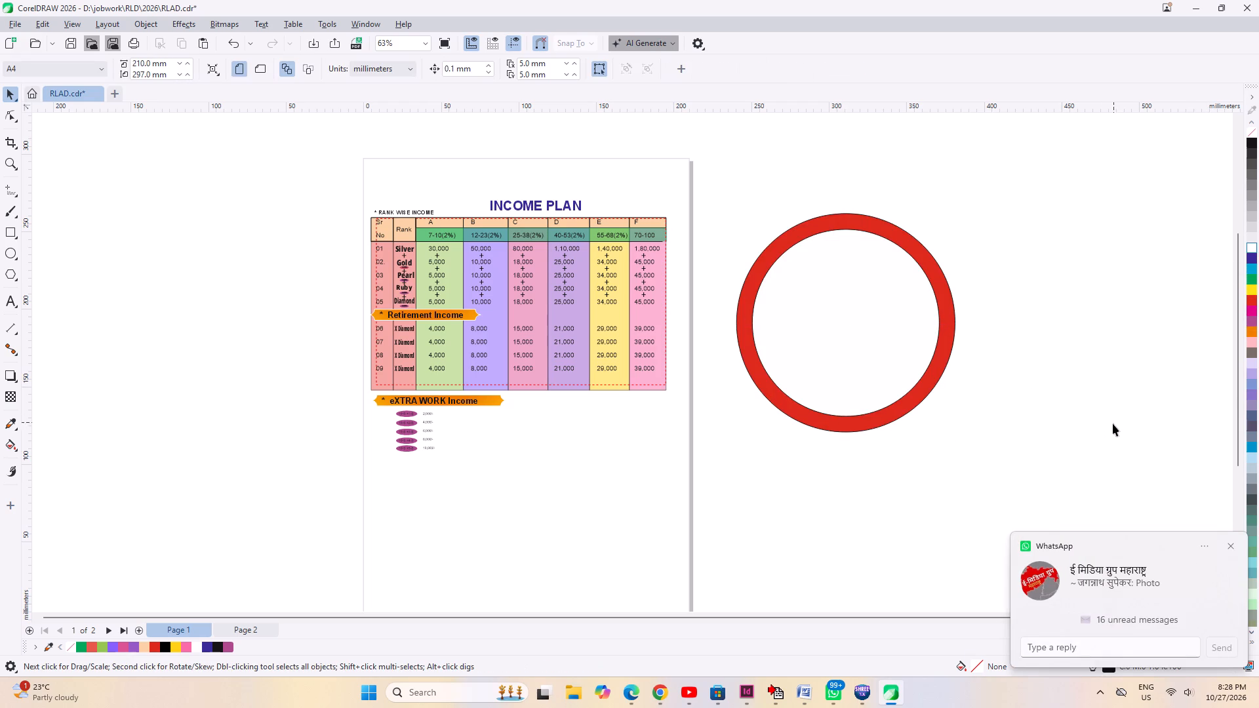
Form a cyan ring by making a concentric copy of the white circle at about 99 mm and filling the 120 mm circle cyan.
click(843, 359)
scroll(898, 374, up, 2)
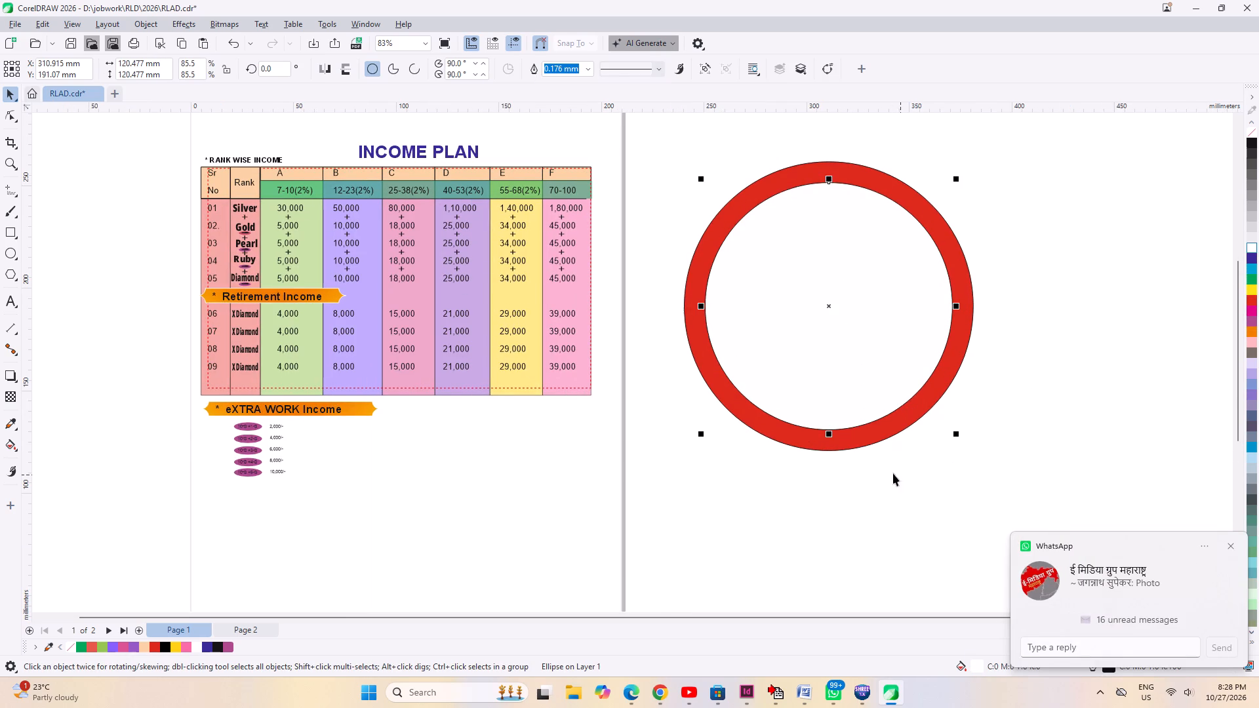
shift+drag(958, 434, 940, 425)
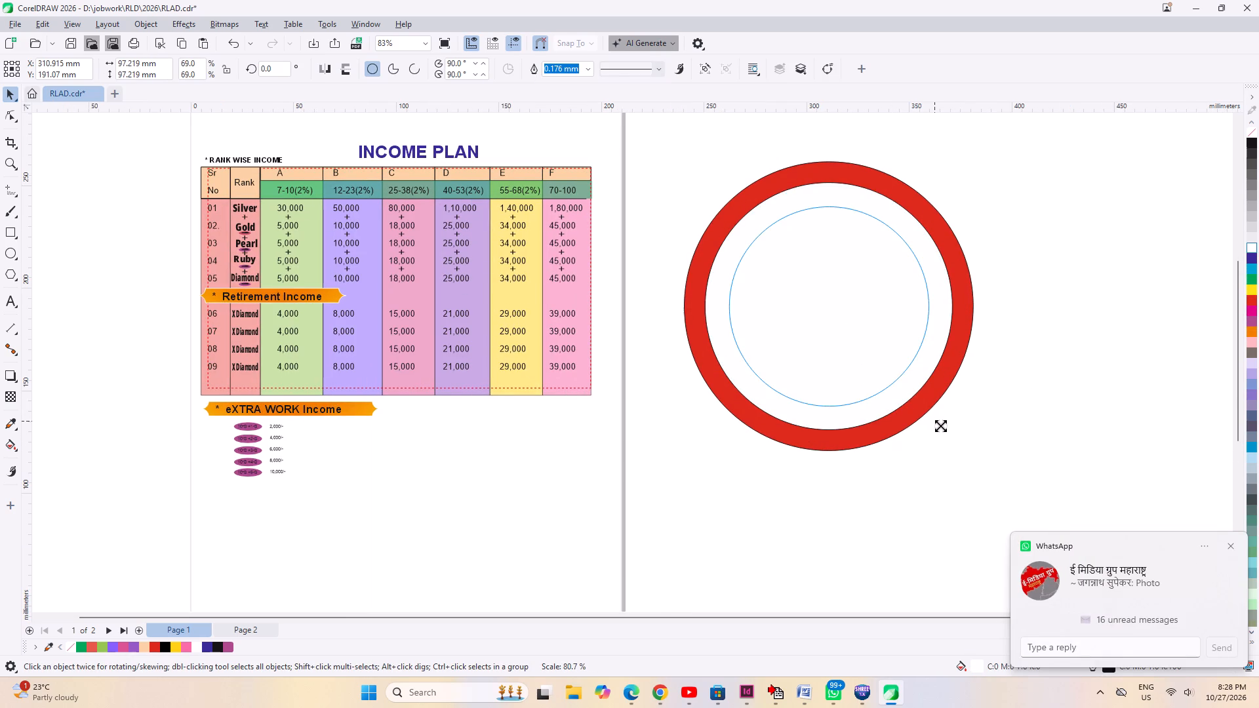
shift+drag(940, 425, 936, 430)
shift+right_click(936, 430)
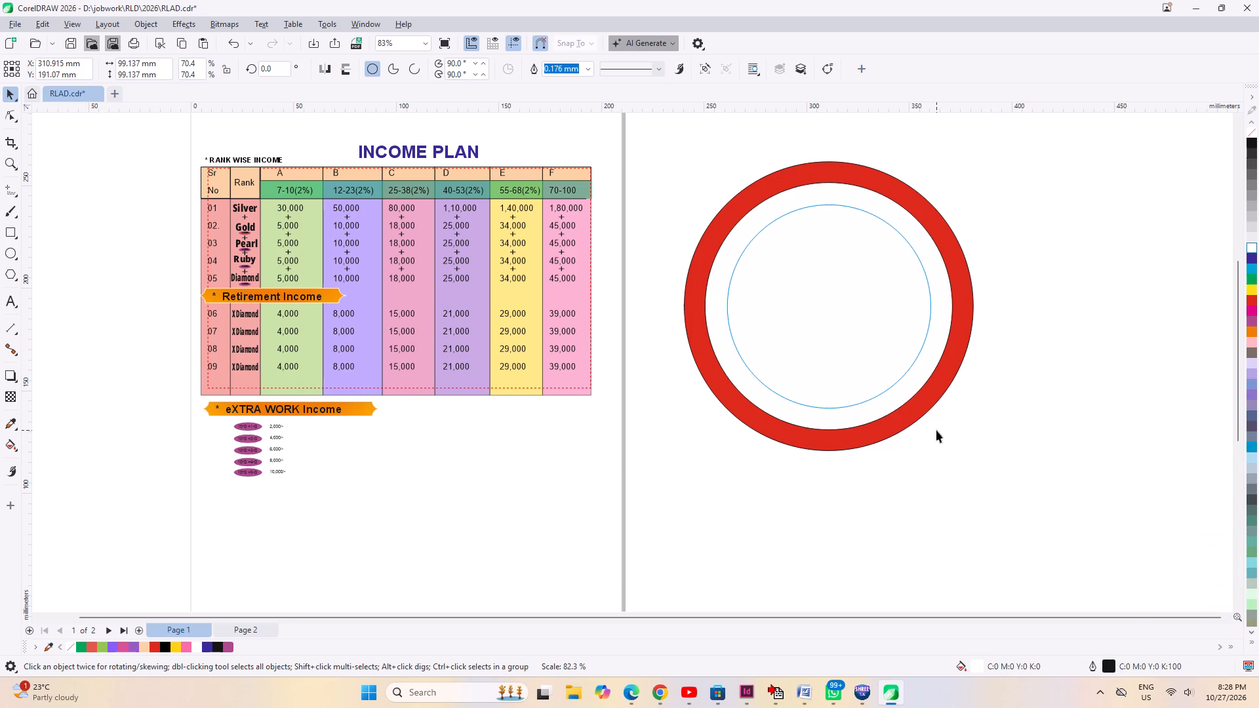
click(927, 376)
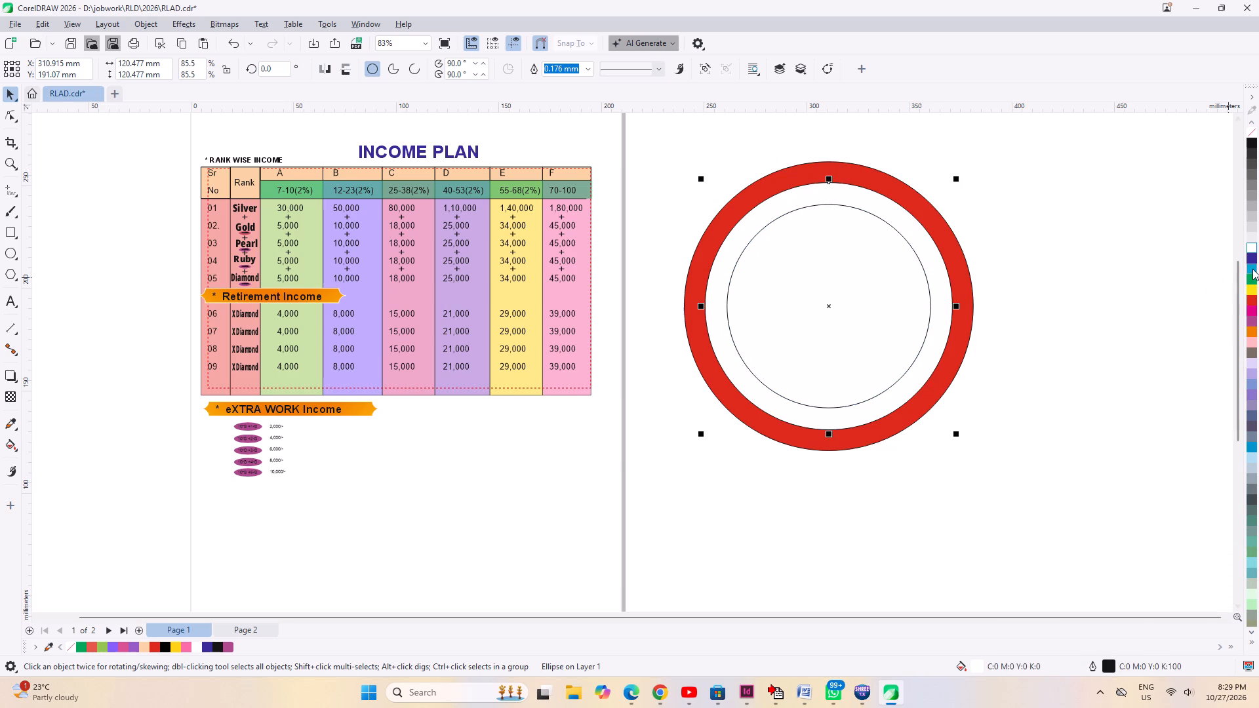
click(1252, 269)
click(1089, 425)
Form a blue ring by making a concentric copy of the innermost circle at about 78 mm and filling the 99 mm circle blue.
click(812, 364)
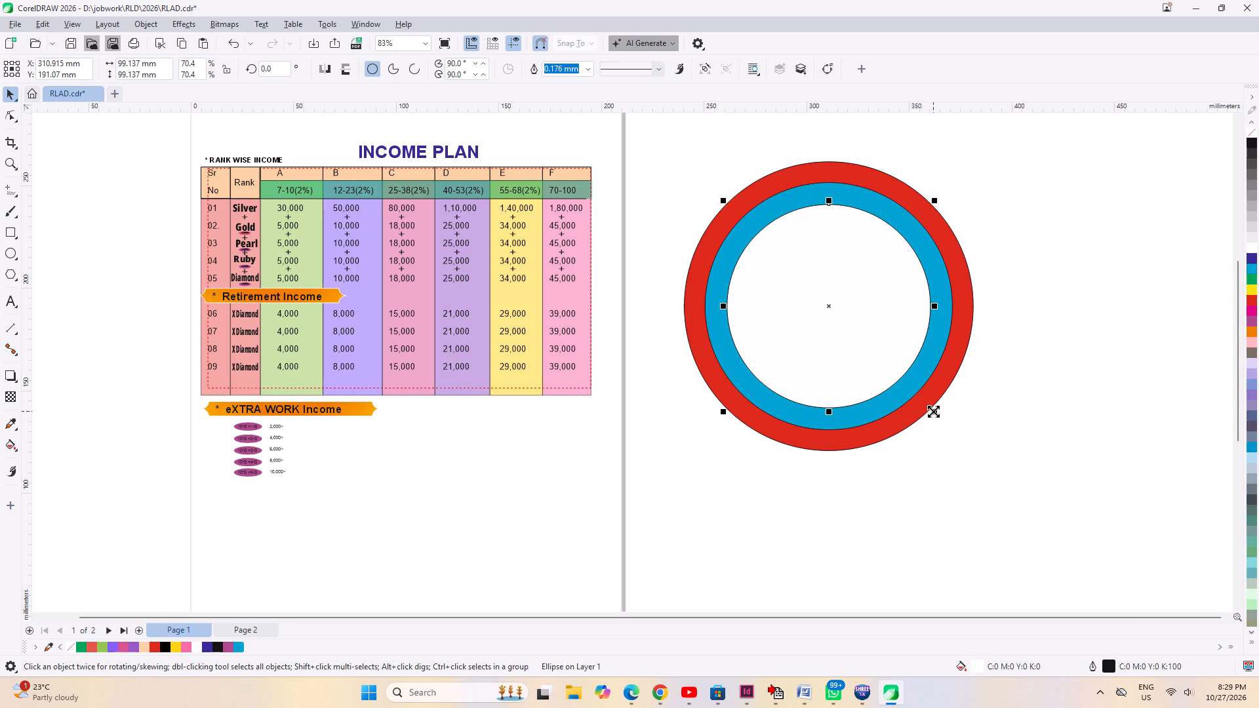
shift+drag(933, 411, 916, 403)
shift+right_click(910, 399)
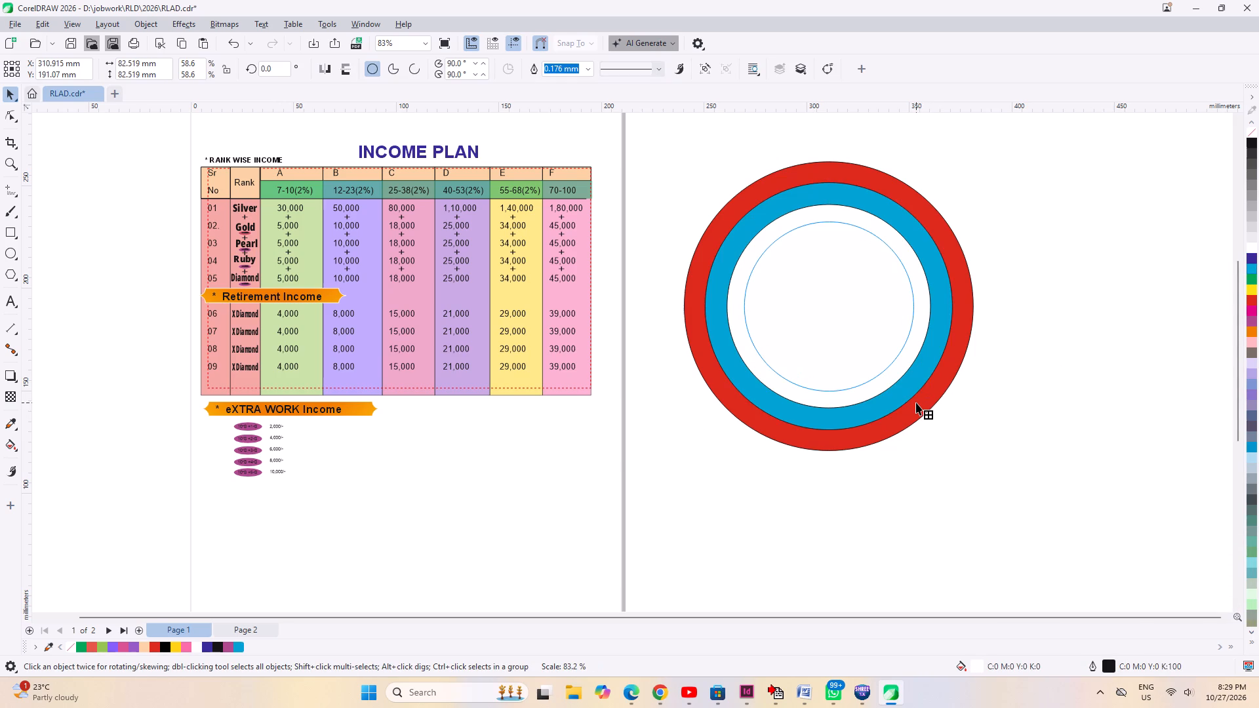
shift+drag(916, 403, 911, 403)
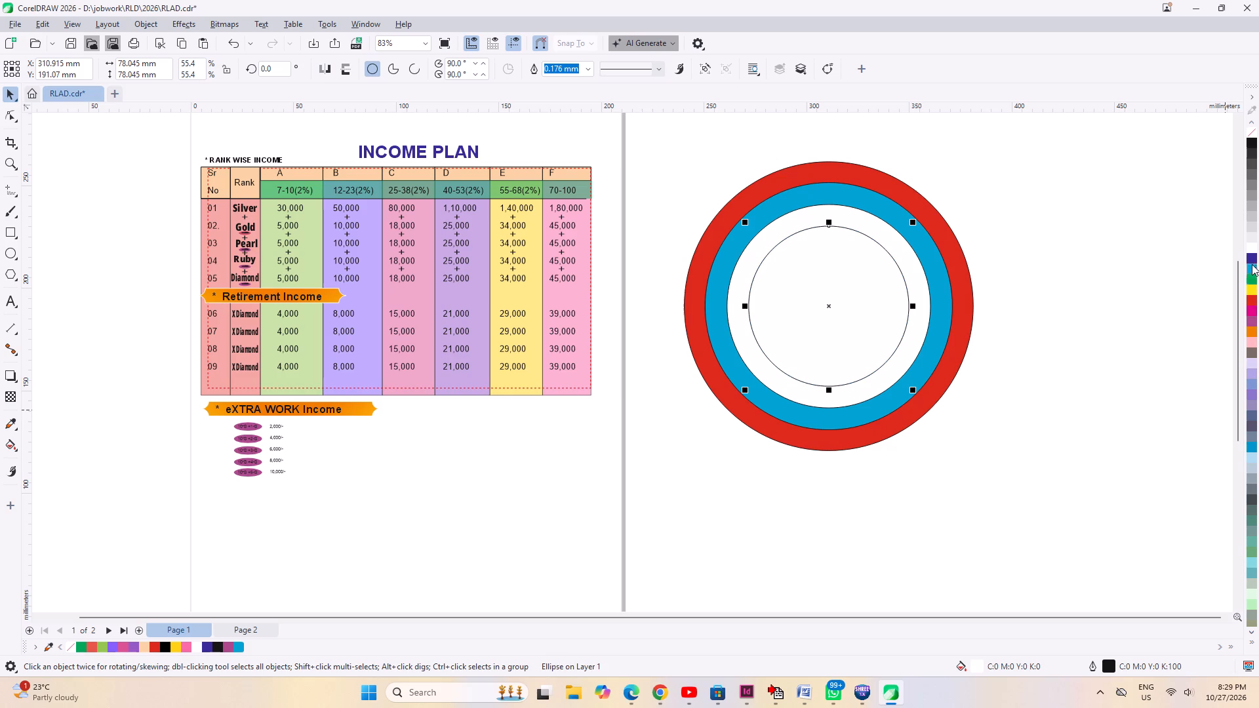
click(1251, 258)
key(ctrl+z)
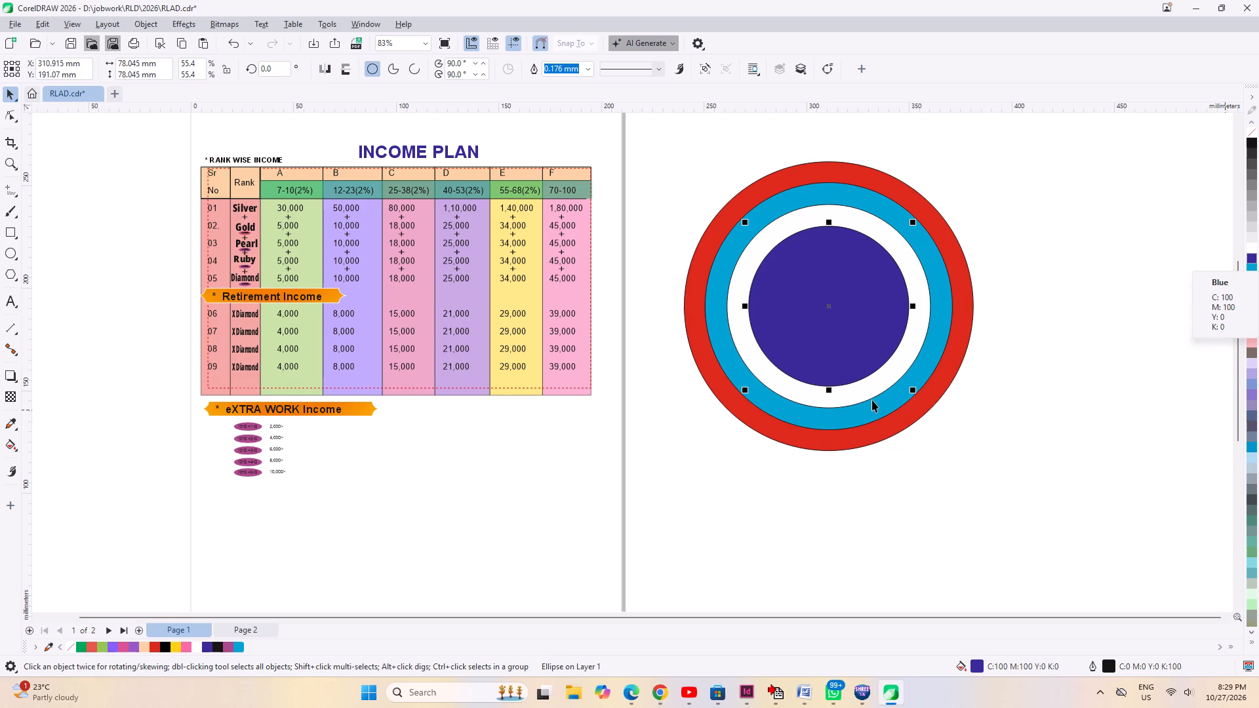
click(871, 389)
click(1252, 256)
click(1123, 382)
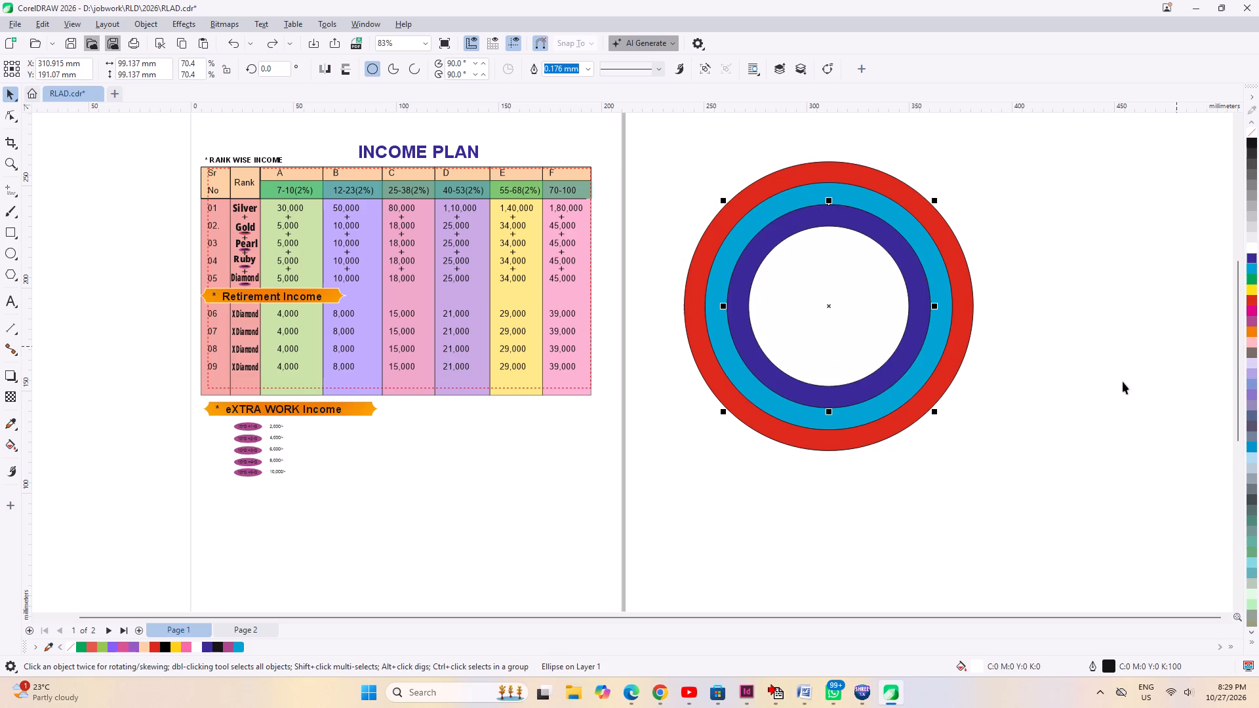
Add a concentric copy of the white centre circle at about 54 mm and fill it blue.
click(771, 330)
shift+drag(912, 392, 899, 384)
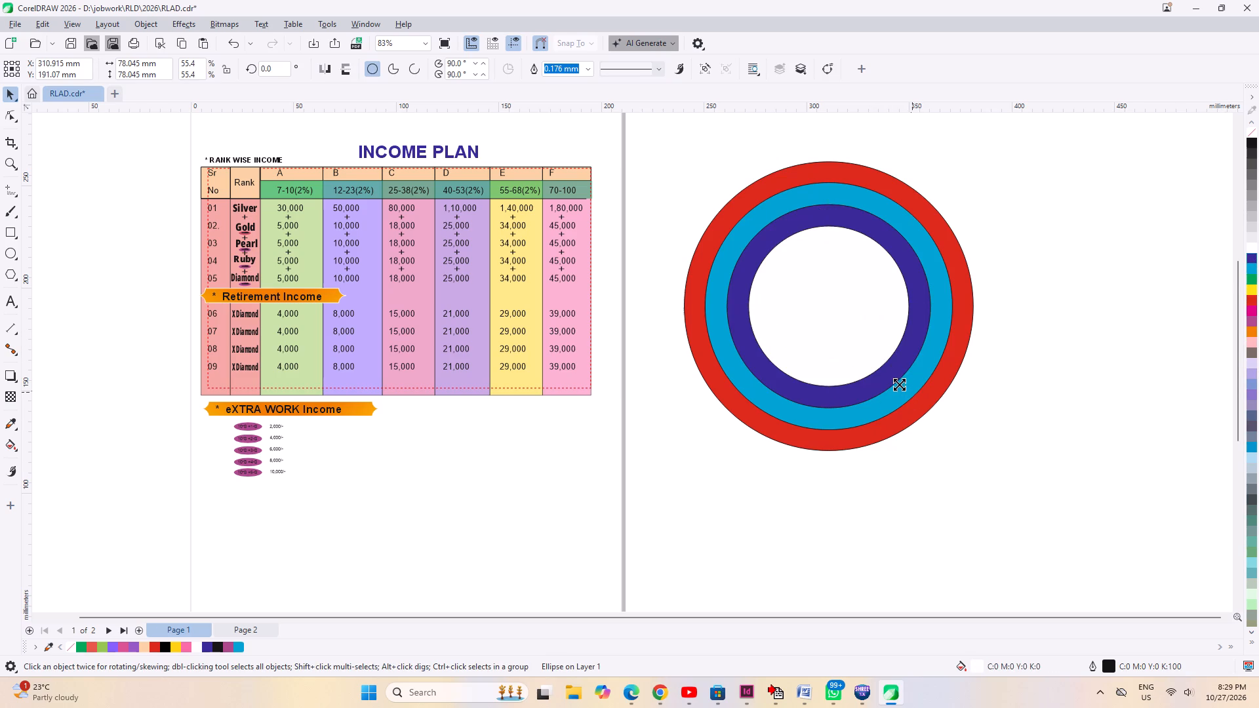
shift+drag(899, 384, 888, 380)
shift+right_click(891, 380)
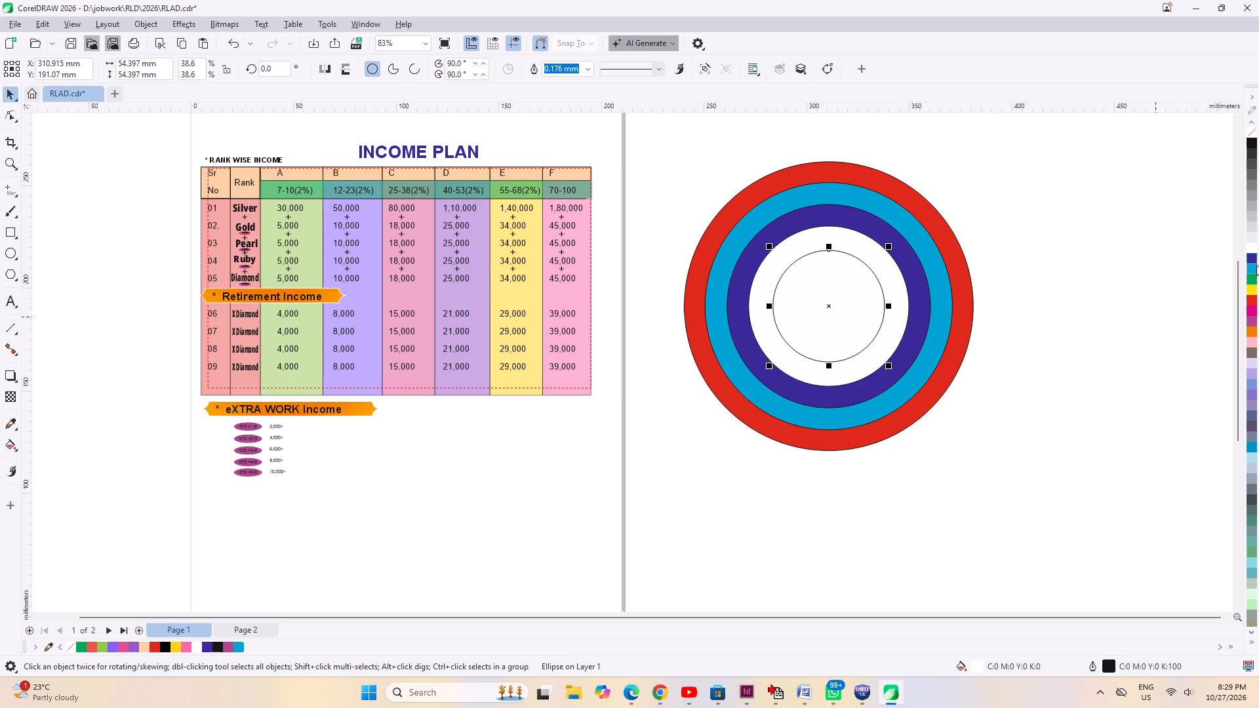
click(1250, 256)
click(1115, 442)
Add a concentric copy of the central blue circle at about 28 mm and fill it yellow.
click(795, 286)
scroll(876, 316, up, 3)
shift+drag(894, 389, 864, 378)
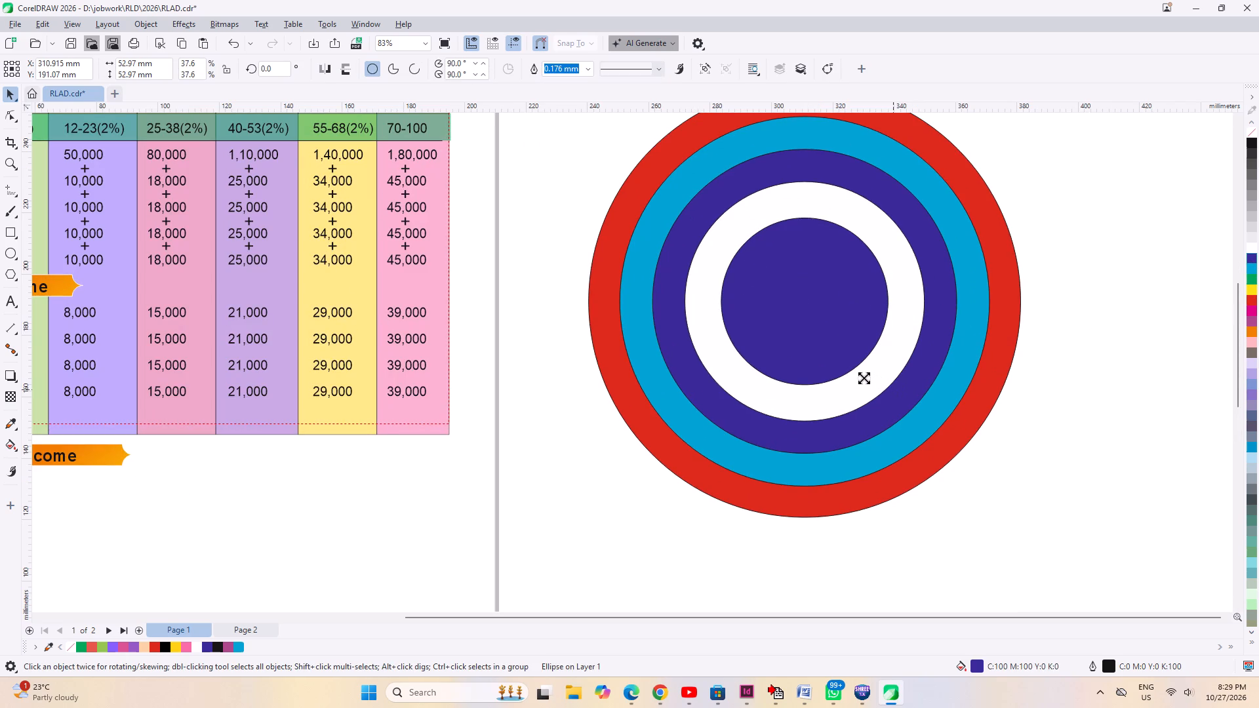
shift+drag(864, 378, 853, 375)
shift+right_drag(859, 376, 853, 375)
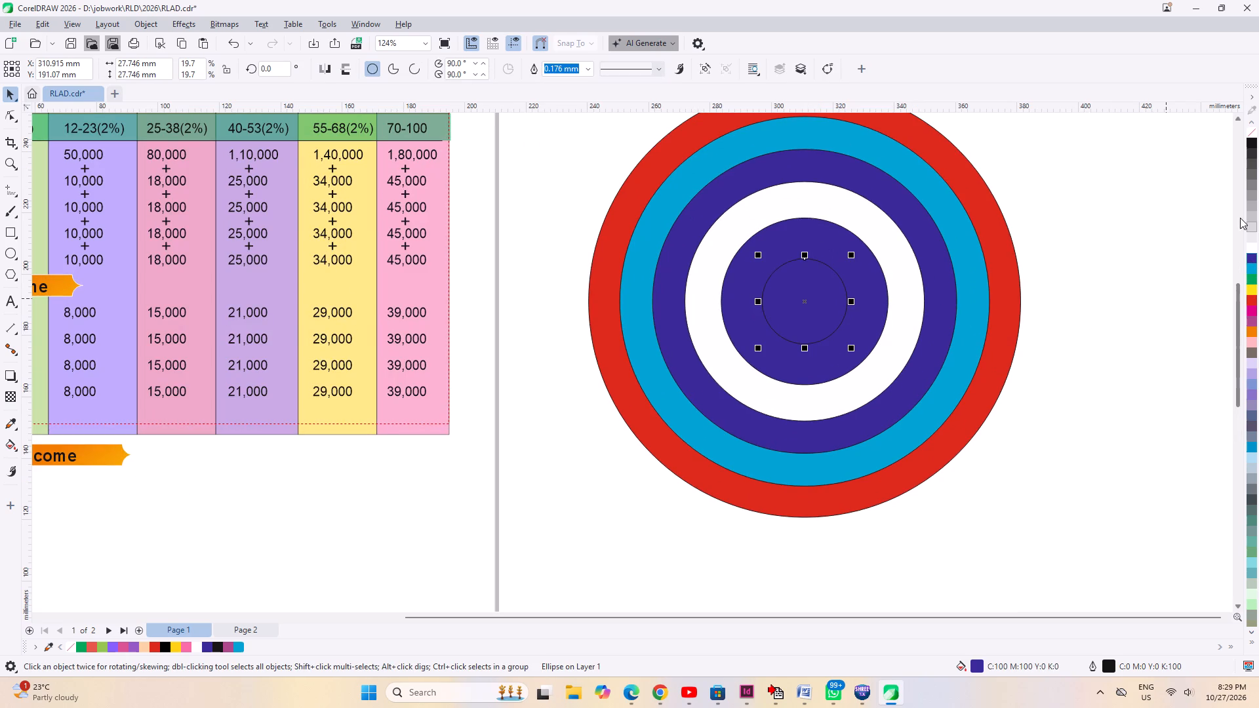
click(1253, 245)
click(1131, 415)
click(794, 304)
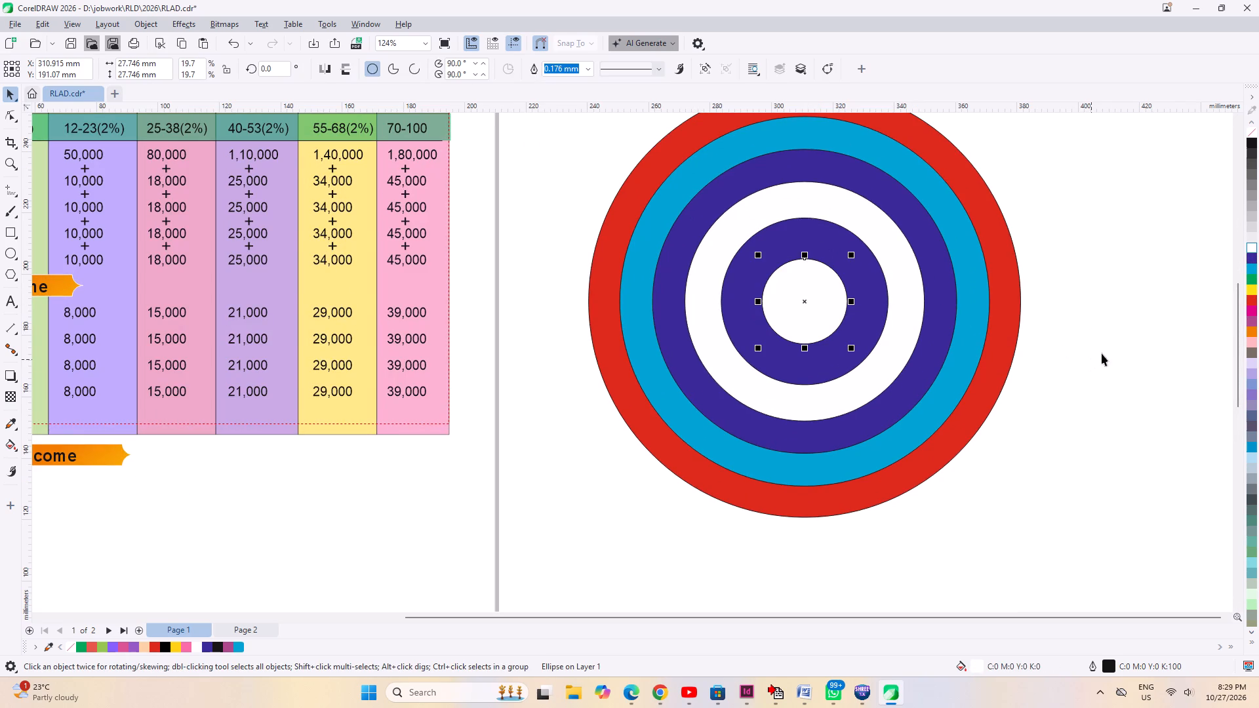
click(1251, 290)
click(1039, 510)
Place a copy of the Silver rank label in the empty area below the INCOME PLAN table.
scroll(758, 543, down, 2)
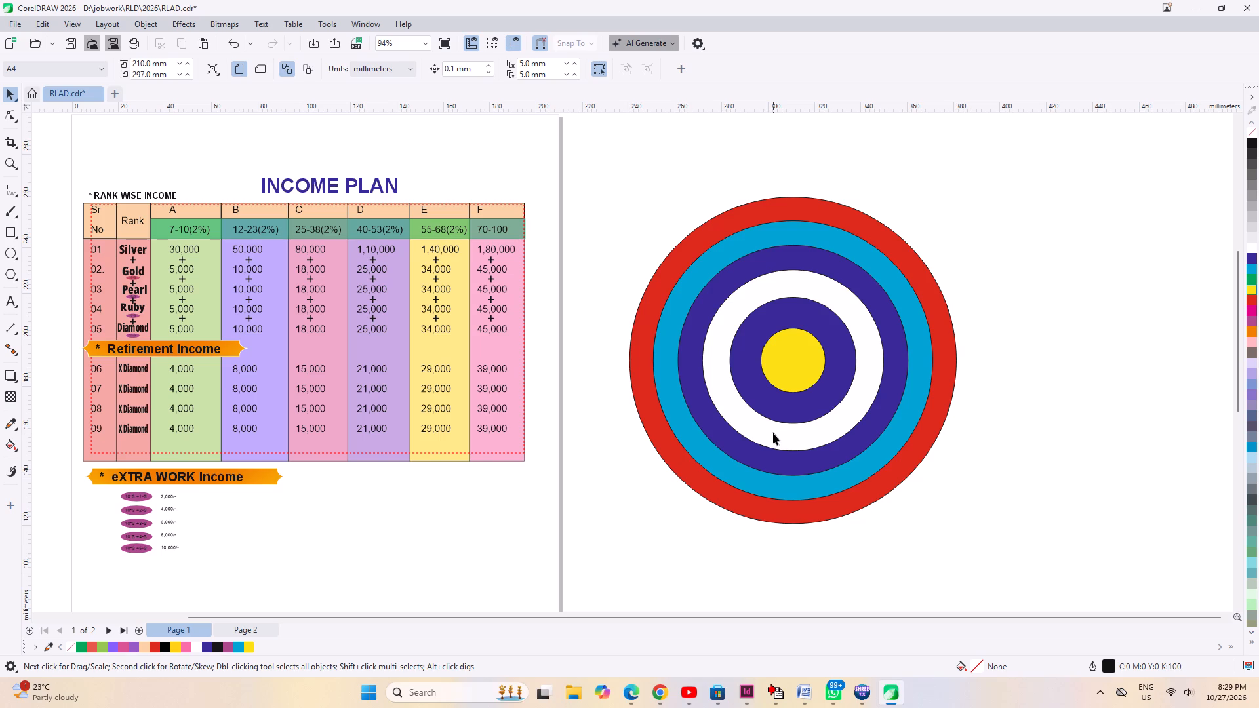
scroll(1050, 430, up, 1)
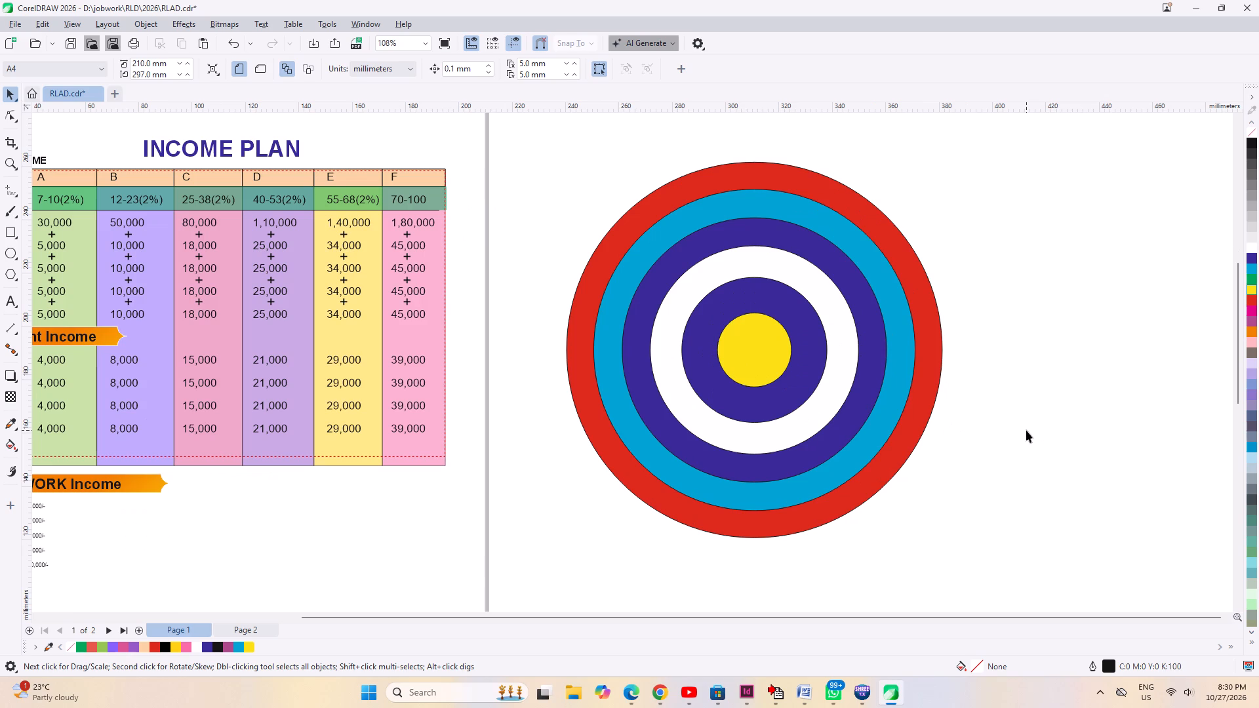
scroll(1026, 430, down, 1)
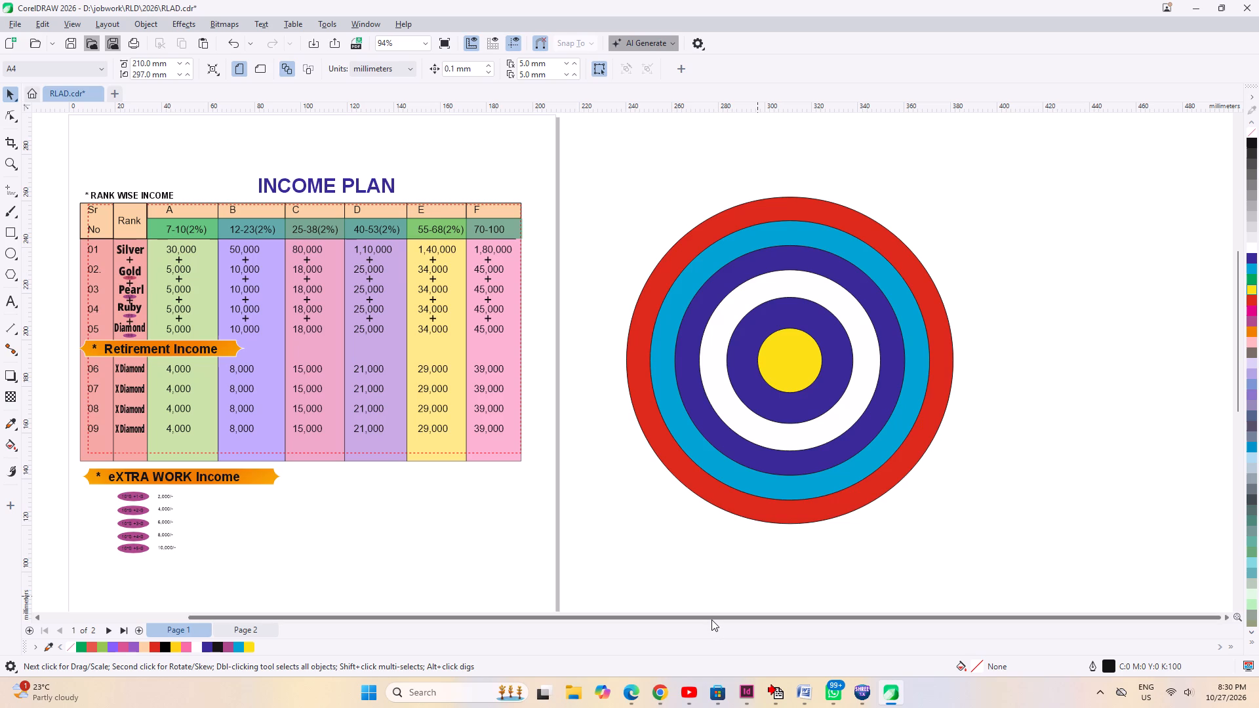
click(130, 252)
drag(130, 252, 404, 543)
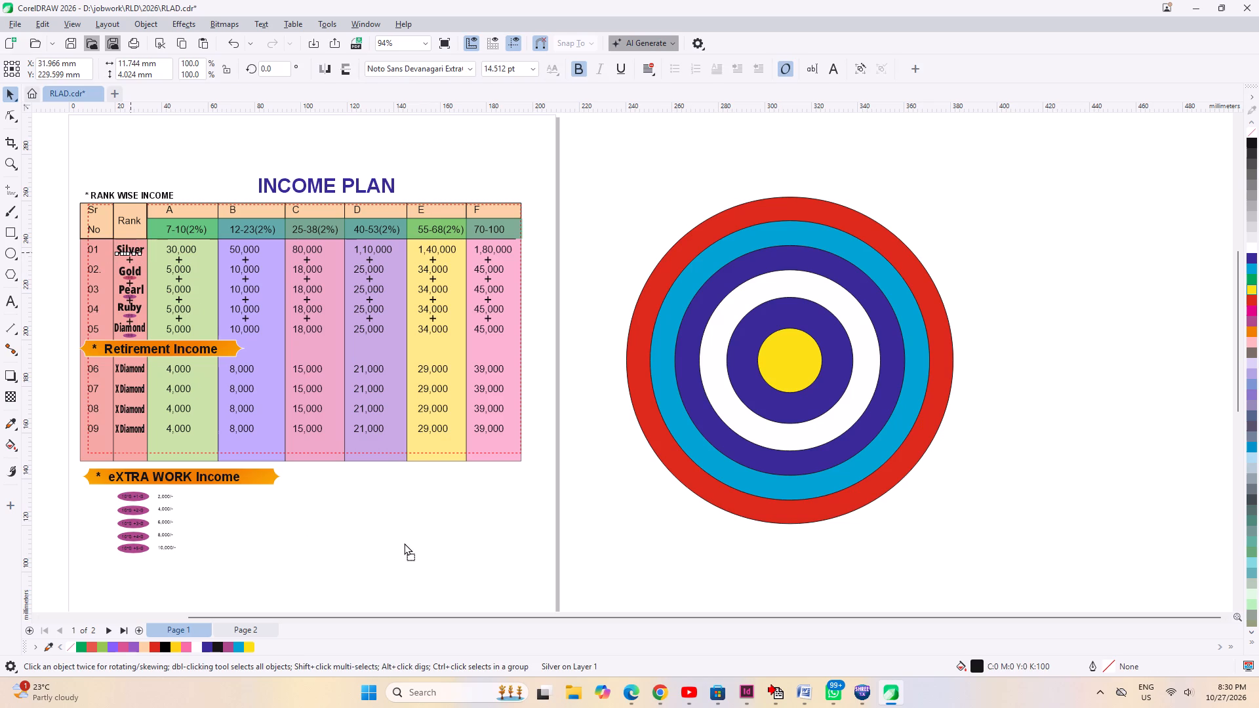
drag(404, 543, 403, 551)
right_click(403, 551)
Copy the six Silver income amounts, 30,000 through 1,80,000, from row 01 of the INCOME PLAN table text.
click(179, 250)
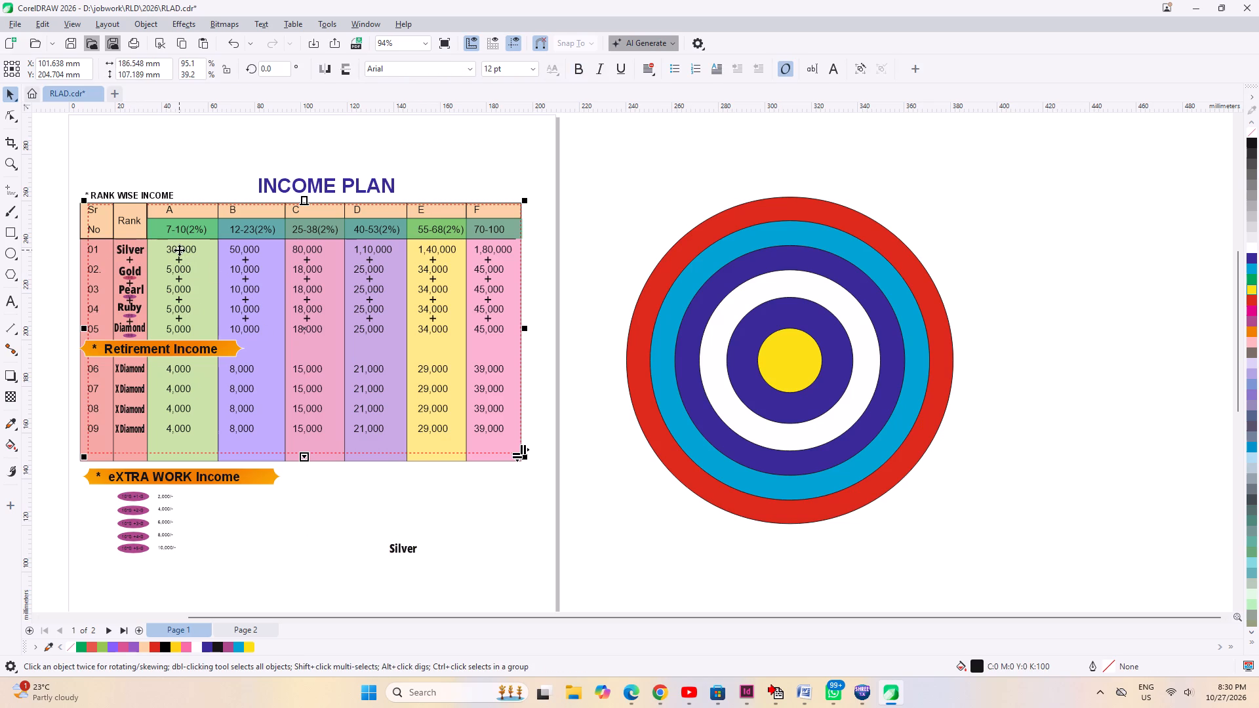
ctrl+click(184, 250)
ctrl+click(184, 248)
click(554, 283)
ctrl+click(495, 248)
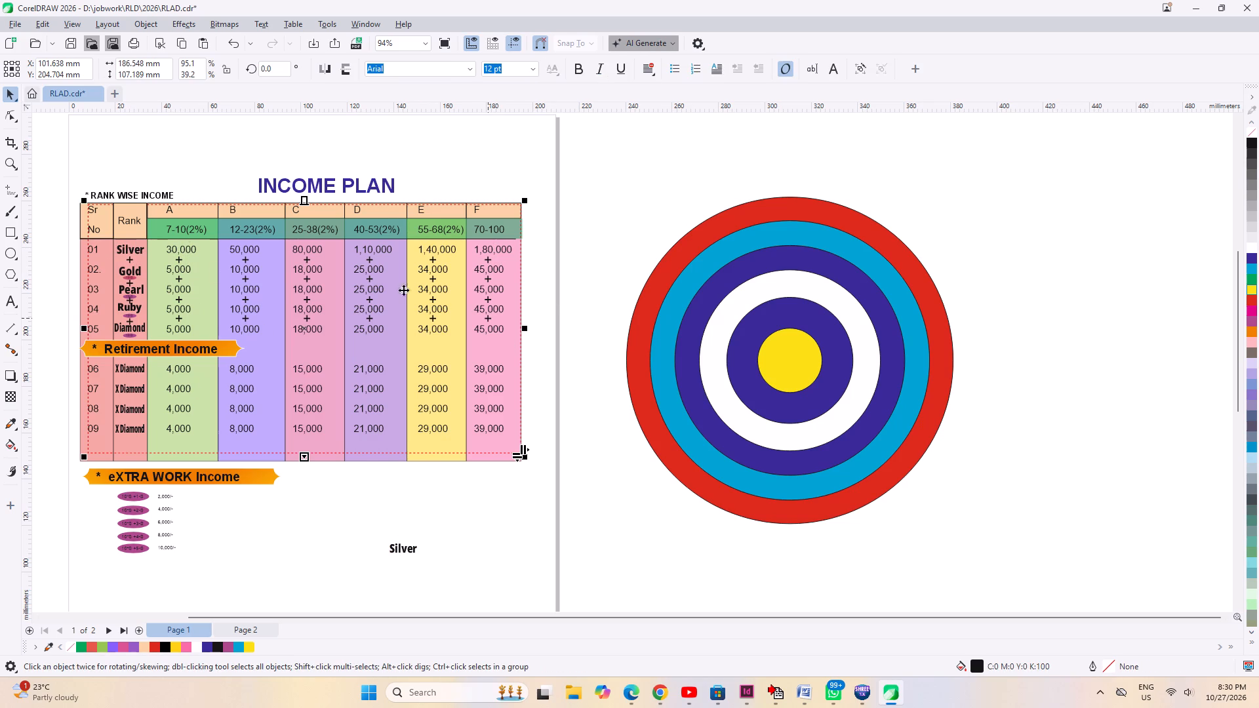
click(9, 296)
drag(166, 247, 545, 242)
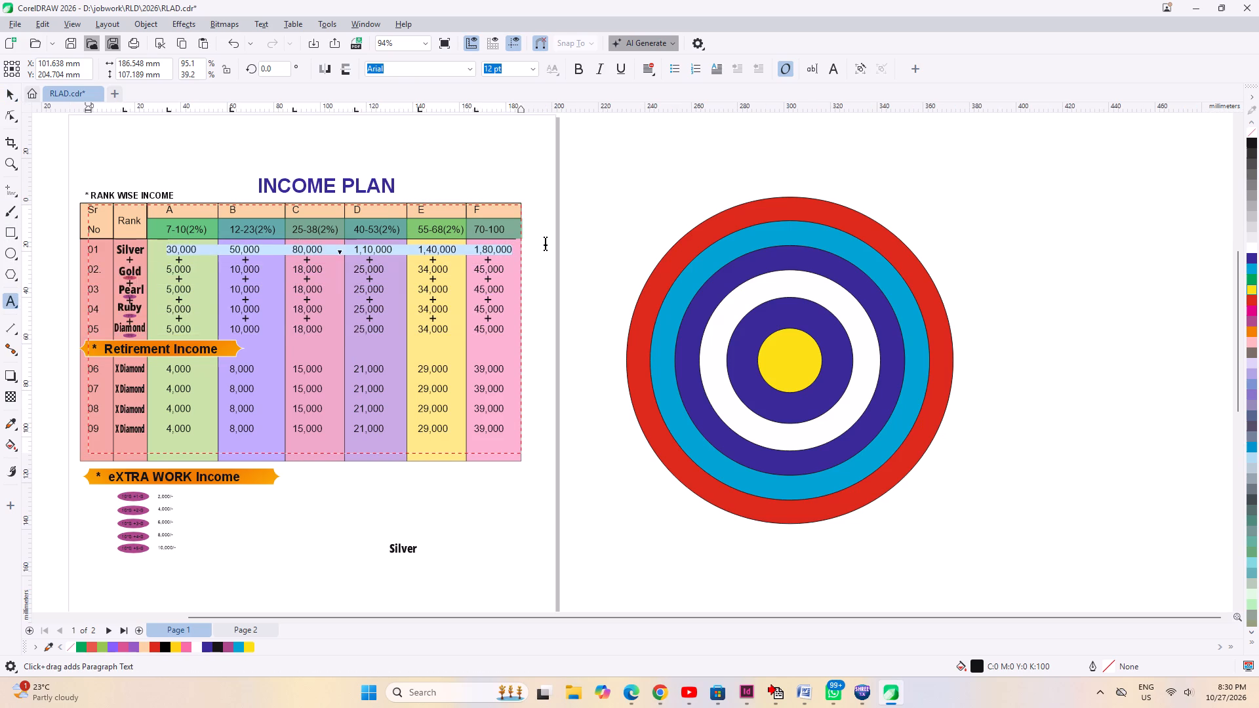
drag(545, 242, 513, 245)
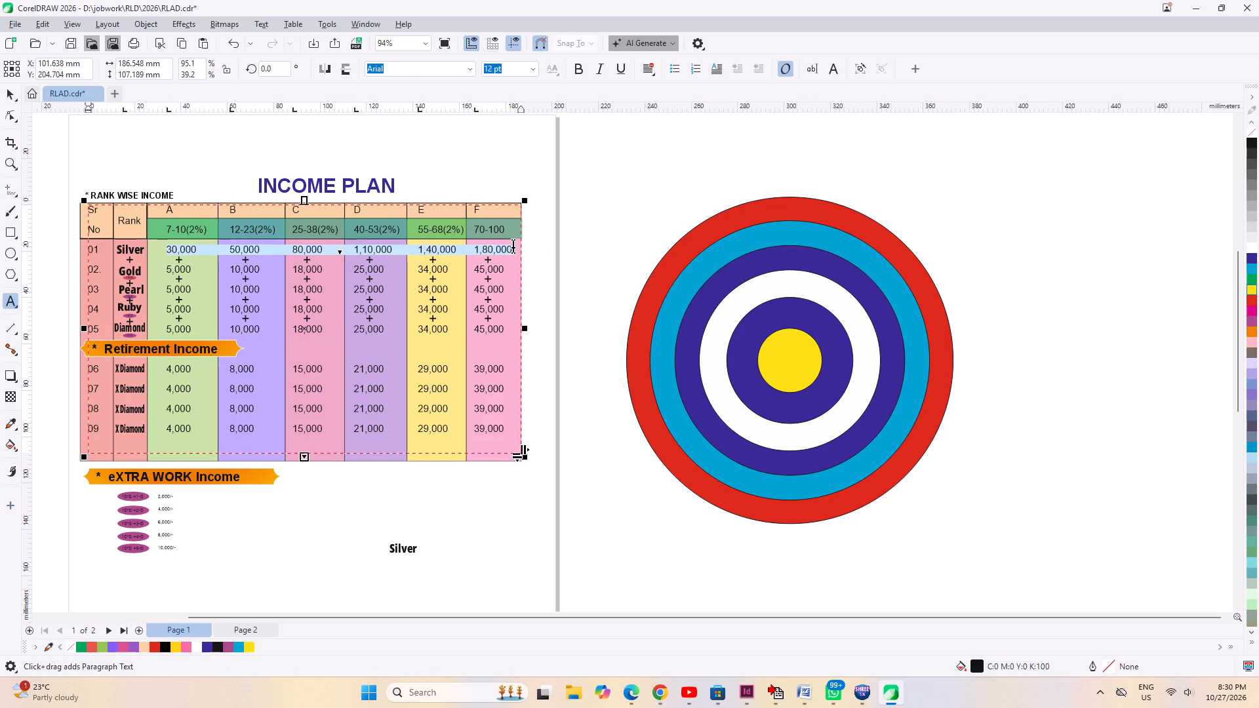
key(ctrl+c)
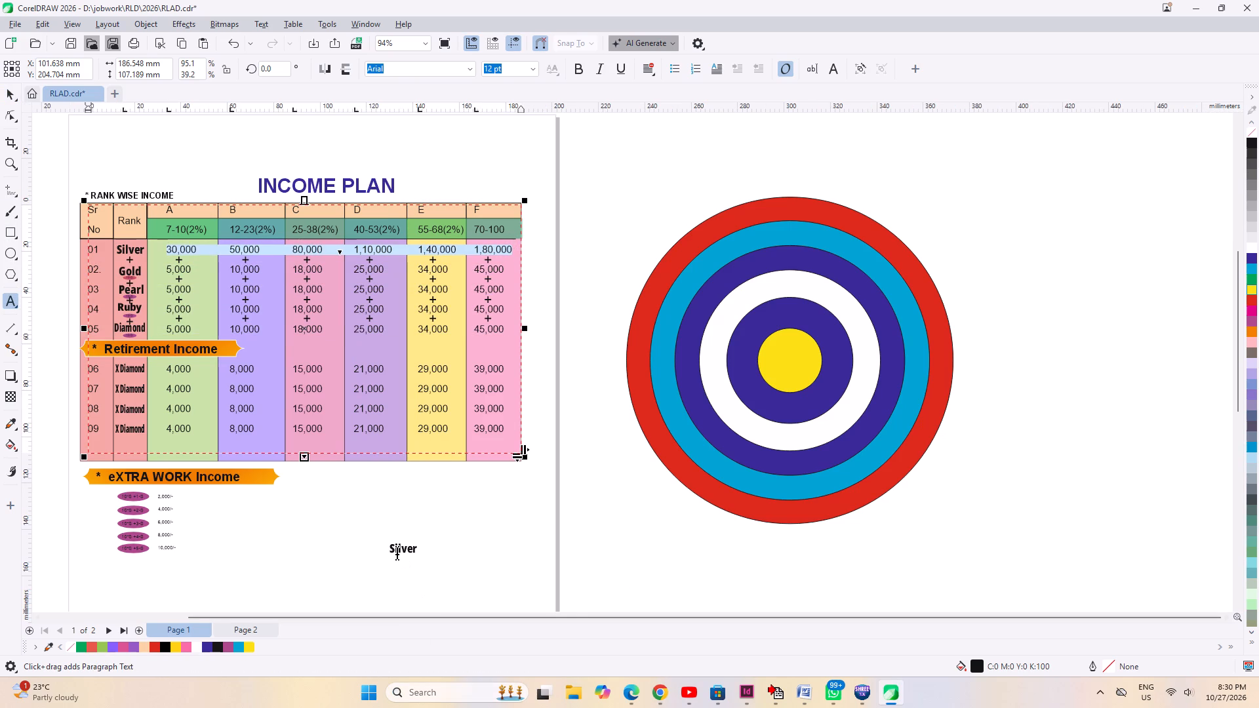
Add a spaced colon after the duplicated Silver label below the table and paste the copied amounts behind it.
click(397, 551)
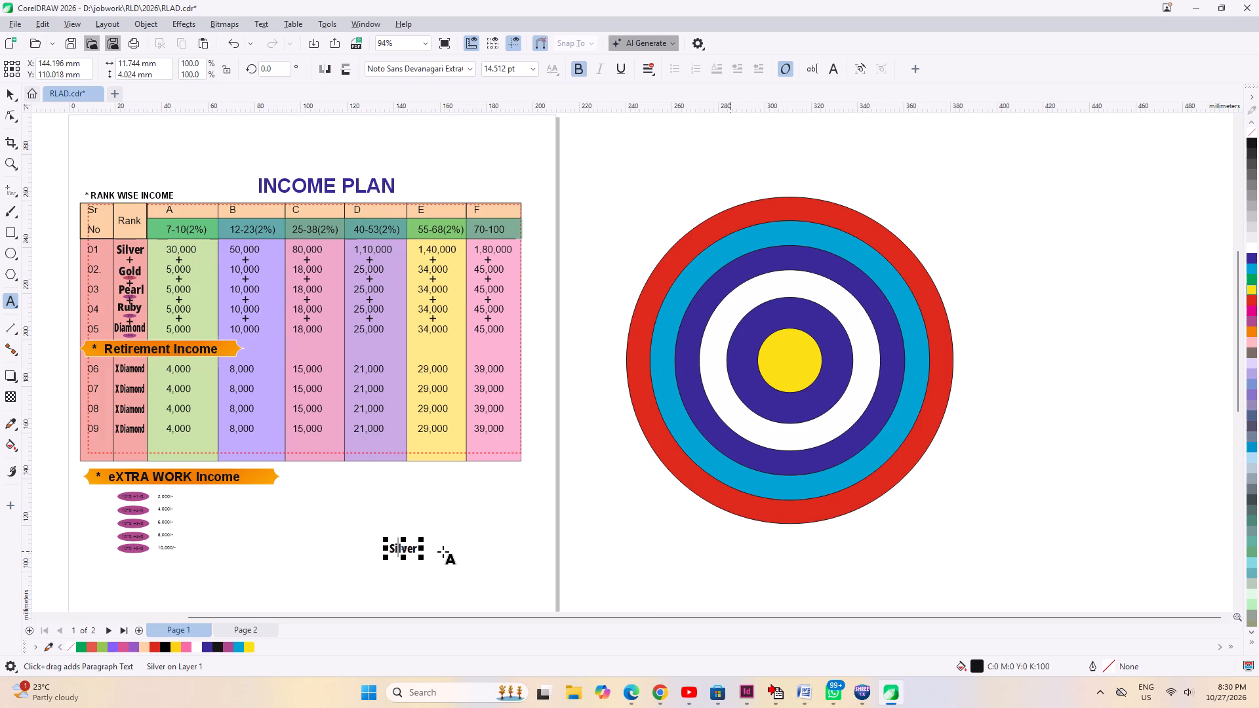
click(413, 548)
key(Right)
key(Right)
key(space)
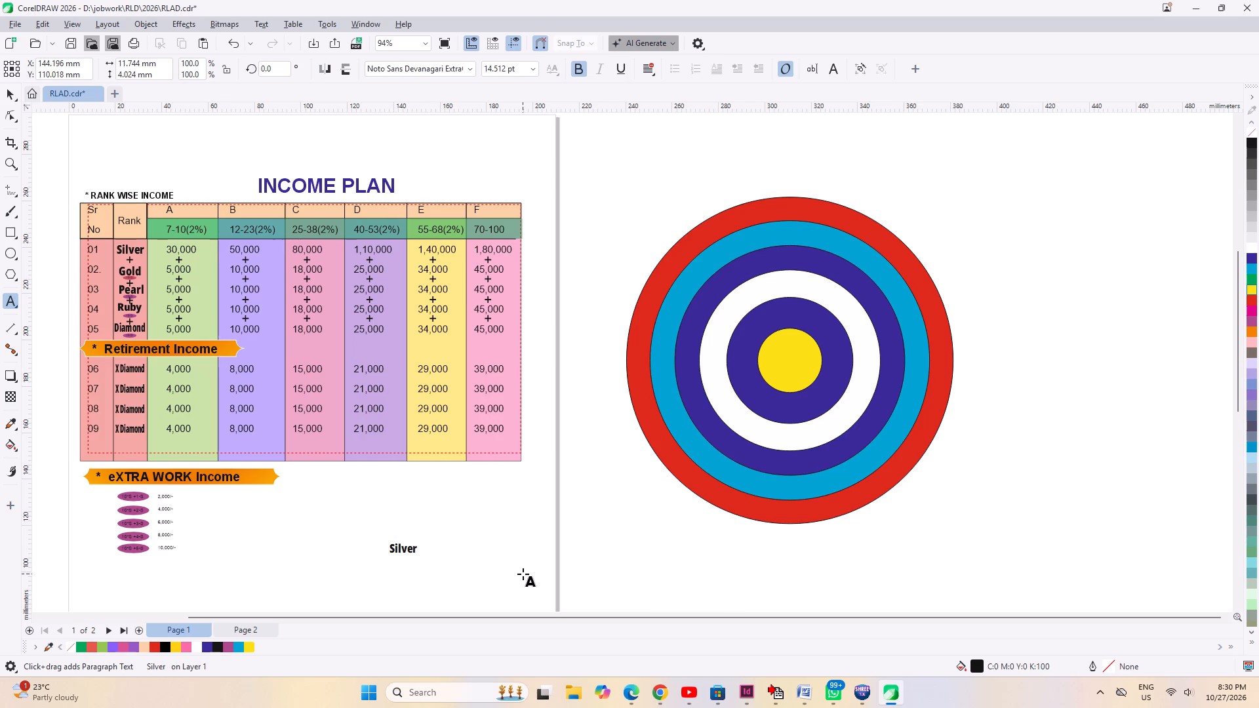
key(shift+colon)
key(space)
key(ctrl+v)
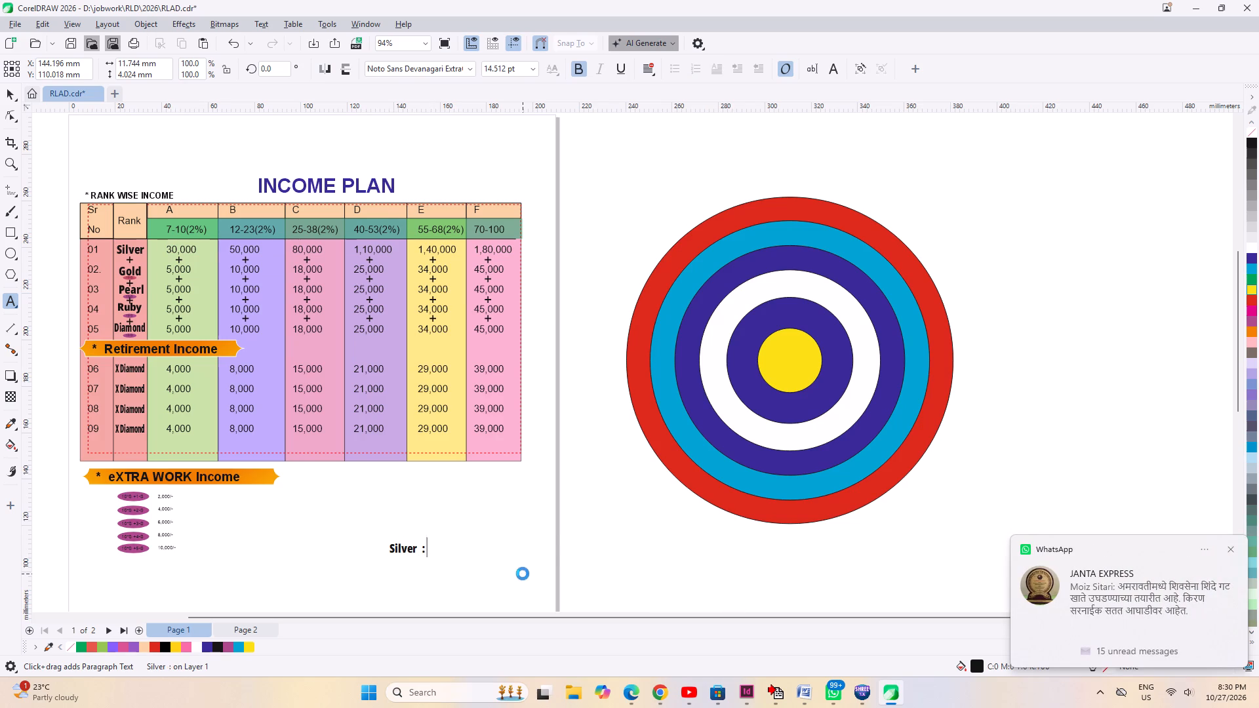
Move the Silver income line below the concentric circles, centred at about X 301 mm, Y 95 mm.
key(ctrl+a)
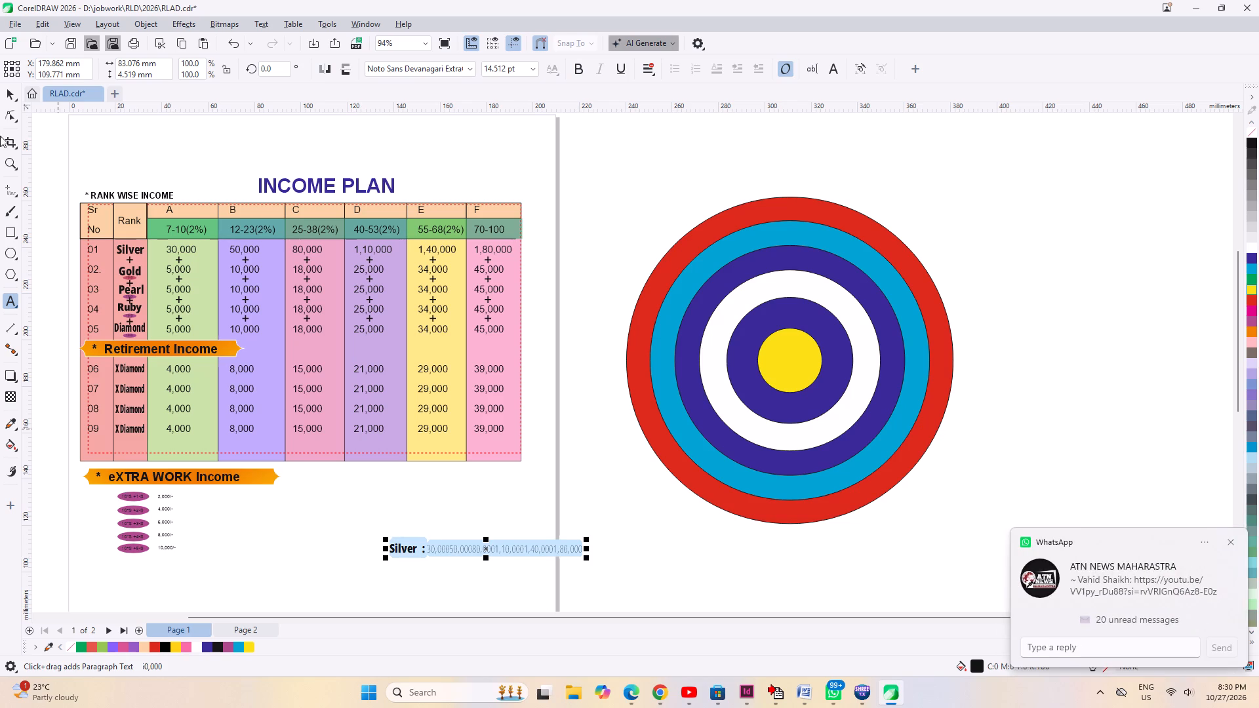
click(16, 88)
drag(483, 549, 606, 458)
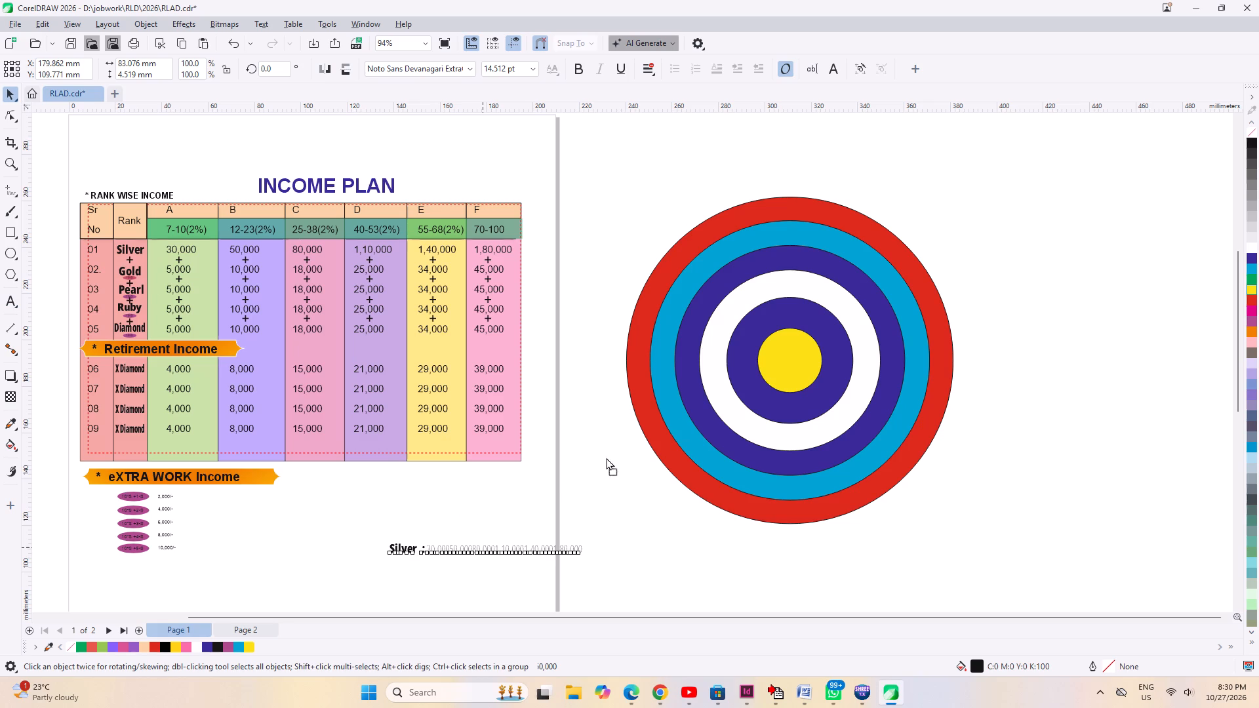
drag(606, 458, 780, 222)
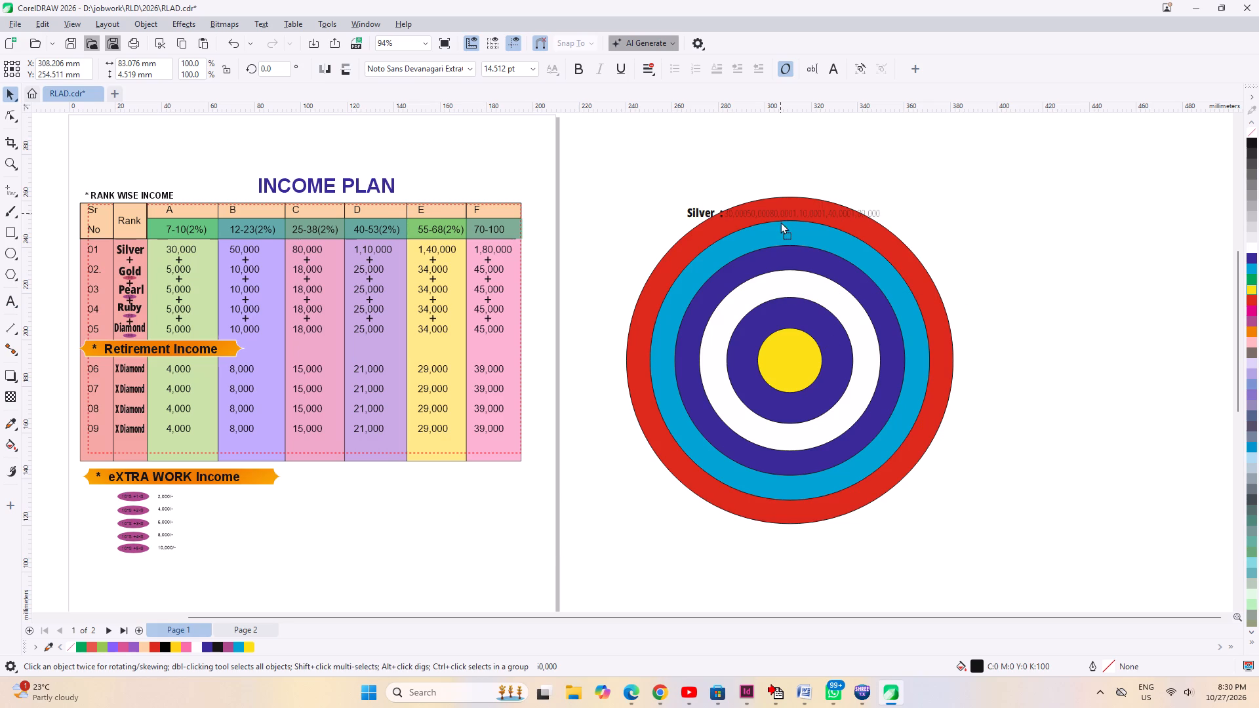
drag(780, 222, 763, 582)
Format the entire Silver income line as 15 pt bold text.
scroll(763, 582, up, 3)
key(space)
key(ctrl+a)
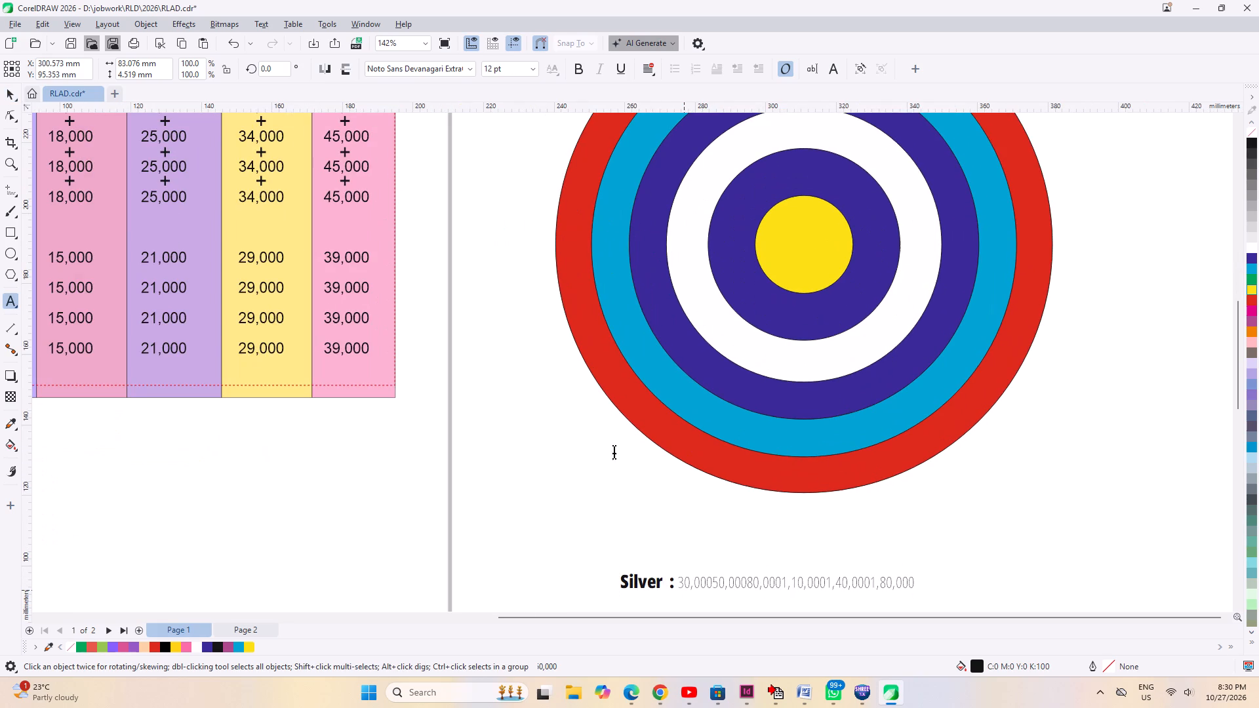
click(494, 66)
key(ctrl+a)
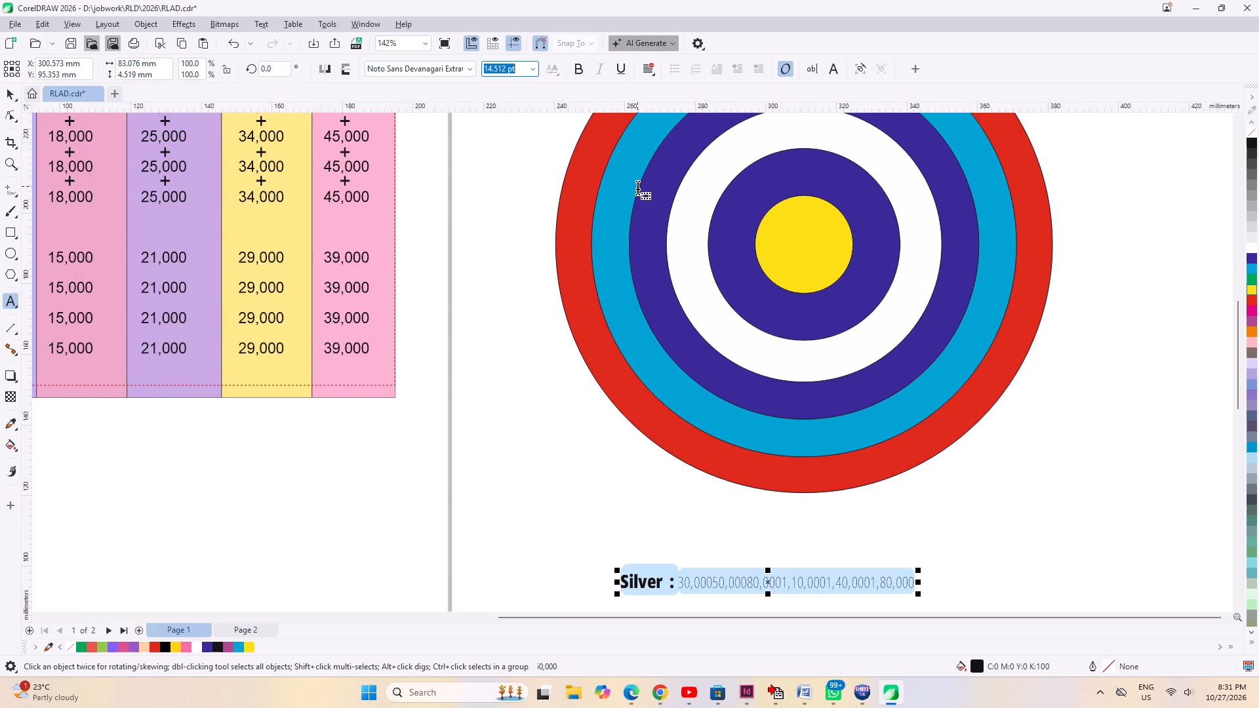
text(15)
key(Return)
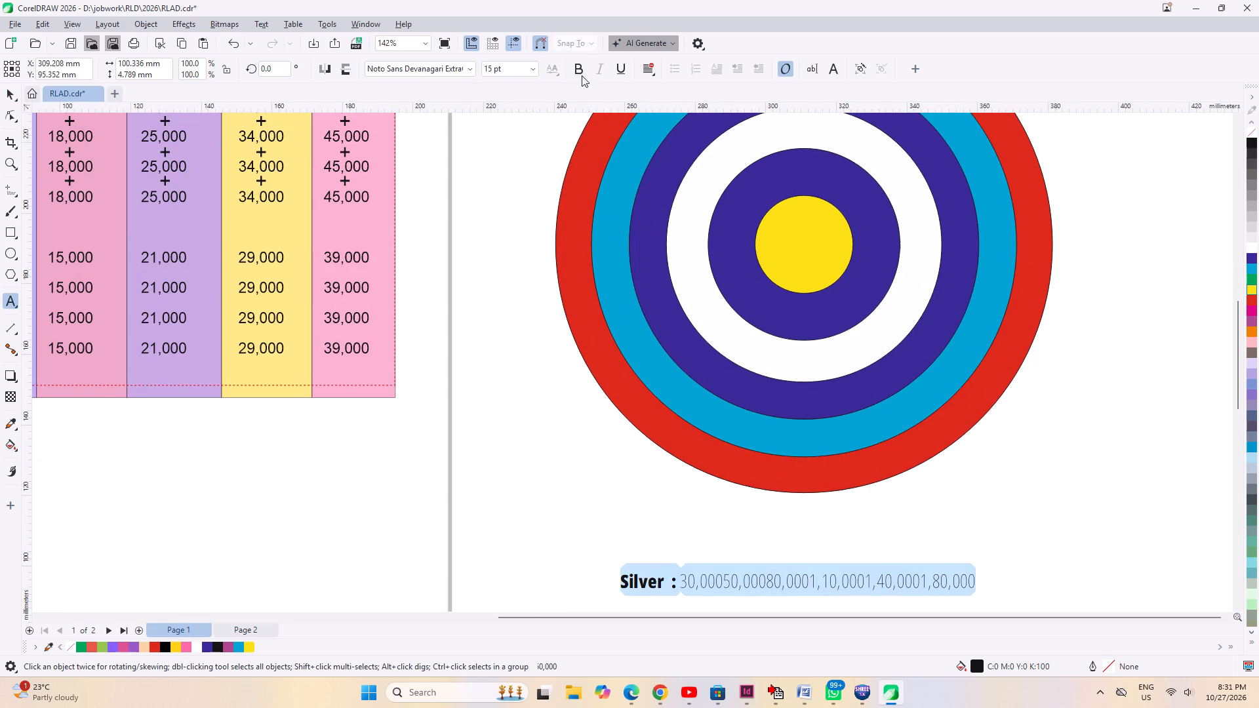
click(582, 73)
scroll(739, 391, down, 2)
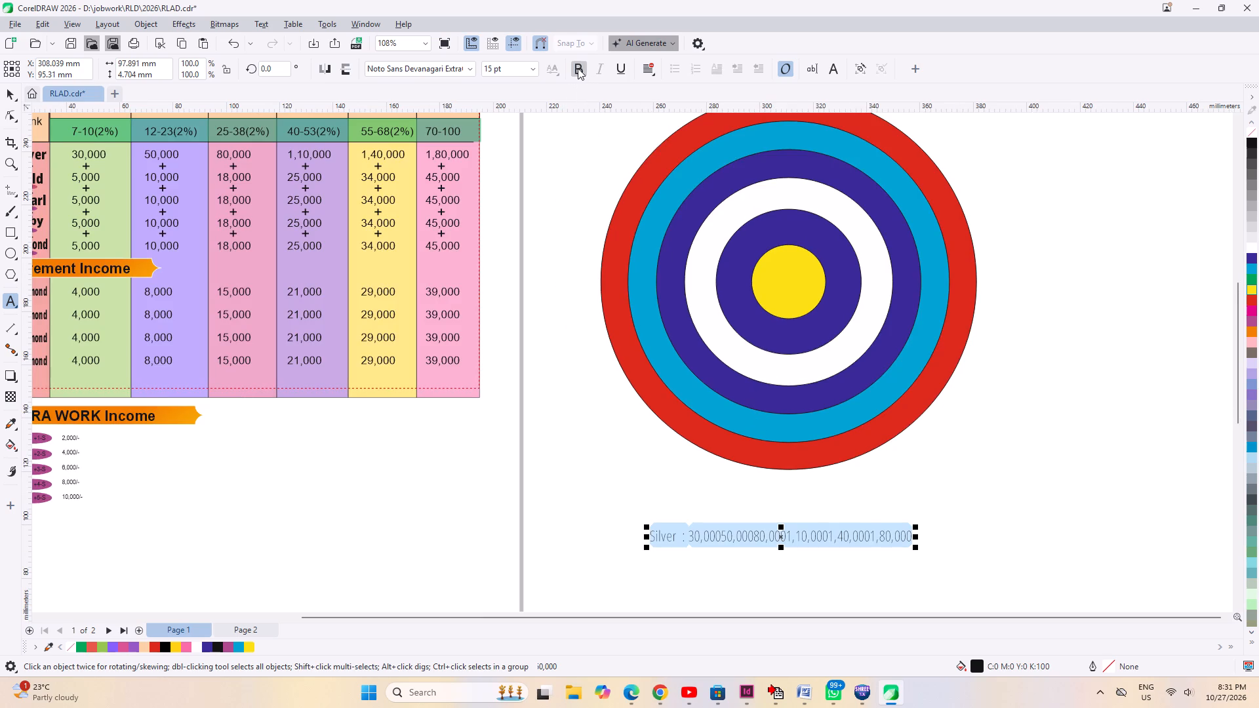
click(578, 68)
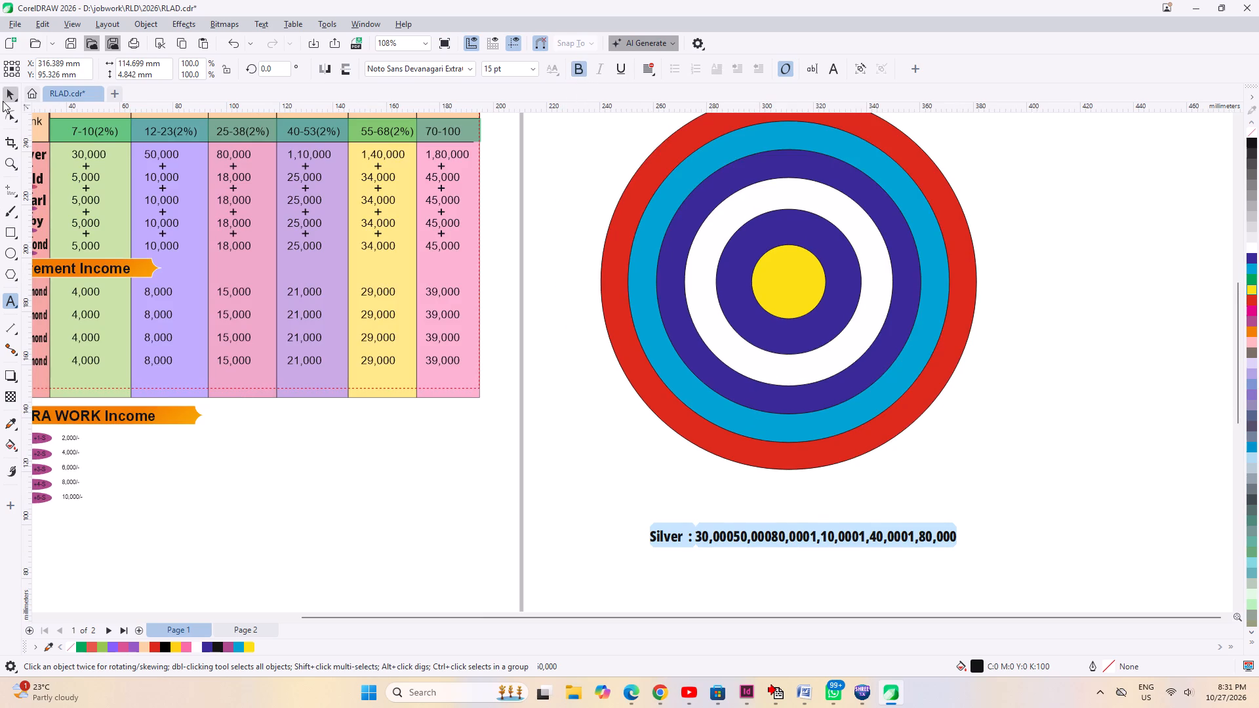
click(3, 100)
key(space)
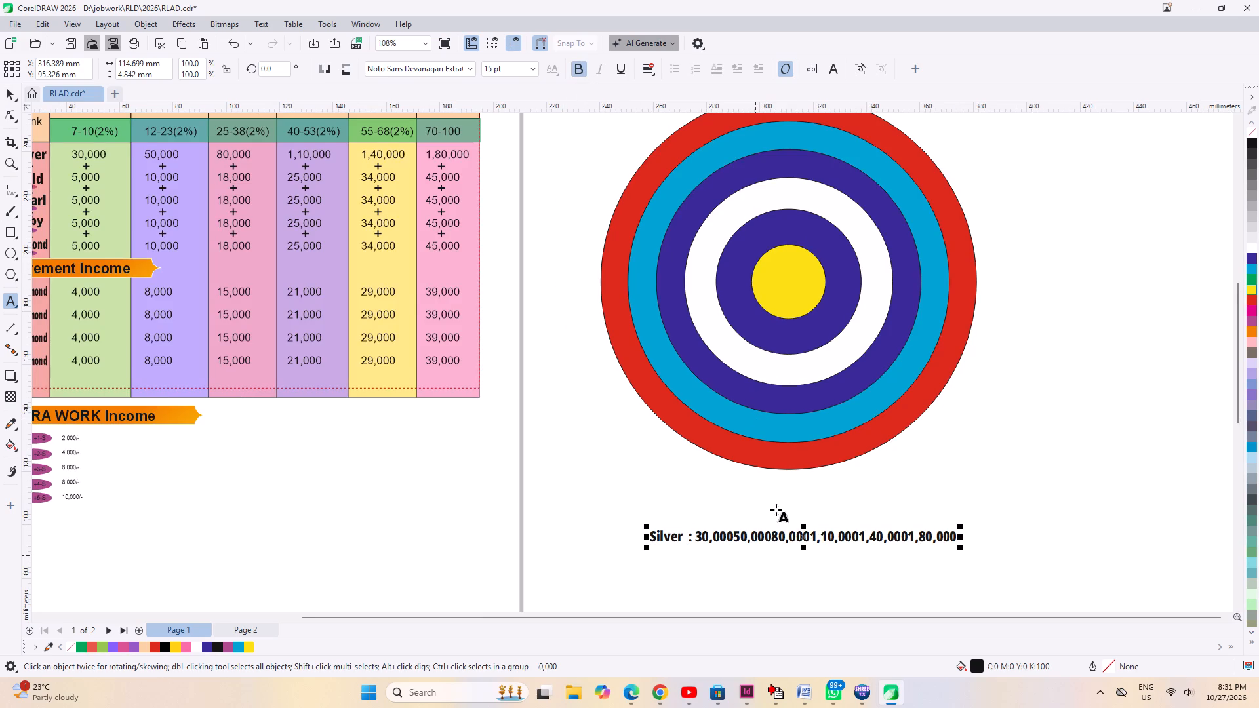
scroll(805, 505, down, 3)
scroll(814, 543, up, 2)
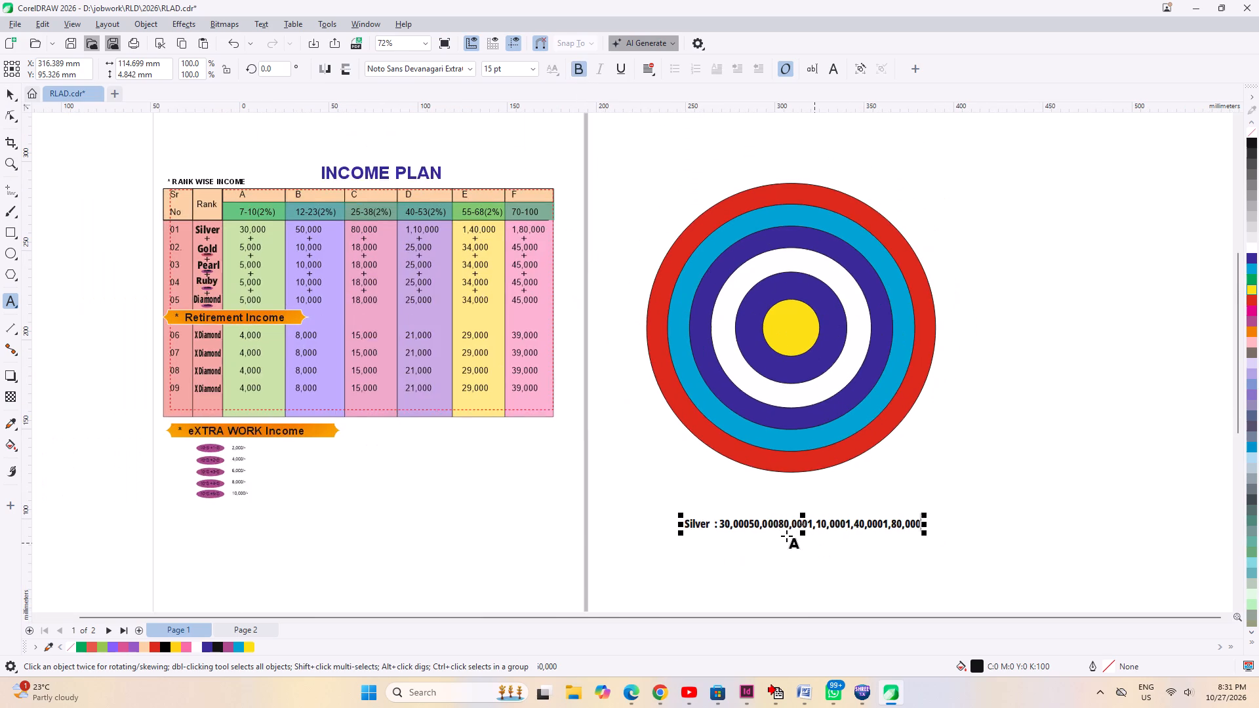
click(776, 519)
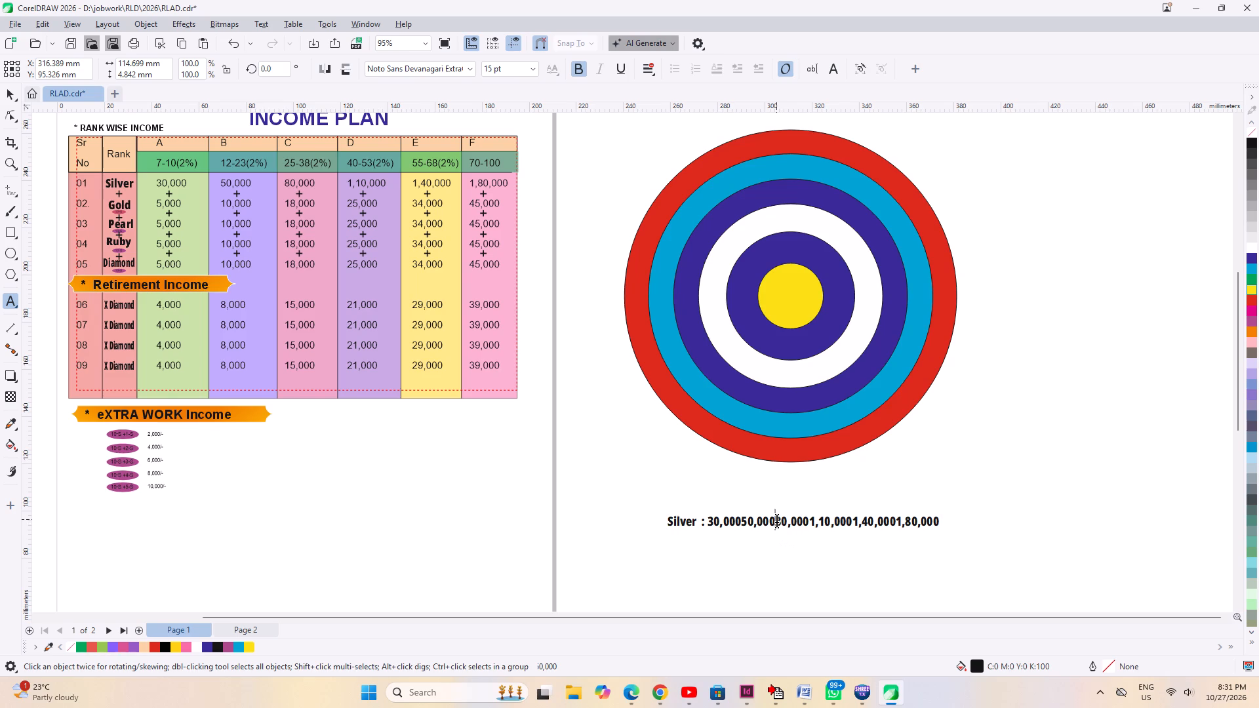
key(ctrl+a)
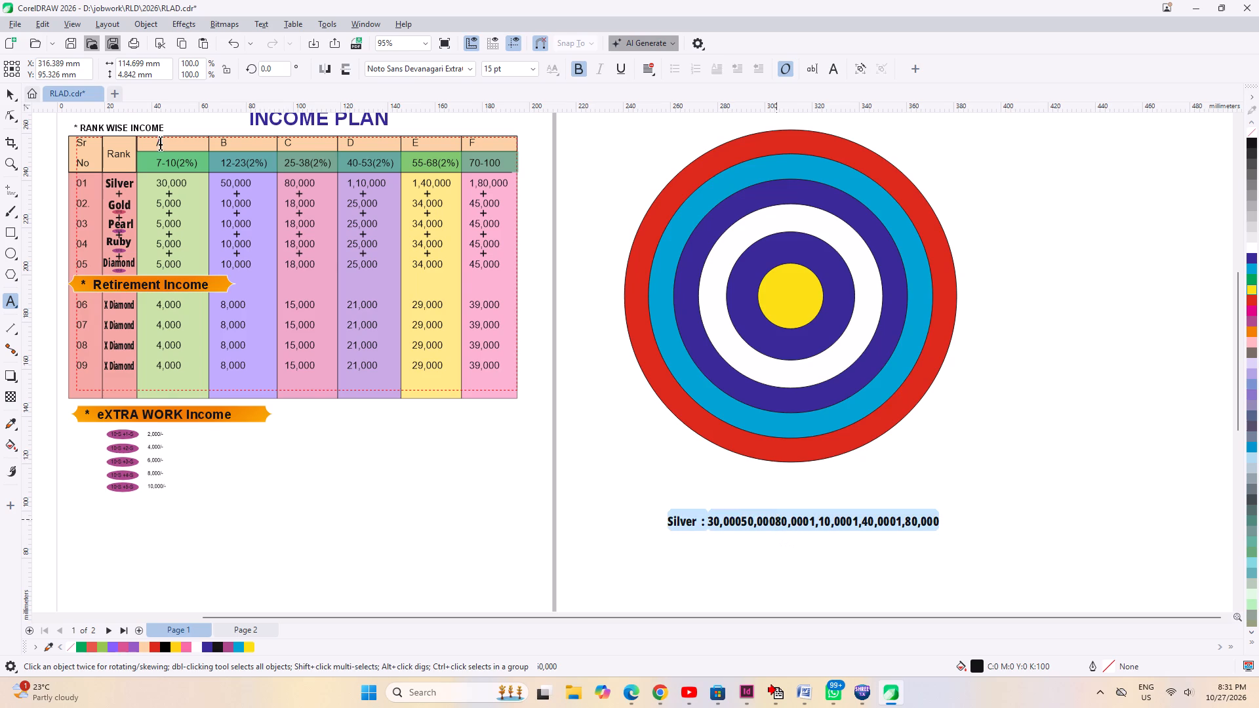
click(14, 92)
Combine the six concentric circles into one curve object.
scroll(656, 428, down, 1)
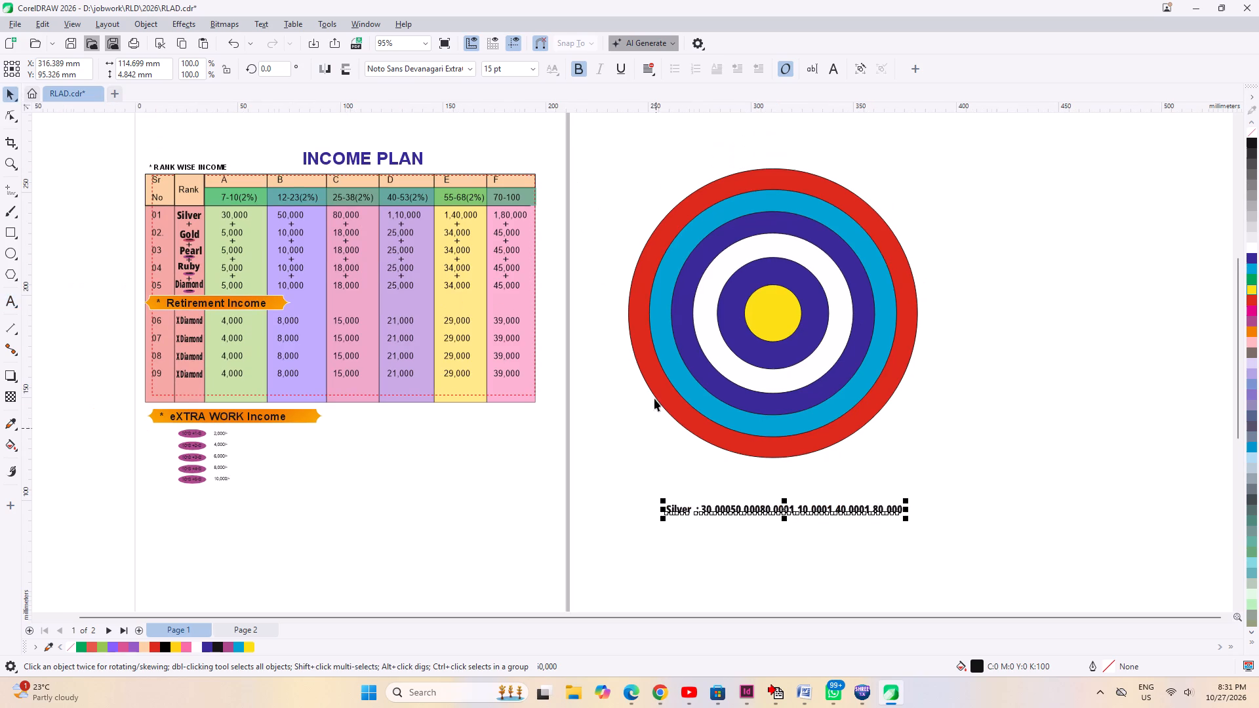
drag(590, 130, 1033, 479)
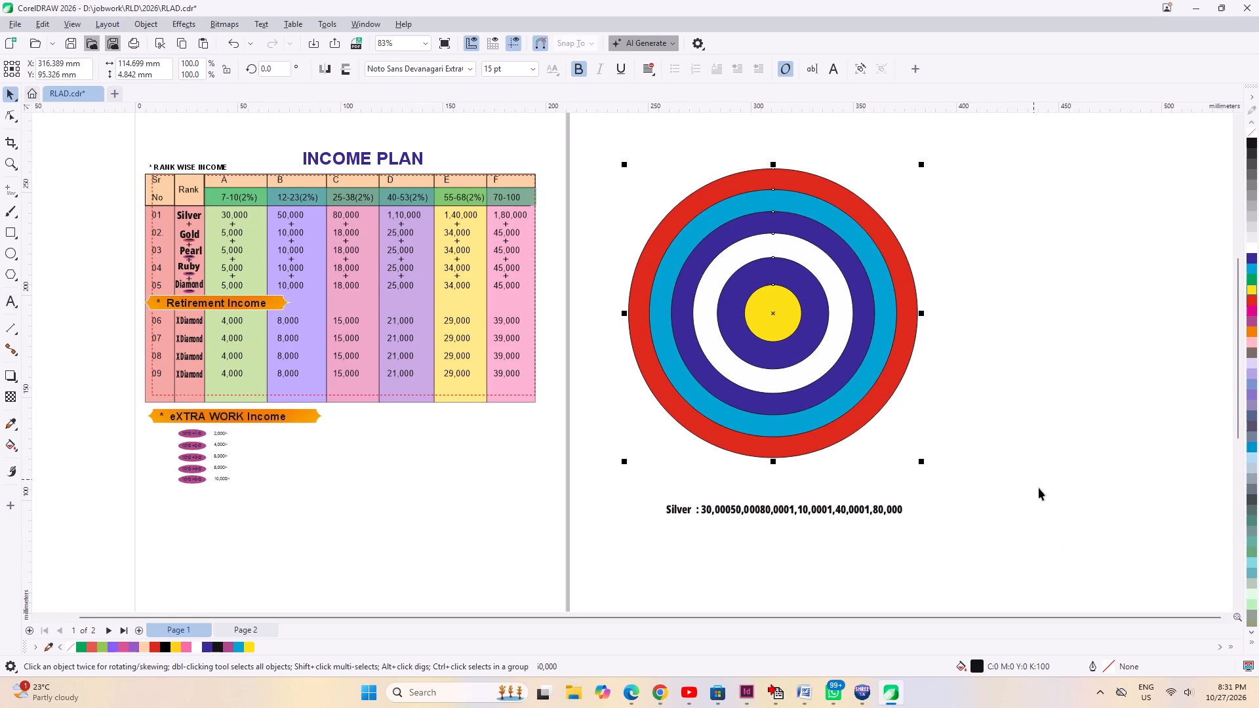
click(369, 69)
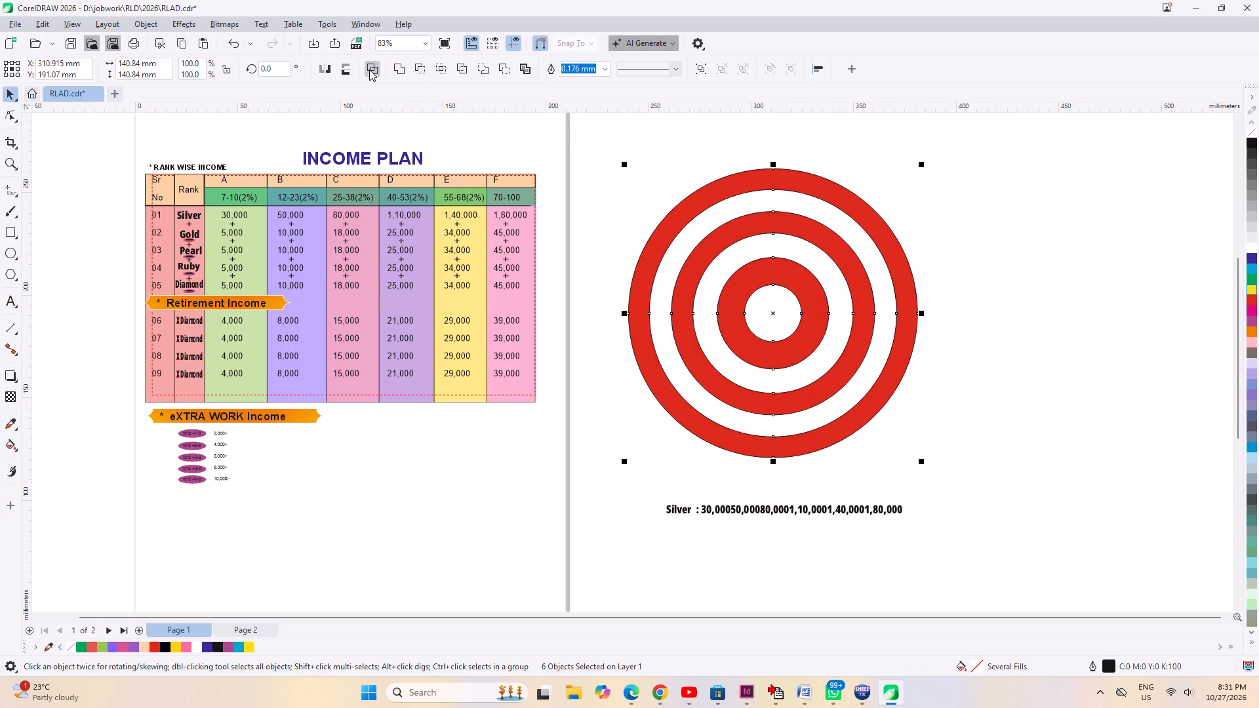
click(1077, 342)
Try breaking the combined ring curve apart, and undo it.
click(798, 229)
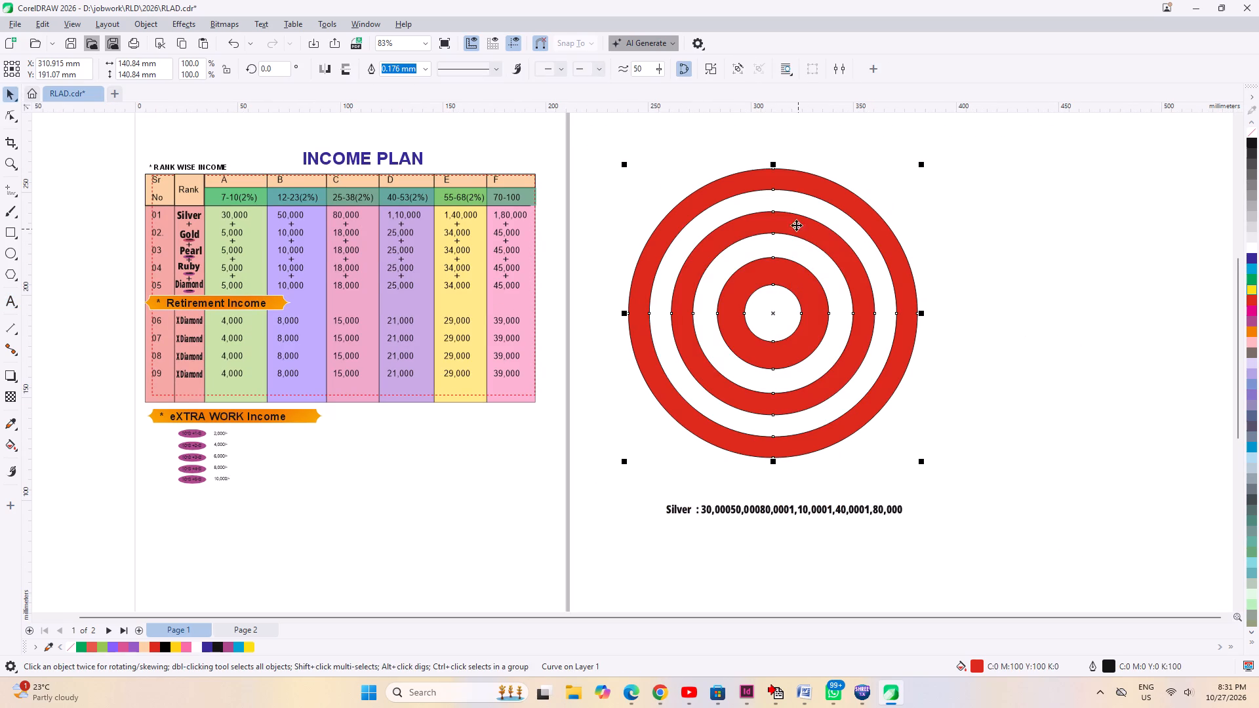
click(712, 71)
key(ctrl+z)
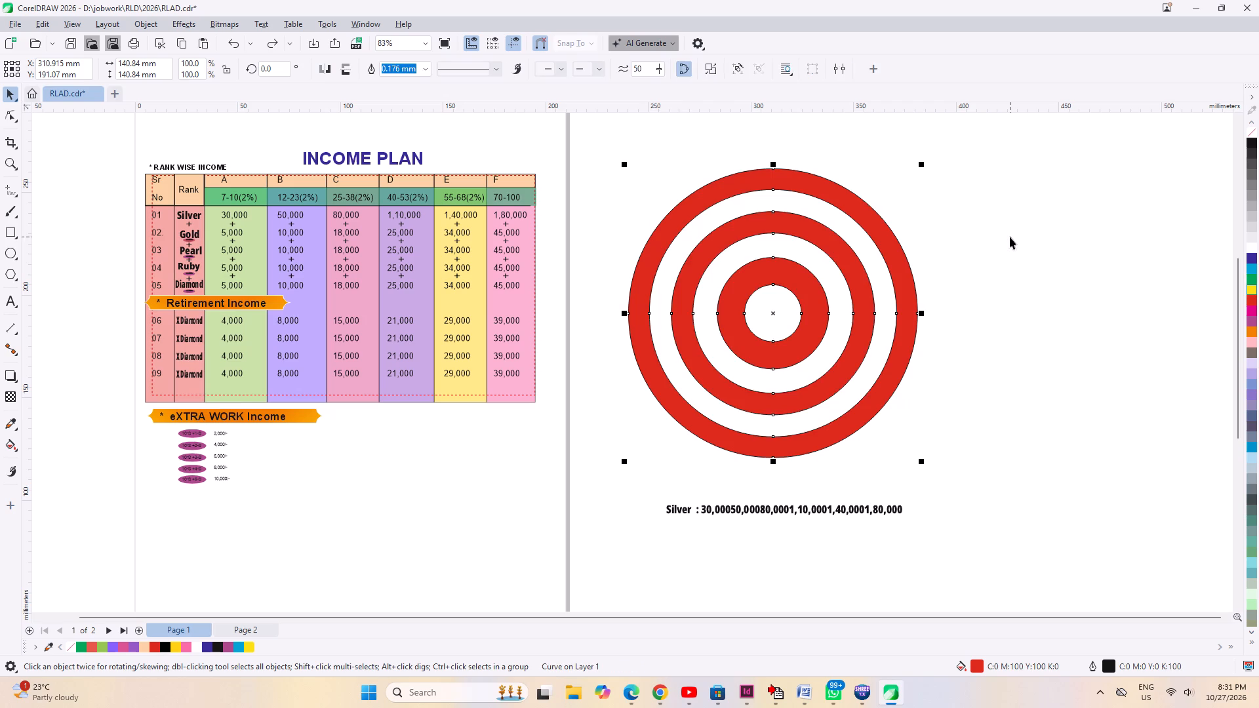
Send the combined ring curve to the back of its layer.
click(1017, 376)
click(862, 315)
key(shift+Page_Down)
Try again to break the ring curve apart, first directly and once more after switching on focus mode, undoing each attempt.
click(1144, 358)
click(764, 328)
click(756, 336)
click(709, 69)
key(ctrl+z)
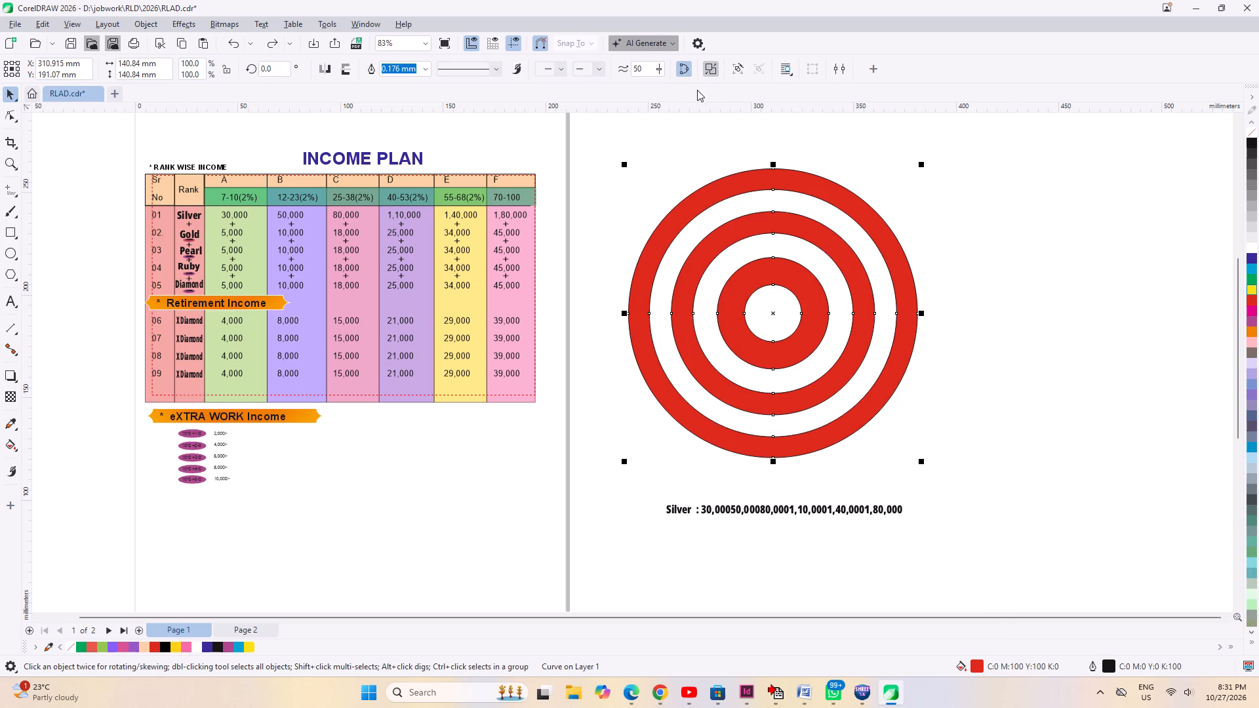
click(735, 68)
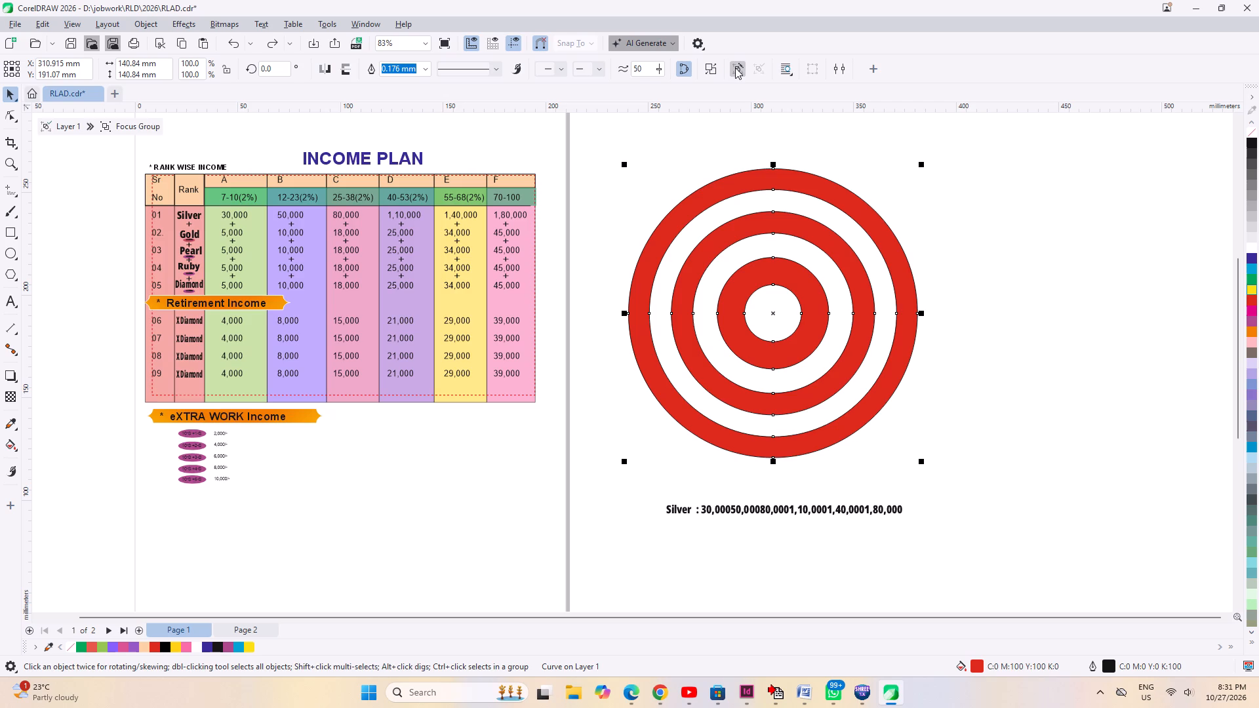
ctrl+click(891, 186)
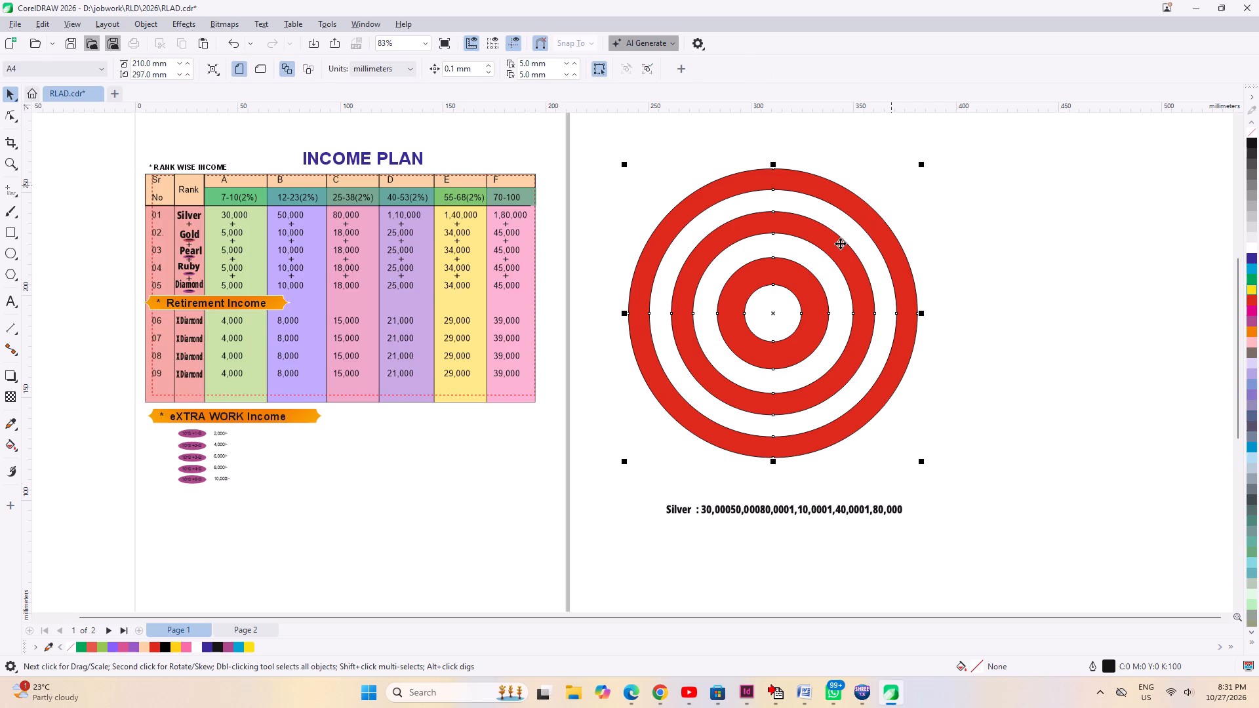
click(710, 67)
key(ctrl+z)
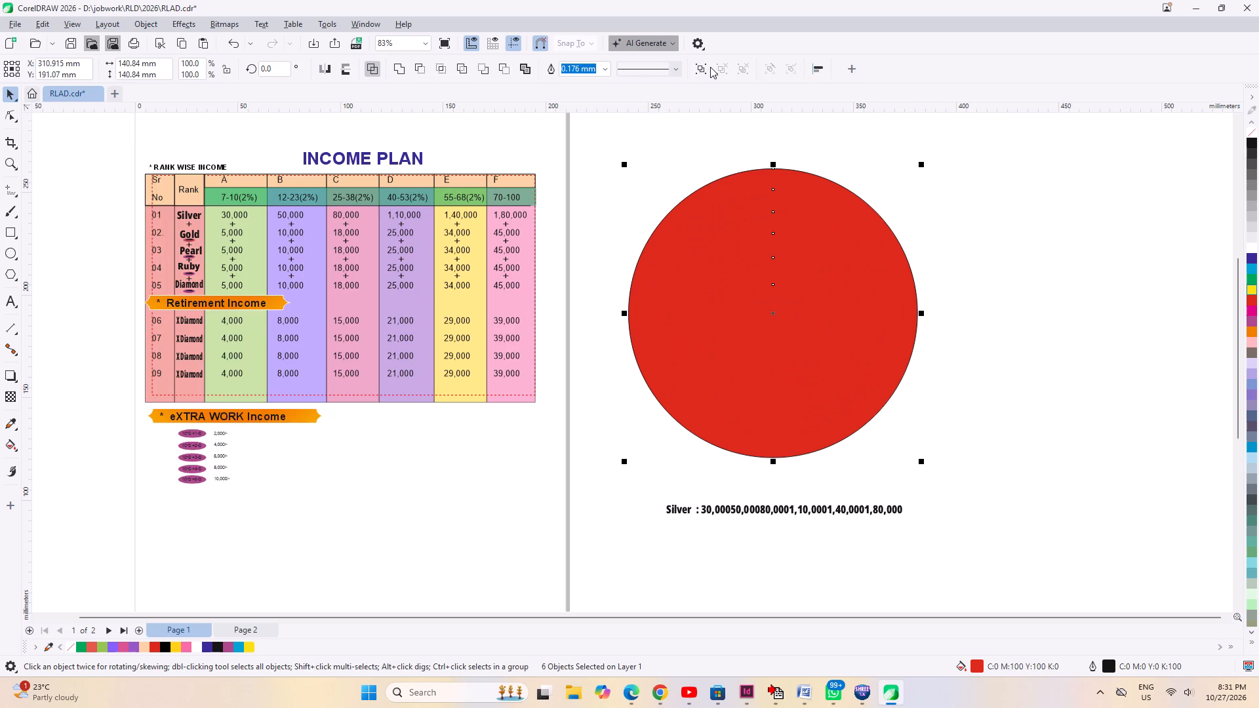
Break the combined ring curve apart into separate circles and send the largest circle to the back of the layer.
click(705, 71)
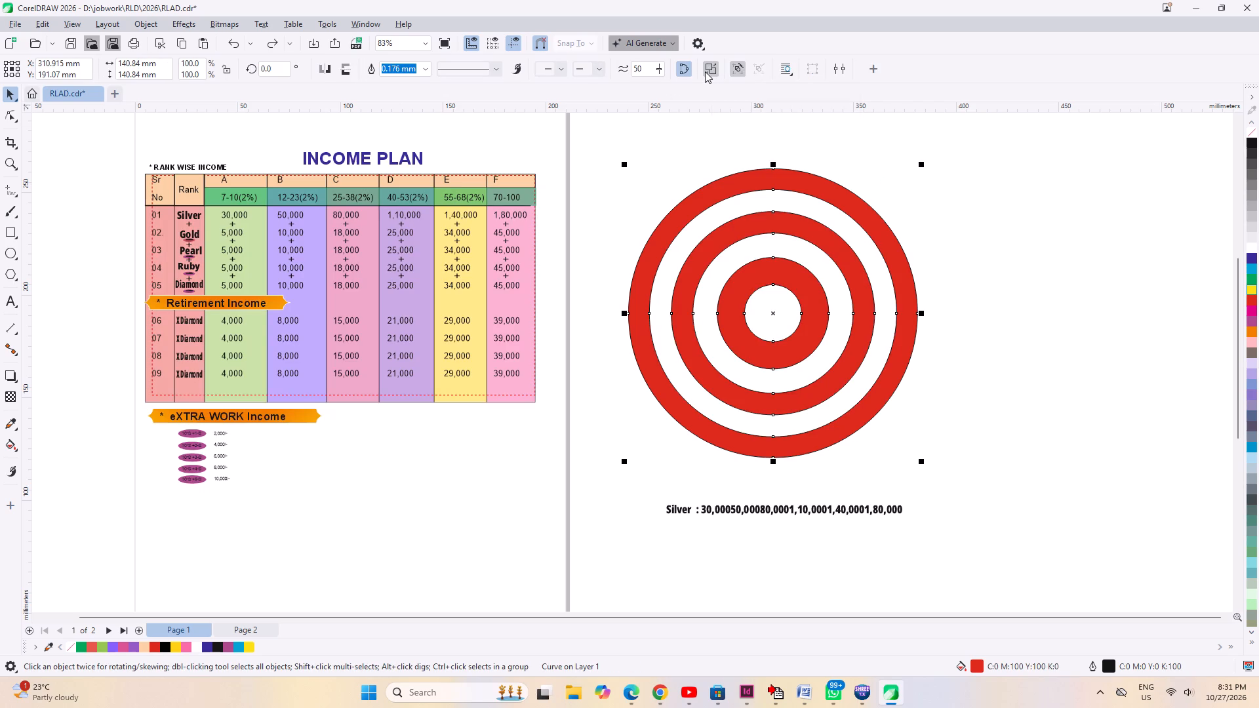
click(1064, 347)
click(895, 372)
key(shift+Page_Down)
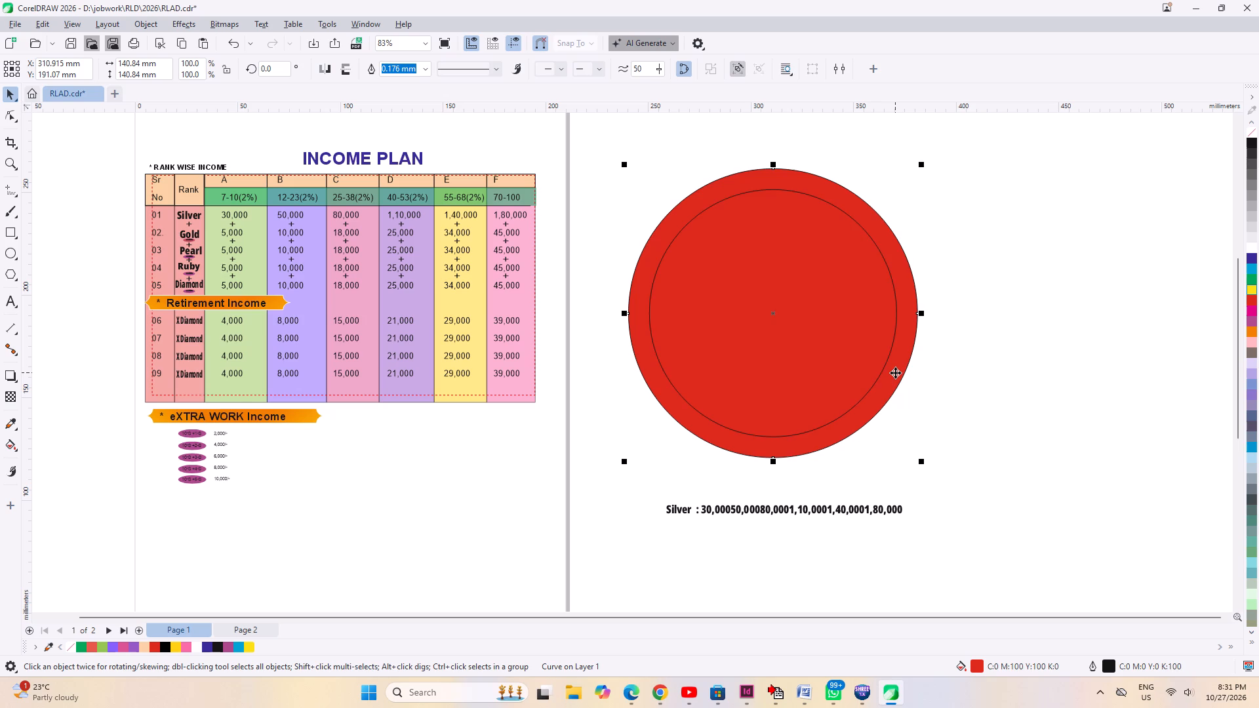
click(1024, 340)
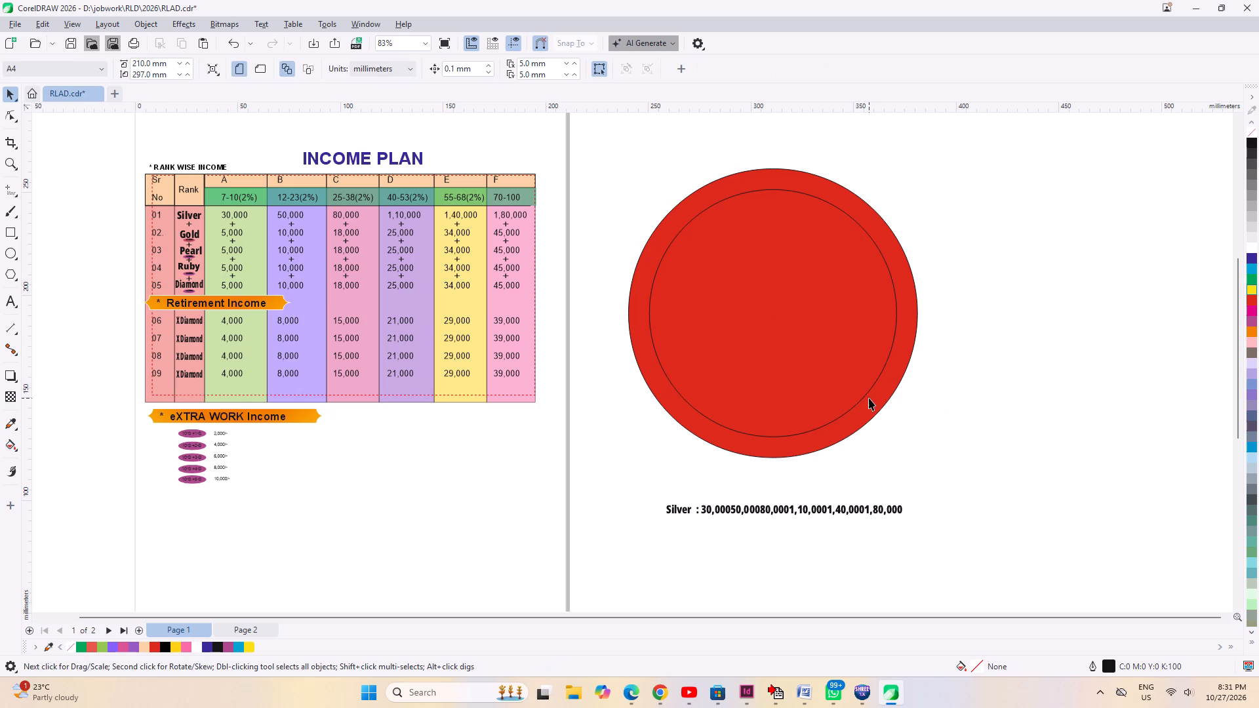
click(869, 398)
click(956, 503)
Insert a gap of several spaces between 30,000 and 50,000 in the Silver income line.
click(831, 517)
click(828, 511)
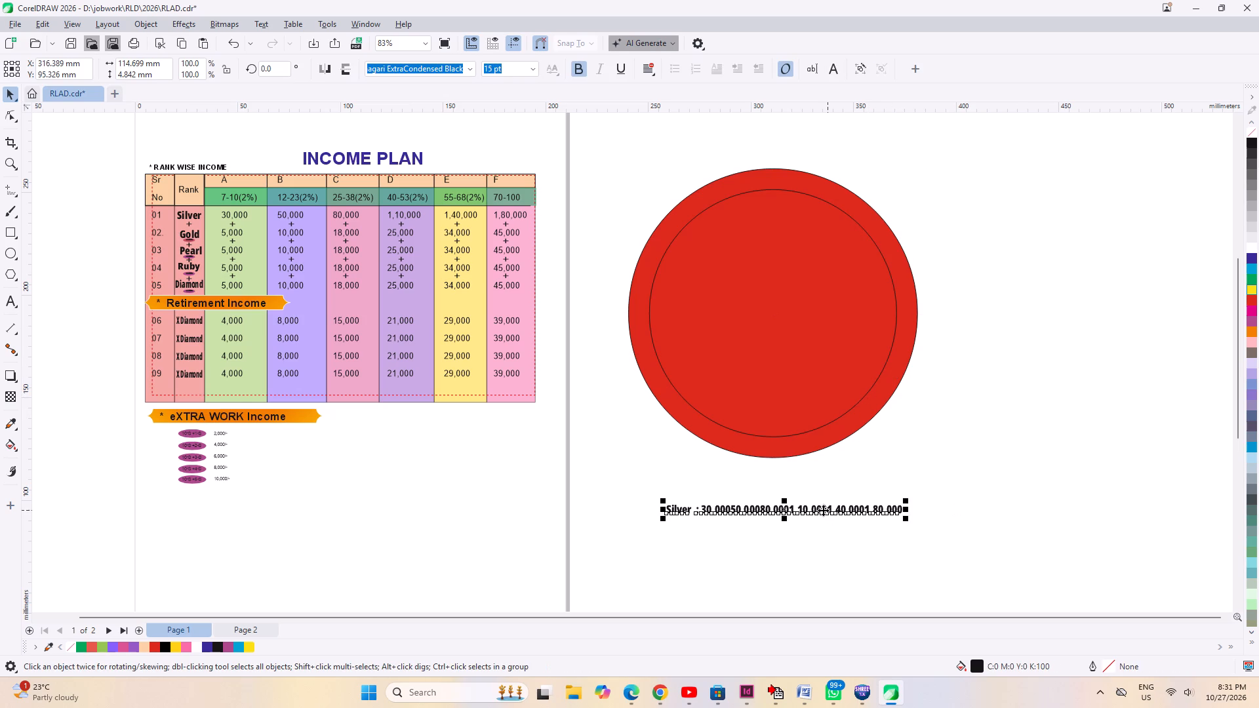
key(space)
scroll(745, 532, up, 6)
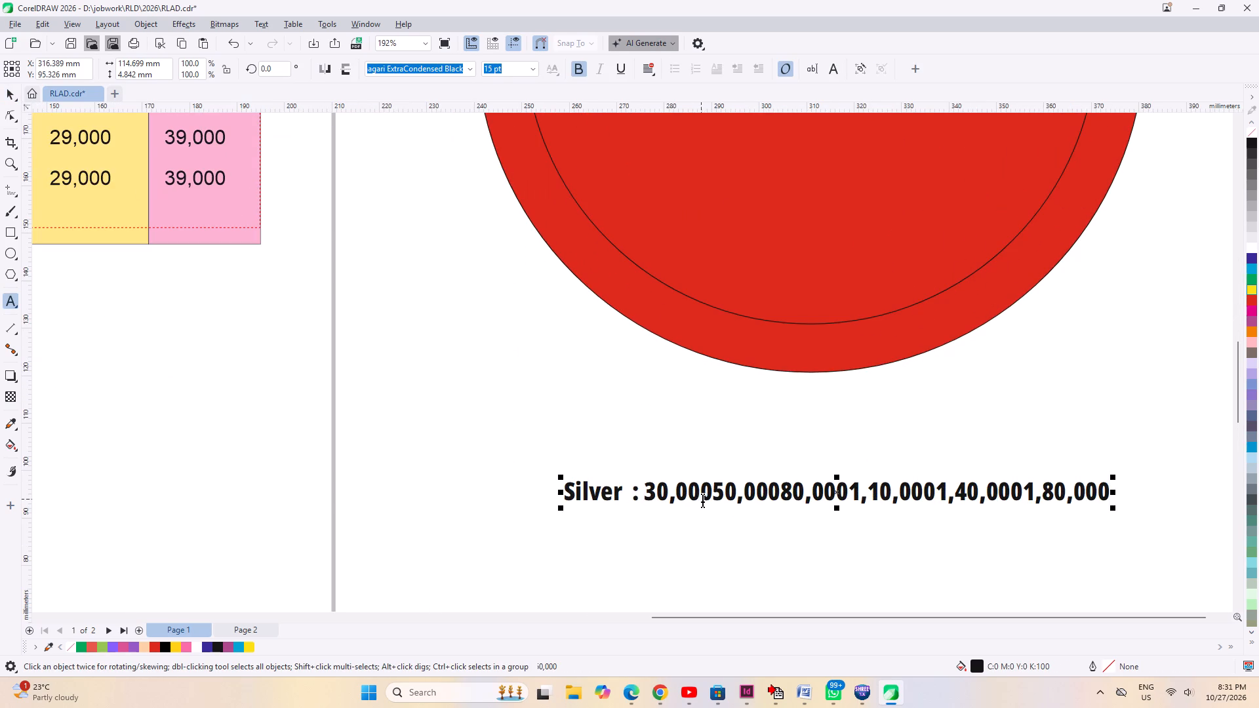
click(712, 496)
key(space)
key(space)
key(space)
key(space)
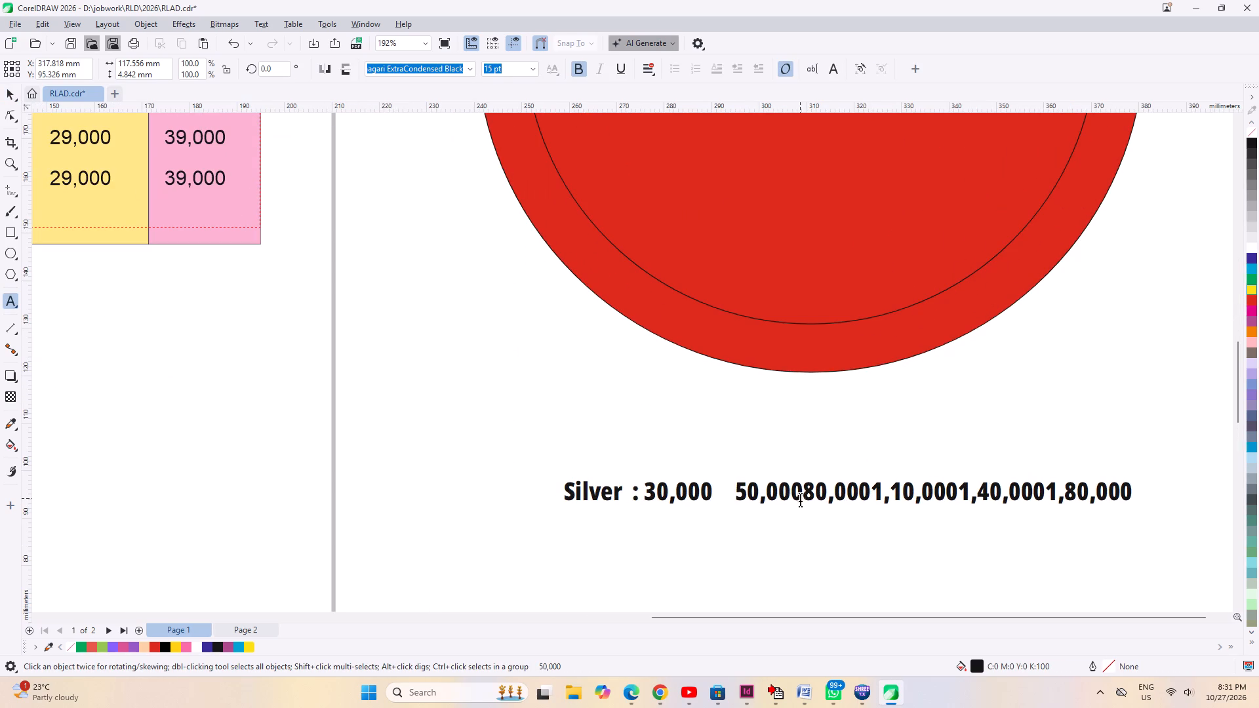
Insert a wide gap of spaces between 50,000 and 80,000 in the Silver income line.
click(806, 490)
key(space)
key(space)
key(space)
key(space)
key(space)
key(space)
key(space)
key(space)
key(space)
key(space)
key(space)
key(space)
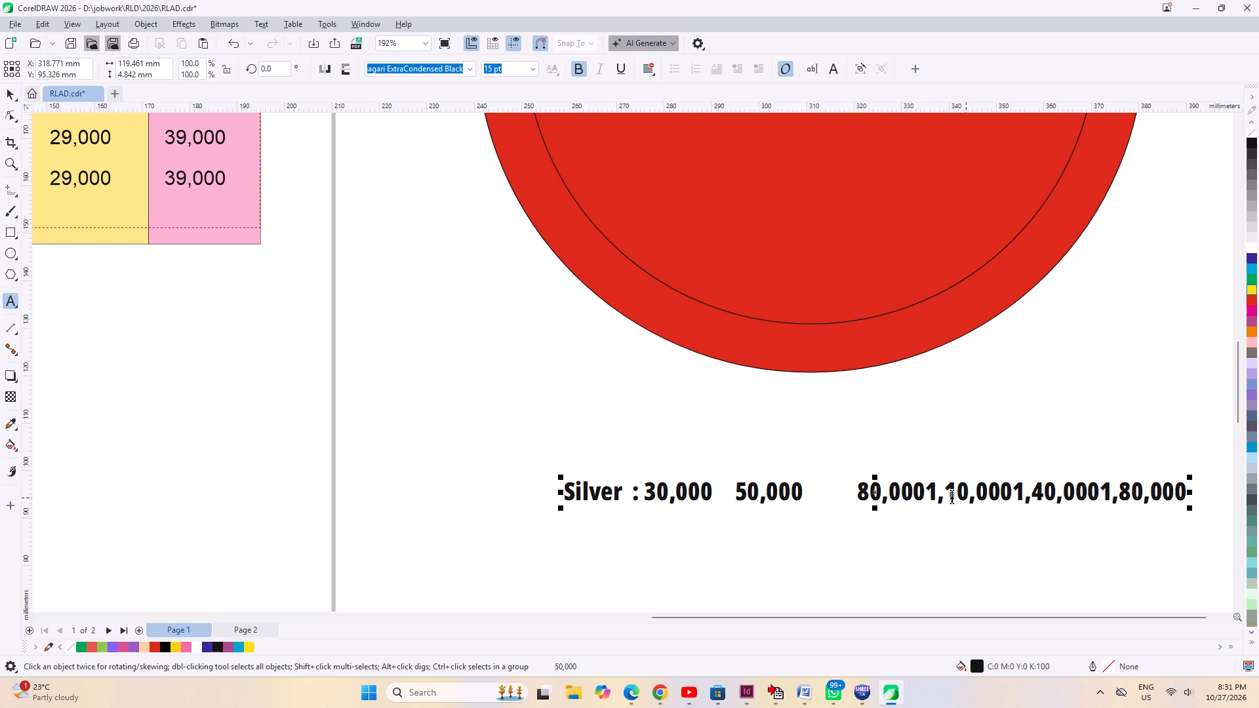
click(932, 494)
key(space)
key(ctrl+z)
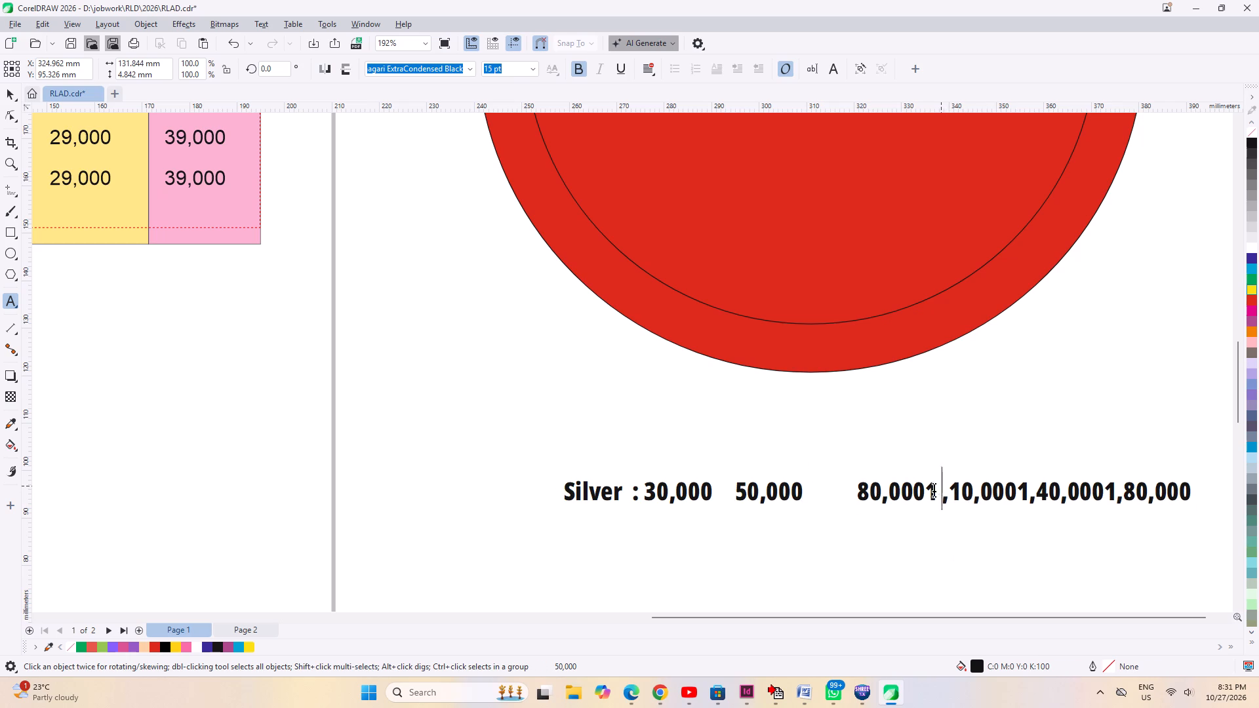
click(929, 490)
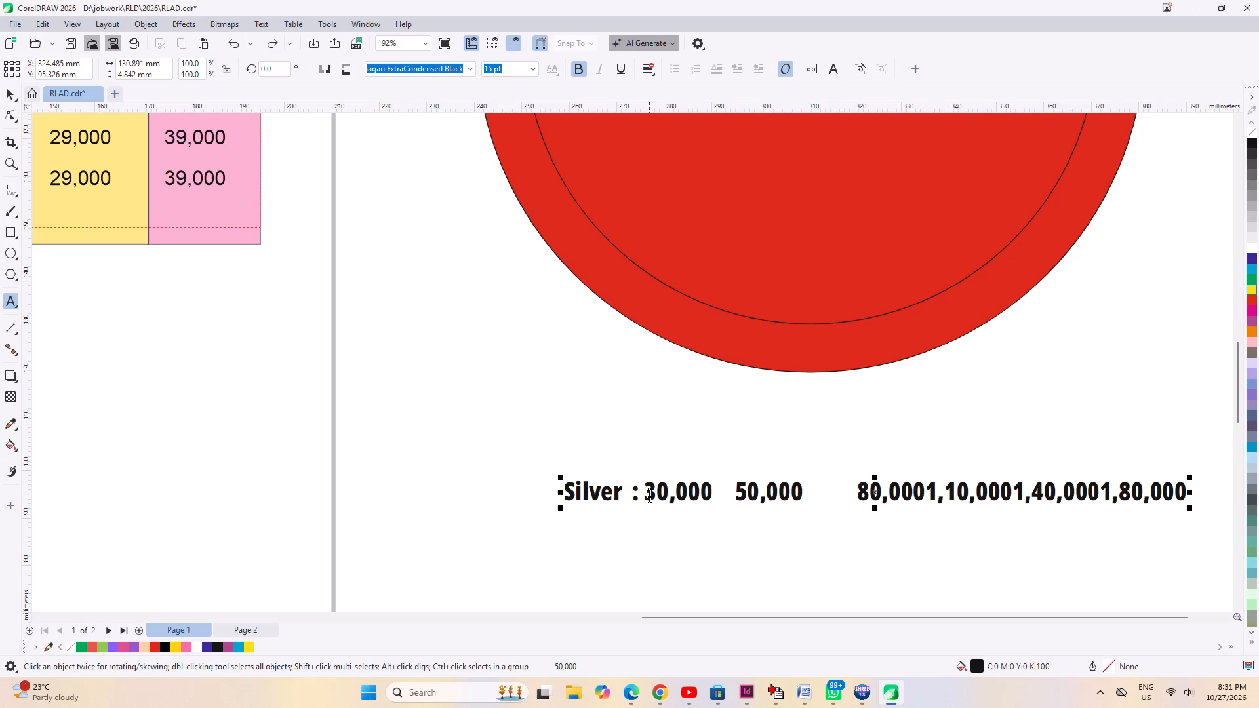
Add six spaces between the "Silver :" label and the 30,000 amount.
click(649, 494)
key(space)
key(space)
key(space)
key(space)
key(space)
key(space)
Shorten the gap before 80,000 by deleting six spaces, bringing it closer to the gap after 30,000.
click(772, 490)
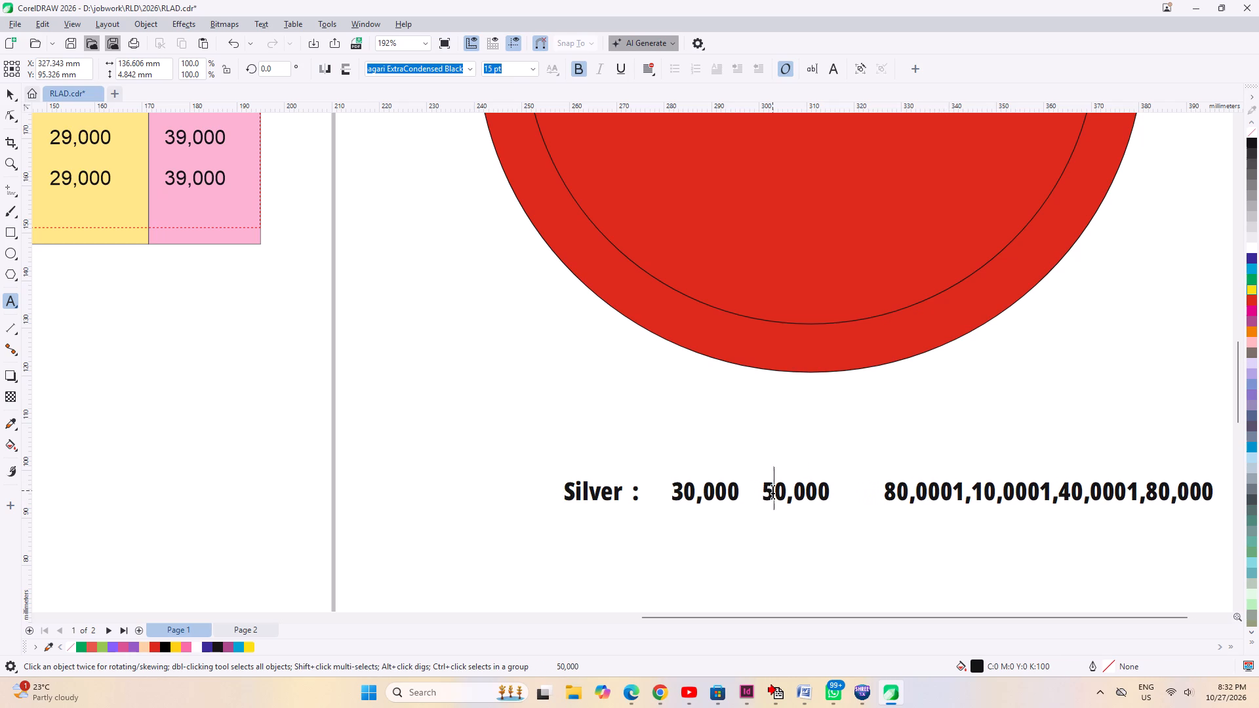
drag(763, 490, 741, 494)
click(885, 494)
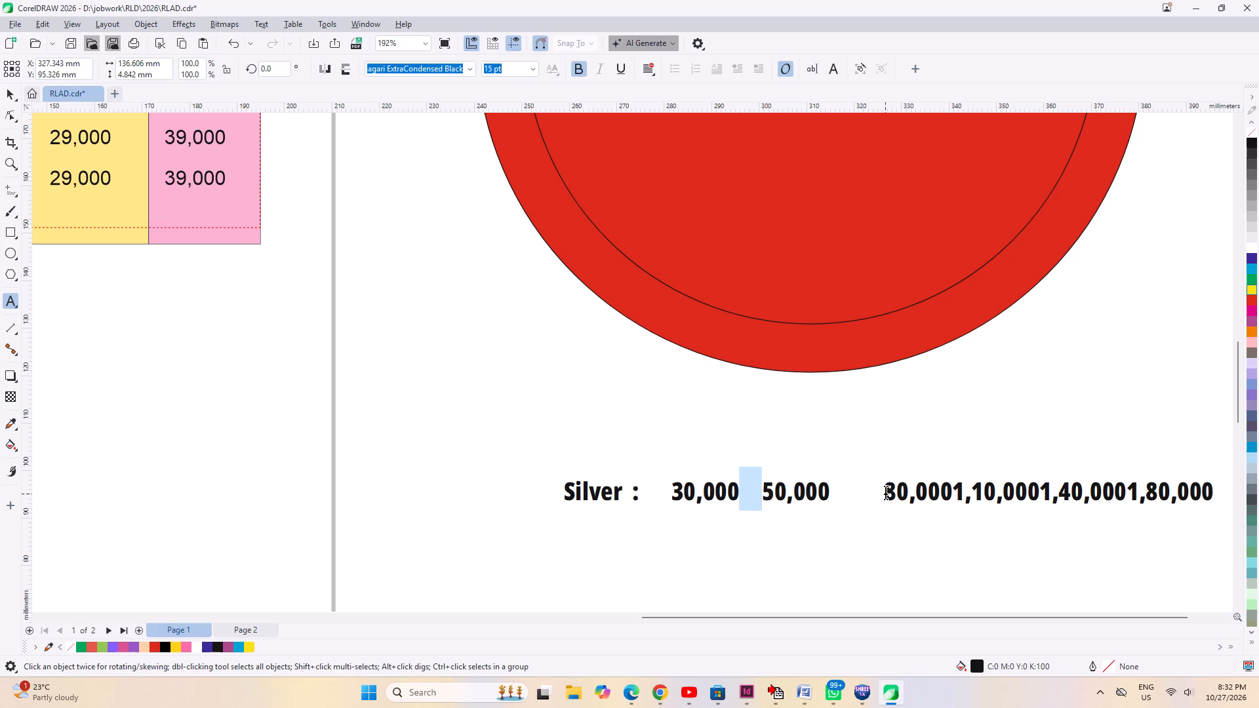
click(877, 490)
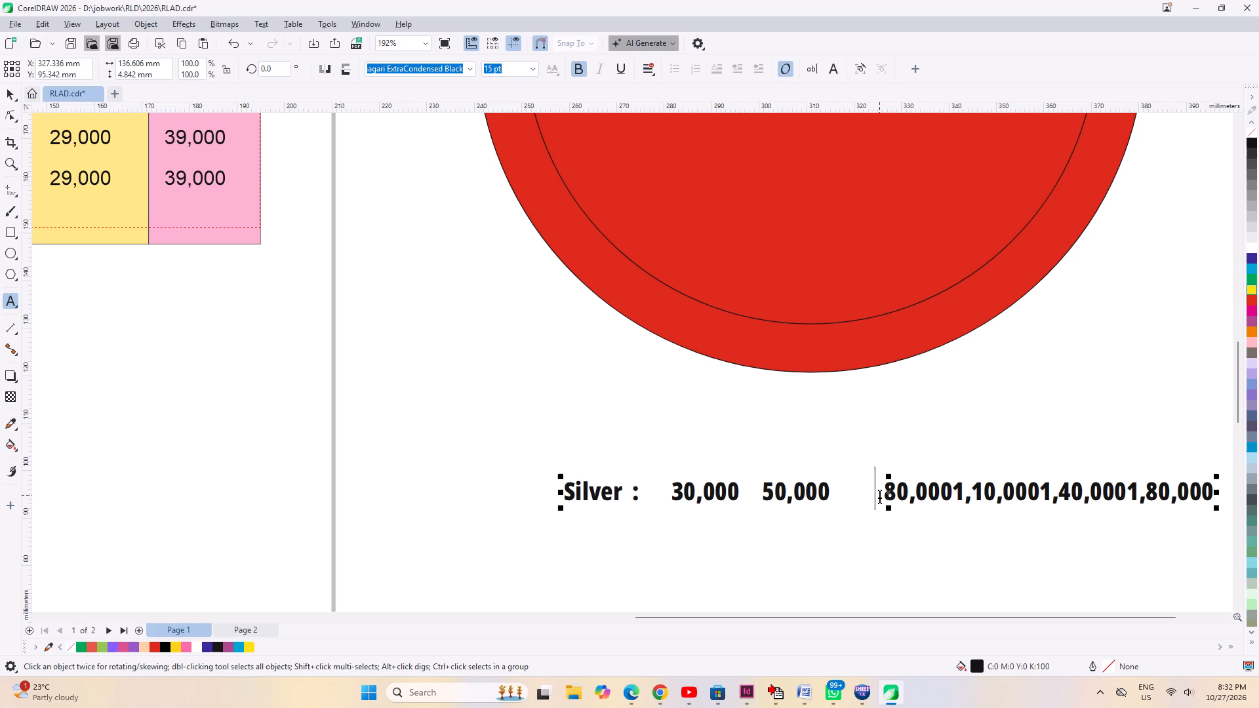
key(Right)
key(Right)
key(shift+Left)
key(shift+Left)
key(shift+Left)
key(shift+Left)
key(shift+Left)
key(shift+Left)
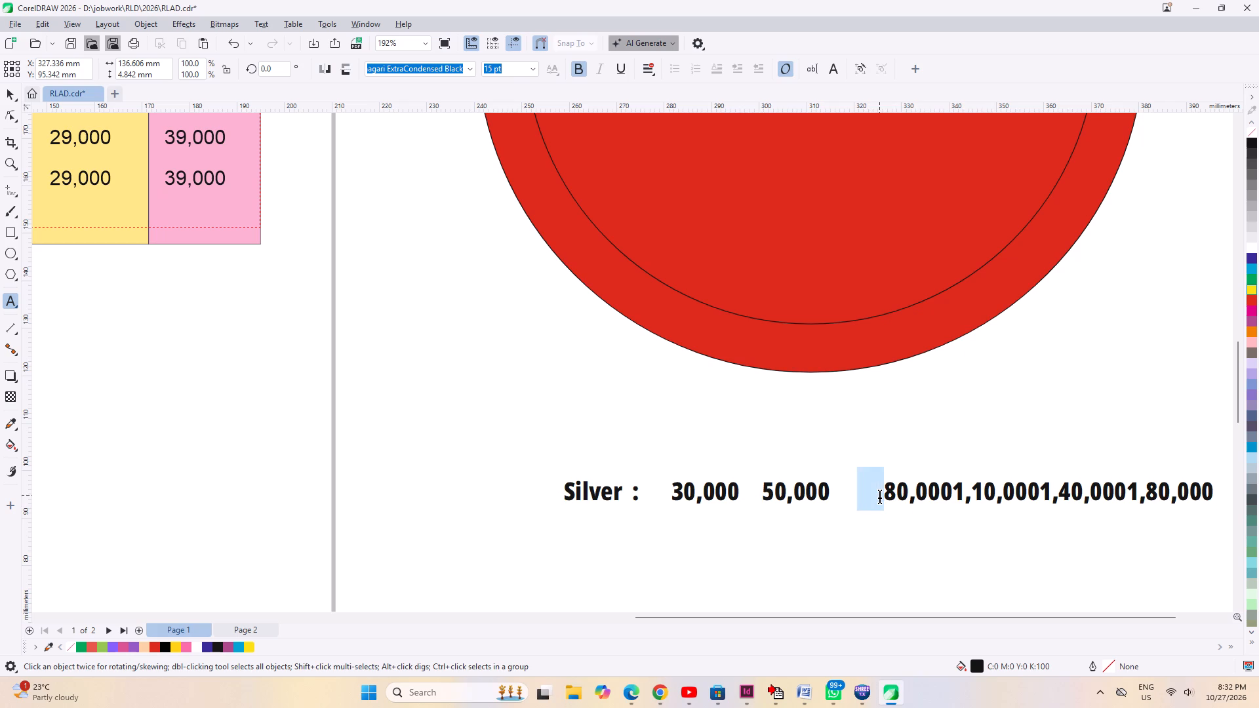
key(BackSpace)
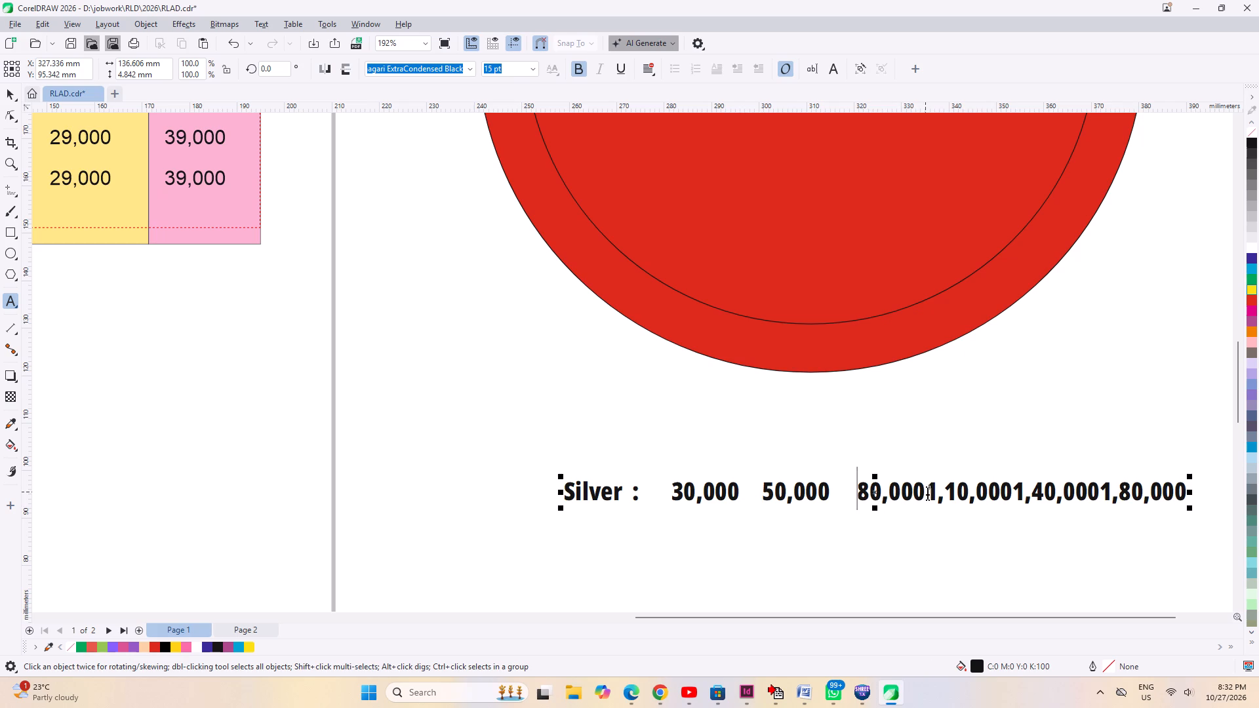
Insert spaces between 80,000 and 1,10,000 in the Silver line, trimming the gap by a few spaces.
click(929, 492)
key(space)
key(space)
key(space)
key(space)
key(space)
key(space)
key(space)
key(space)
key(space)
key(space)
key(space)
key(space)
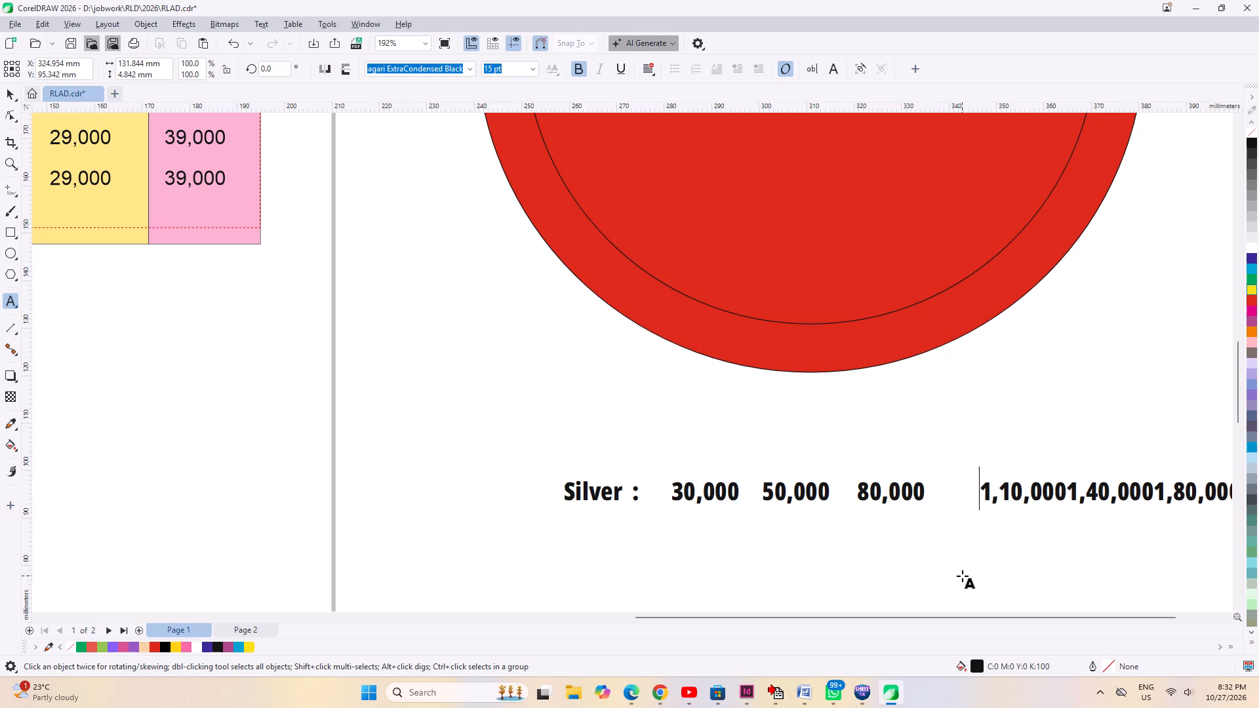
key(BackSpace)
key(BackSpace)
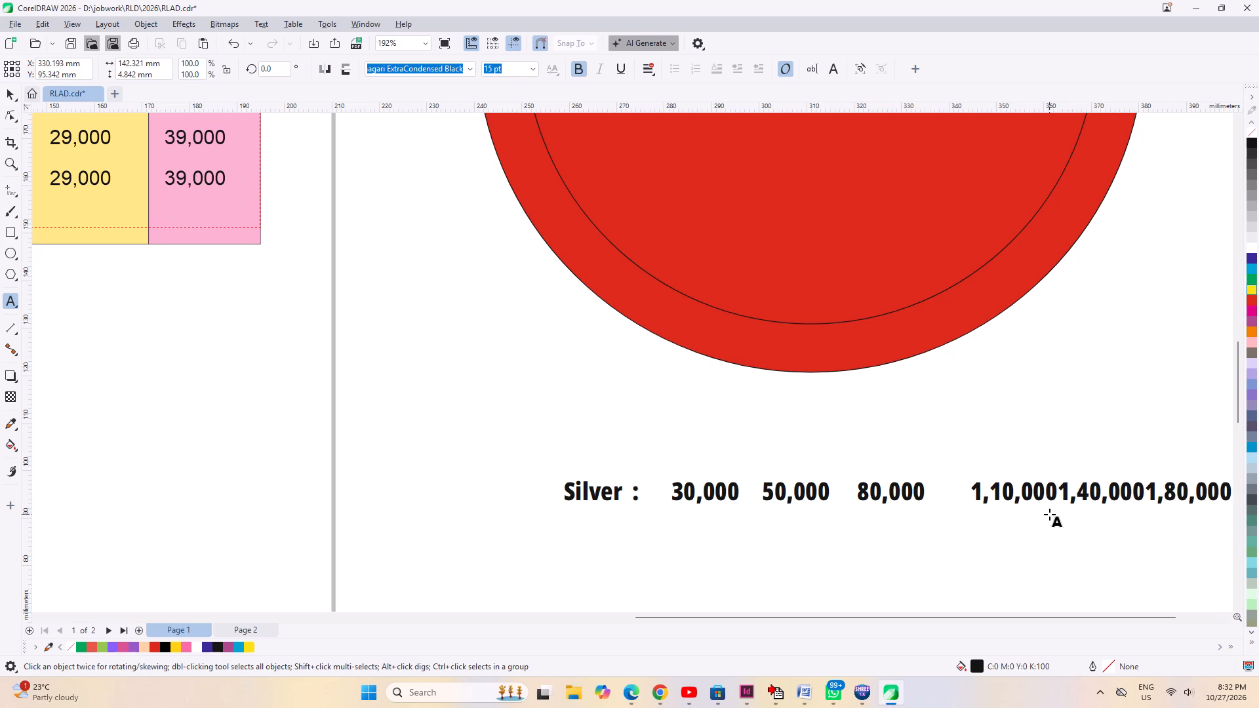
key(equal)
key(BackSpace)
key(BackSpace)
key(BackSpace)
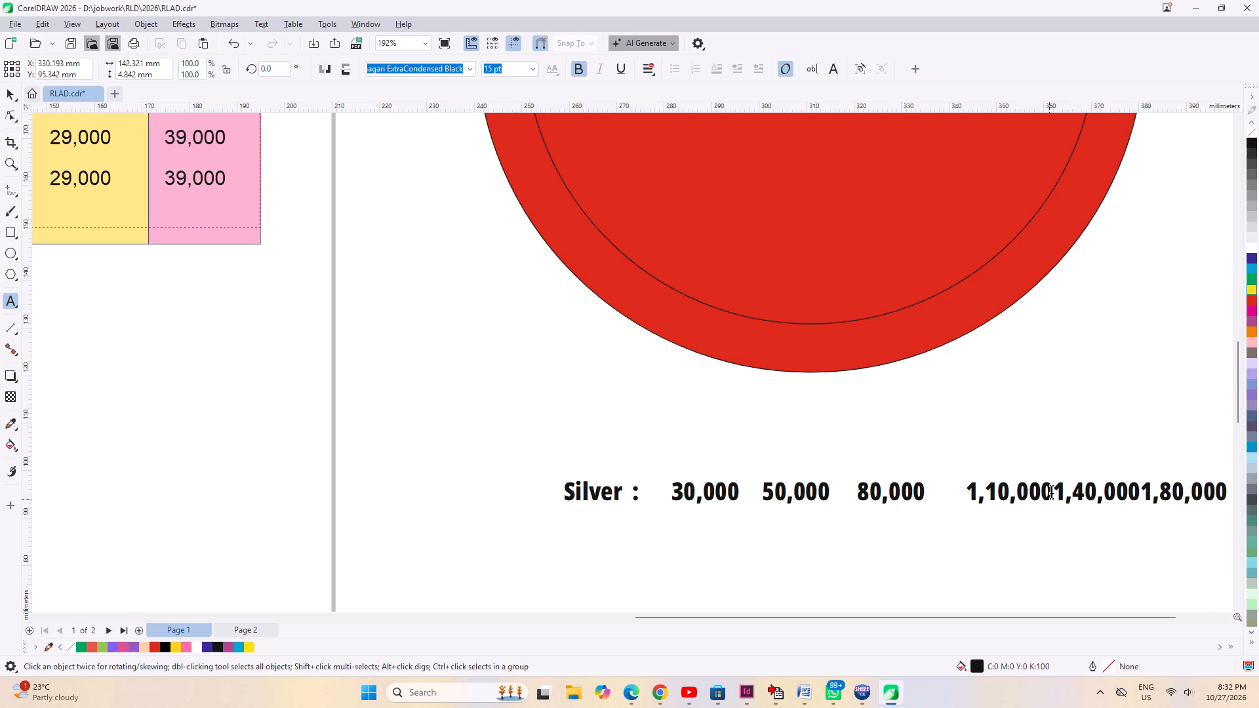
Insert twelve spaces between 1,10,000 and 1,40,000 in the Silver income line.
click(1054, 490)
key(space)
key(space)
key(space)
key(space)
key(space)
key(space)
key(space)
key(space)
key(space)
key(space)
key(space)
key(space)
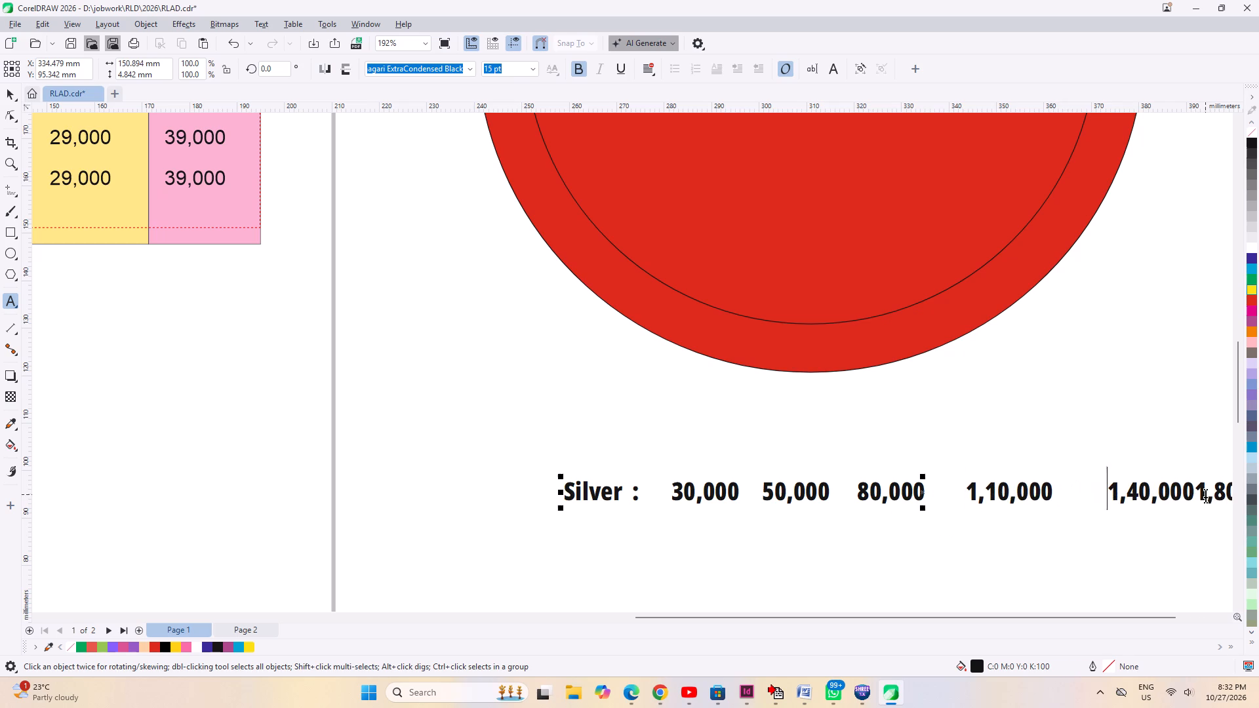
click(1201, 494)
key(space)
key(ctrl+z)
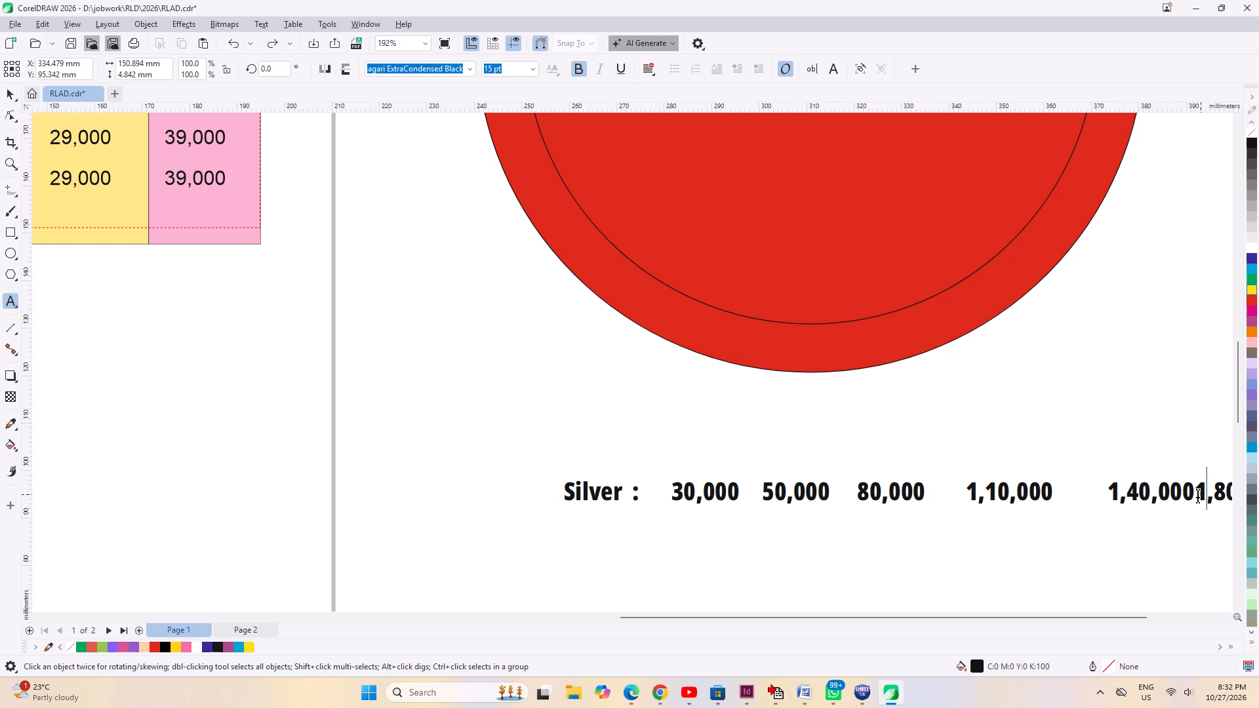
Insert thirteen spaces between 1,40,000 and 1,80,000, and finish editing the Silver income line.
click(1197, 494)
key(space)
key(space)
key(space)
key(space)
key(space)
key(space)
key(space)
key(space)
key(space)
key(space)
key(space)
key(space)
key(space)
scroll(921, 494, down, 5)
key(ctrl+a)
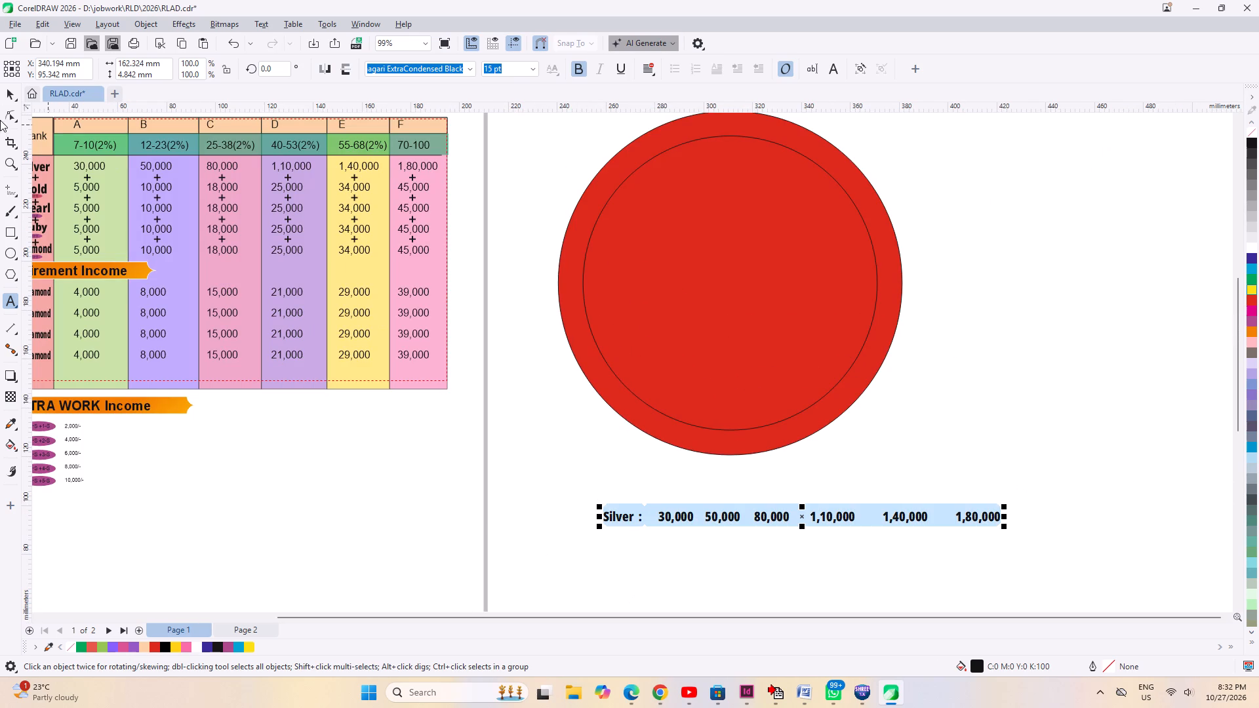
click(5, 96)
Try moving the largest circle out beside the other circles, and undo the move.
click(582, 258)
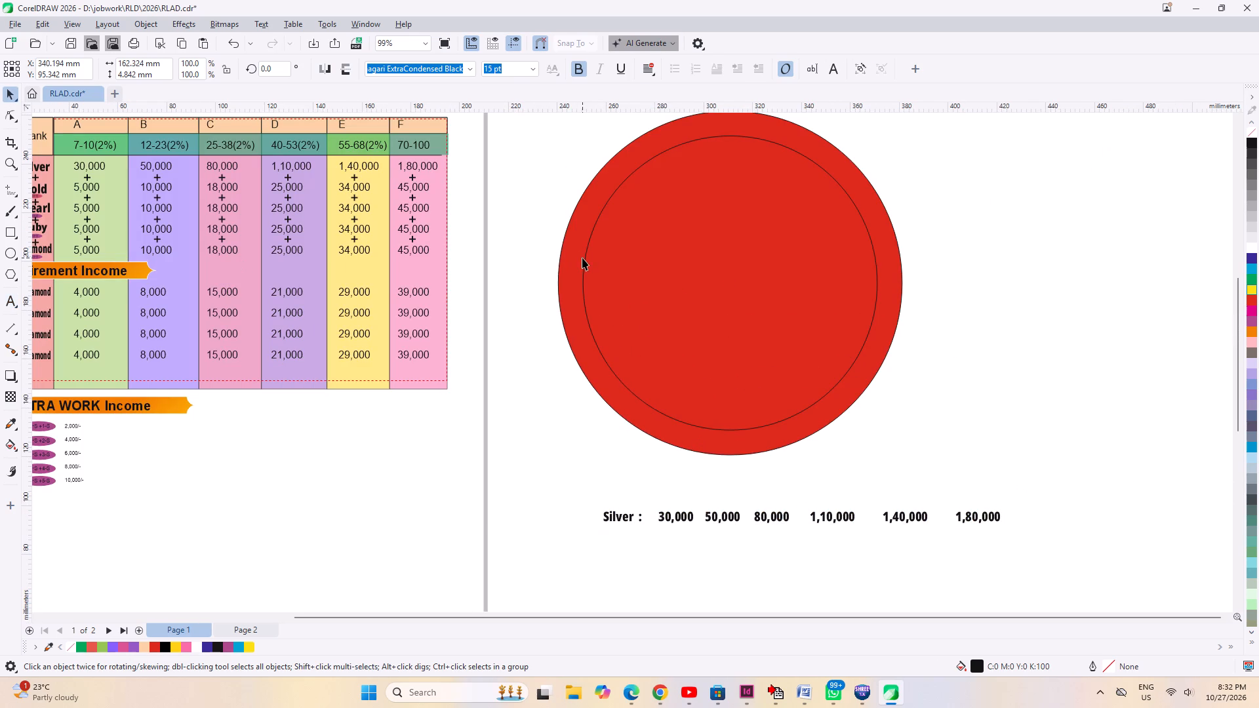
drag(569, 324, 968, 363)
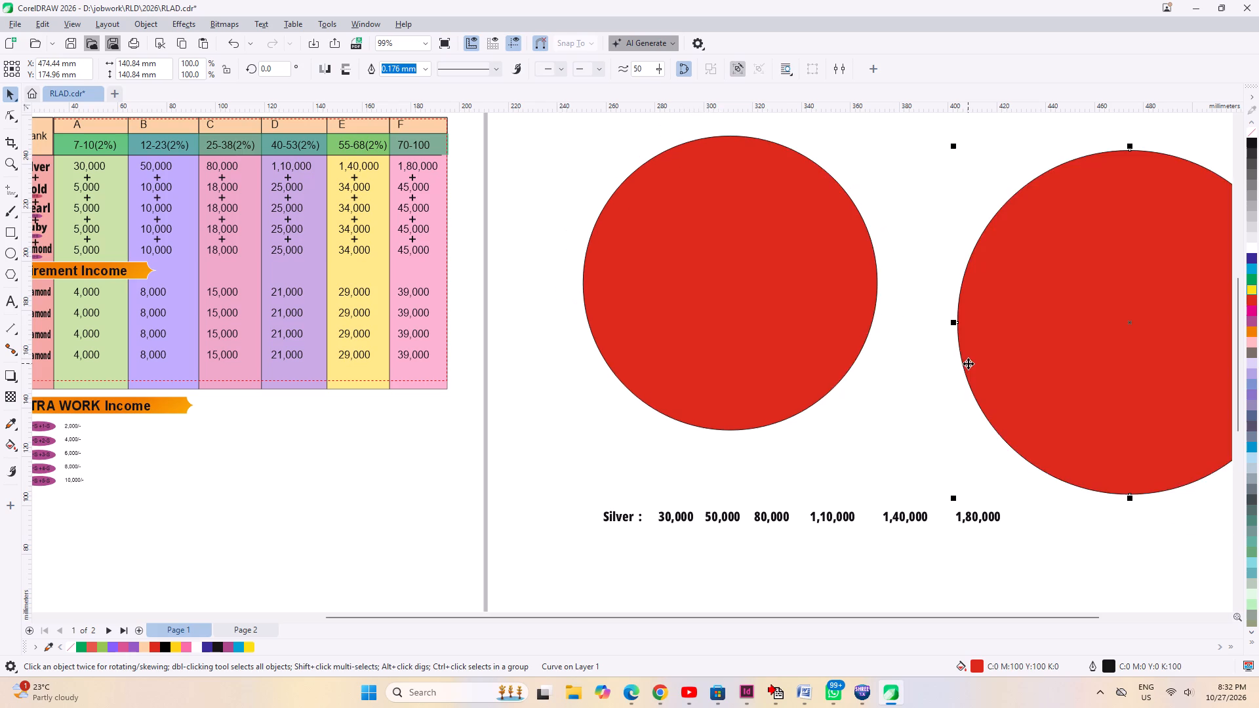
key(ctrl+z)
Place a duplicate of the second-largest circle below the Silver income line.
scroll(767, 370, down, 4)
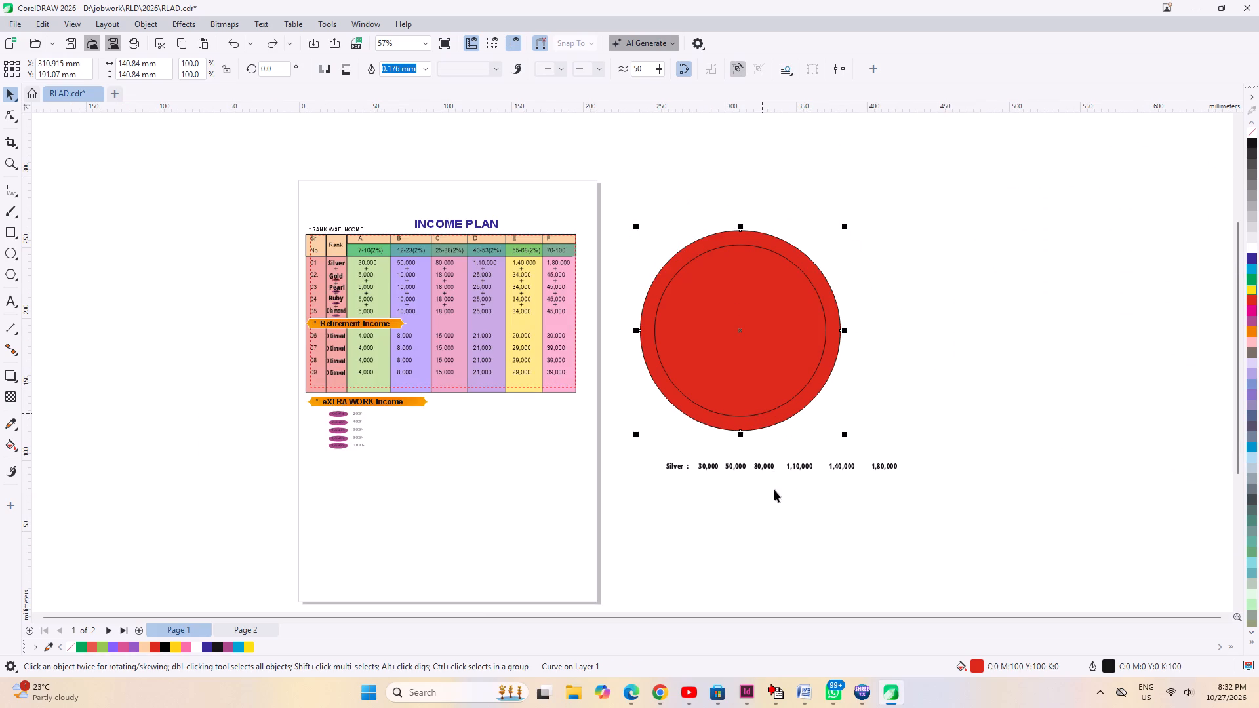
drag(797, 528, 789, 498)
click(748, 374)
drag(730, 347, 775, 581)
right_drag(775, 581, 768, 581)
drag(775, 581, 767, 581)
Fit the Silver income text to the path of the duplicated circle.
shift+click(809, 469)
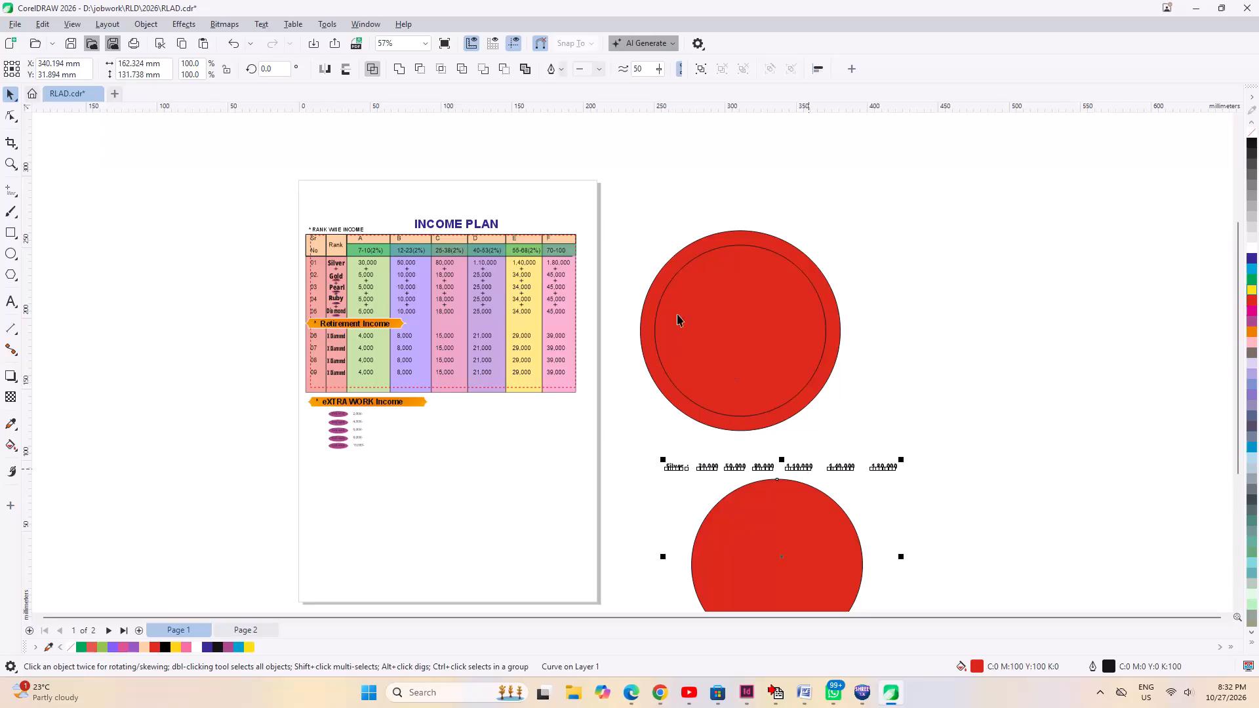
click(225, 25)
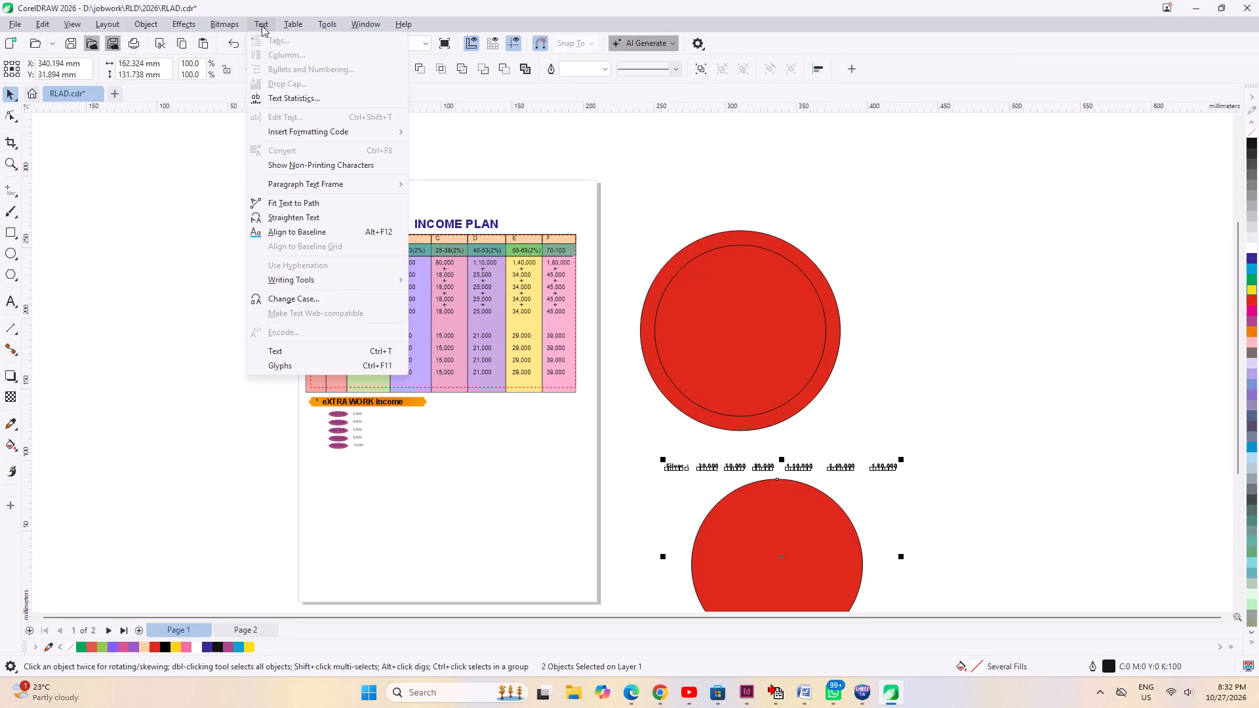
click(328, 209)
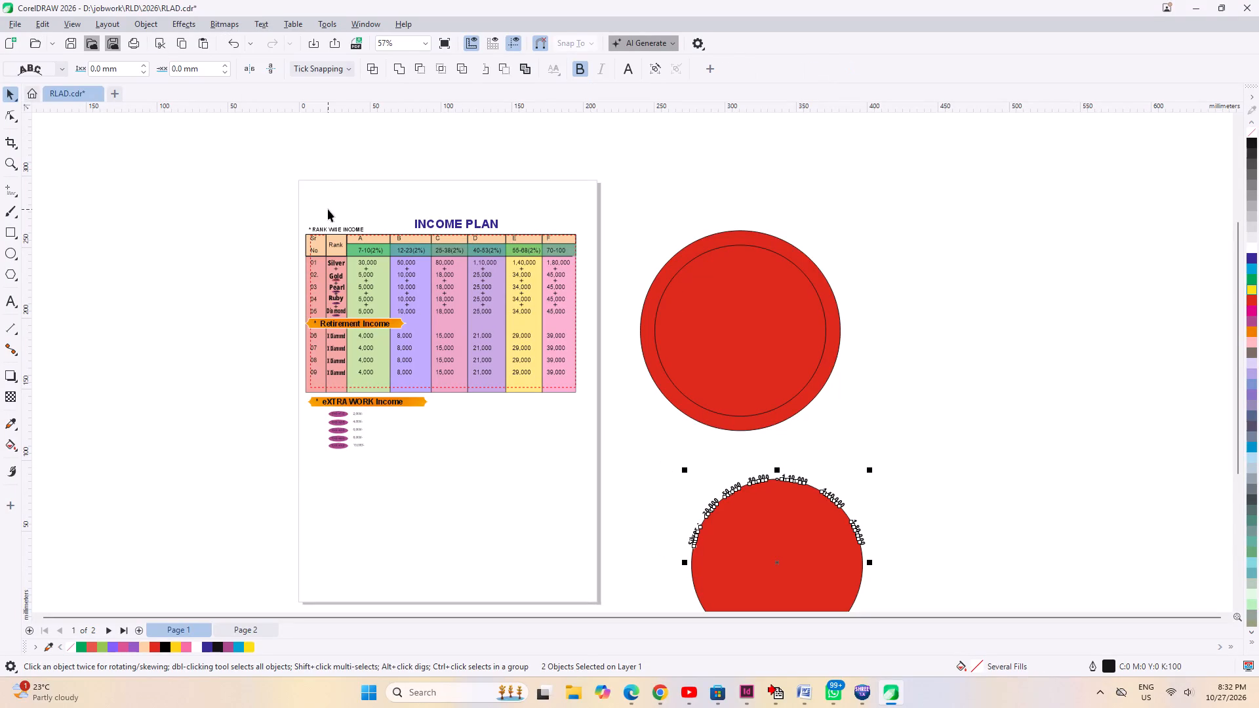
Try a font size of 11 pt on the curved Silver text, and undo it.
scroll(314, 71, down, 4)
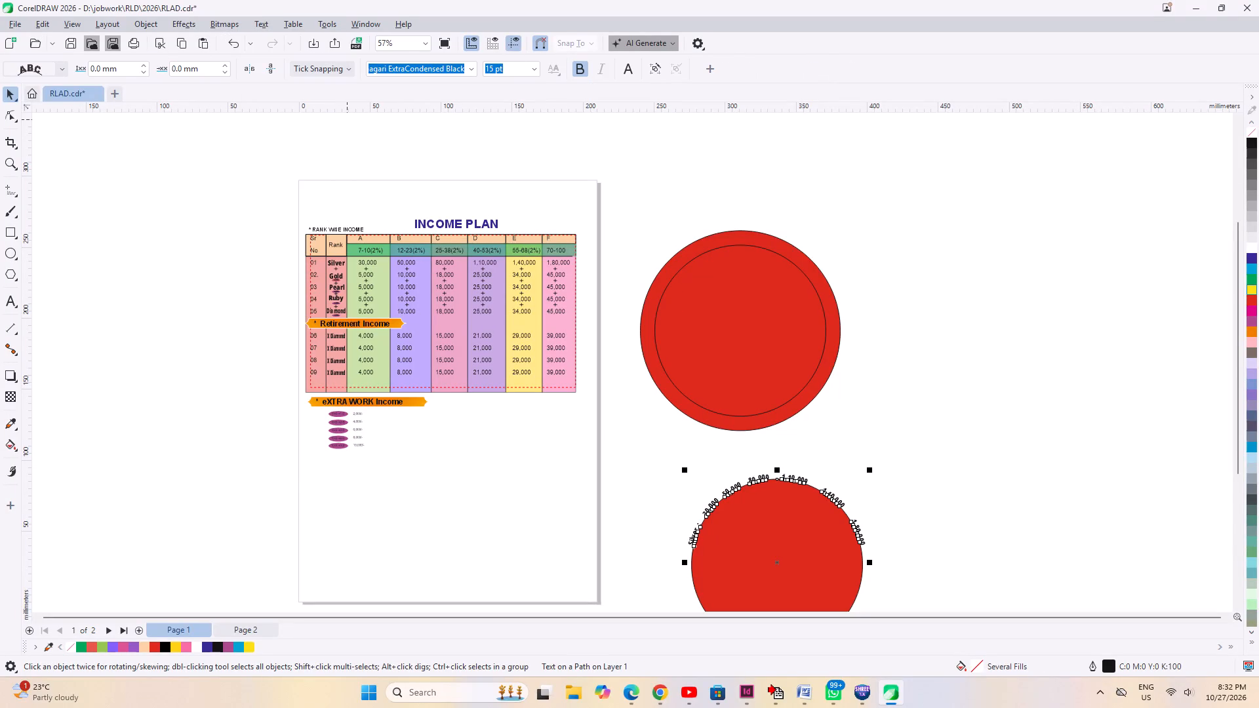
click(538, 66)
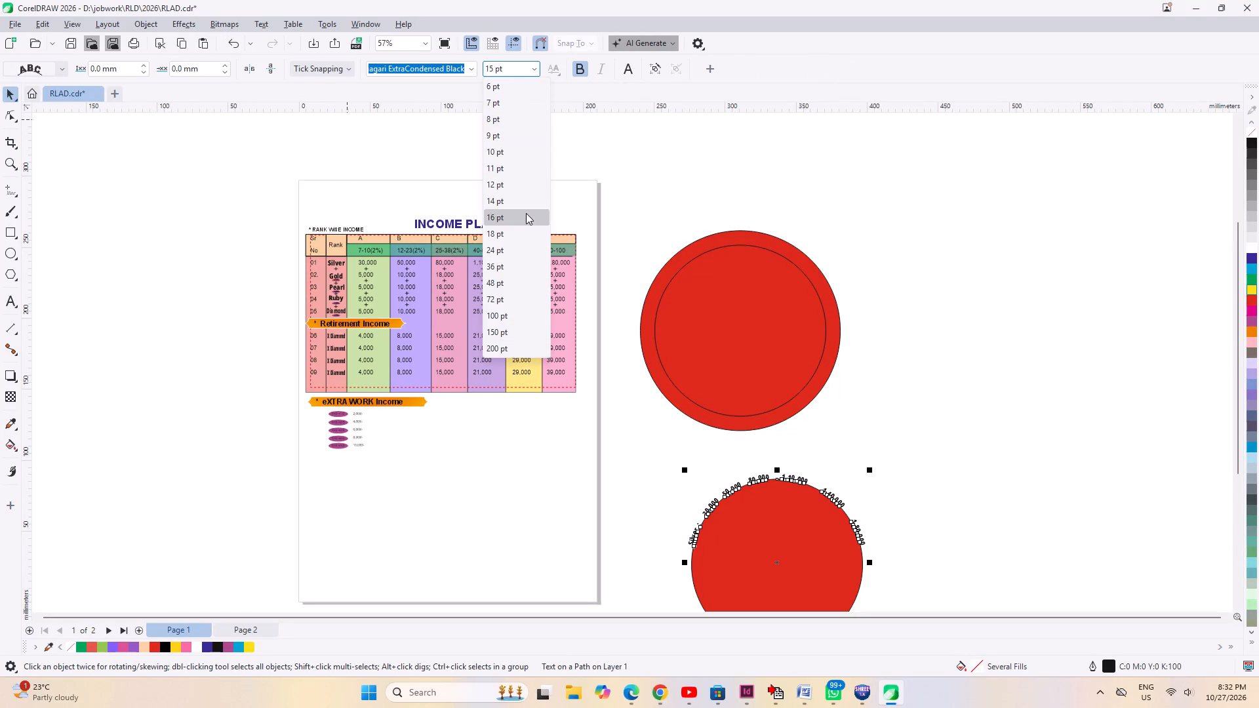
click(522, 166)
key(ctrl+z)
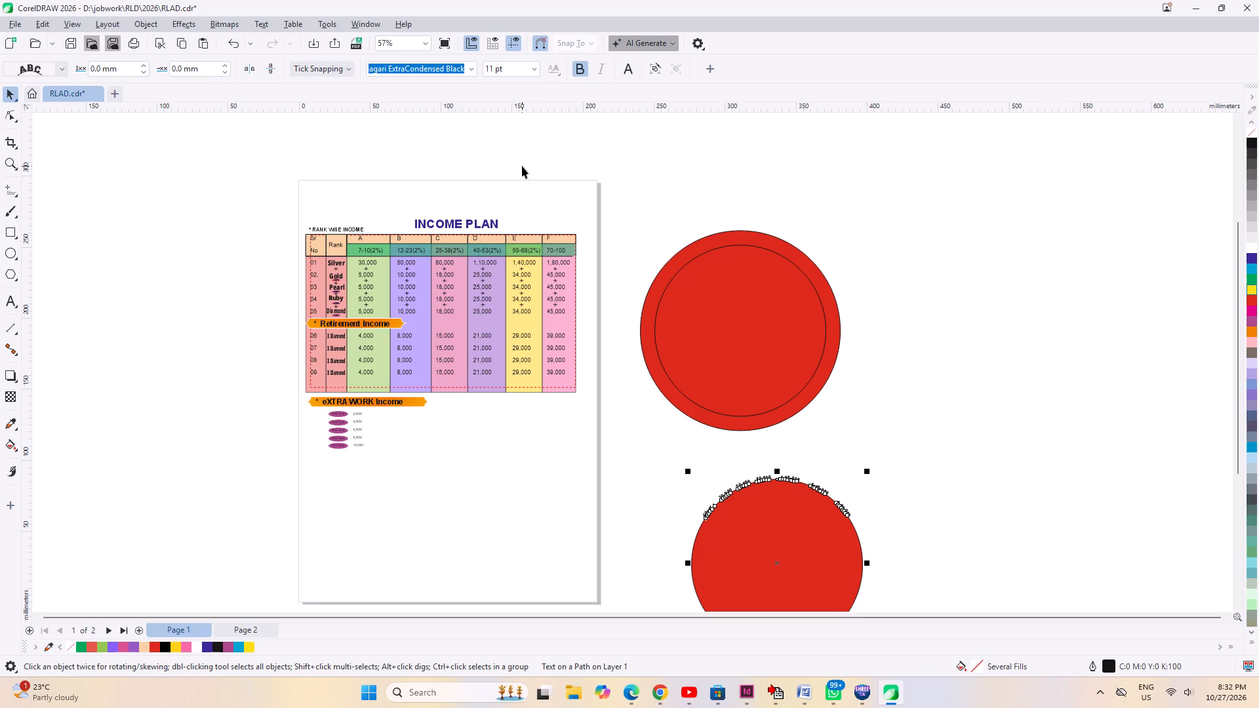
Widen the gap between "Silver :" and 30,000 in the curved Silver text by inserting 20 spaces.
scroll(749, 412, down, 3)
scroll(814, 591, up, 5)
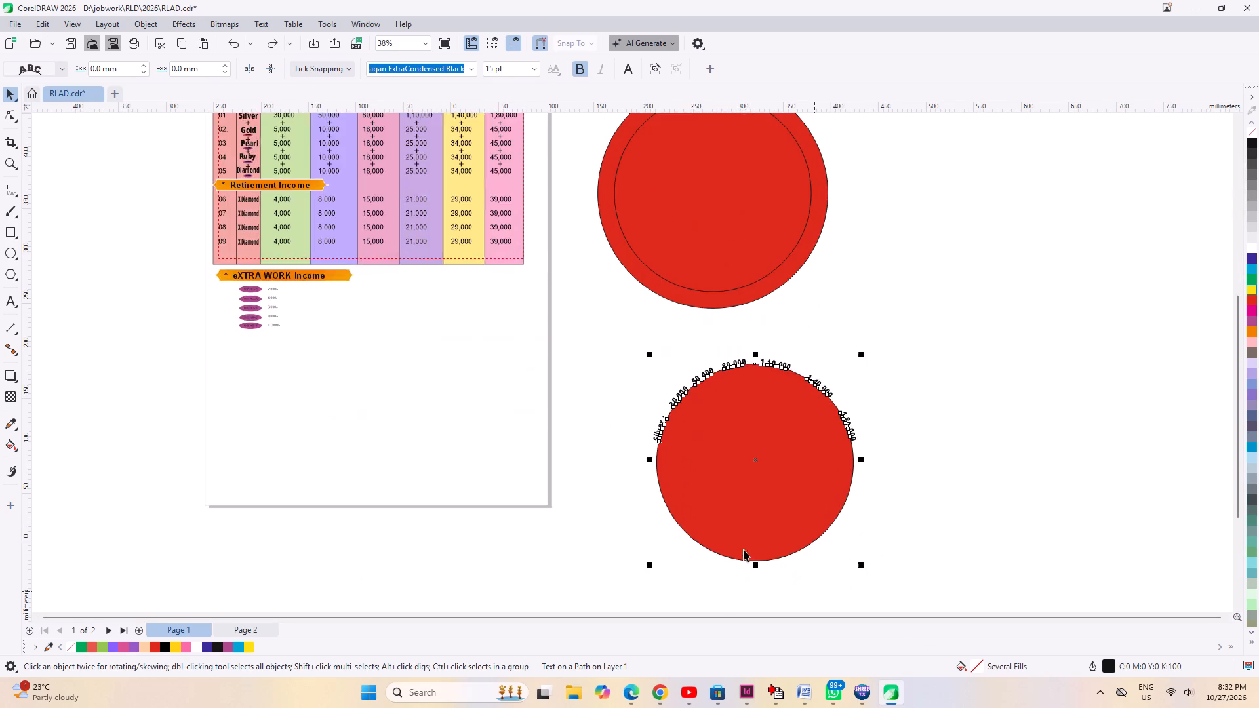
click(1009, 507)
click(14, 298)
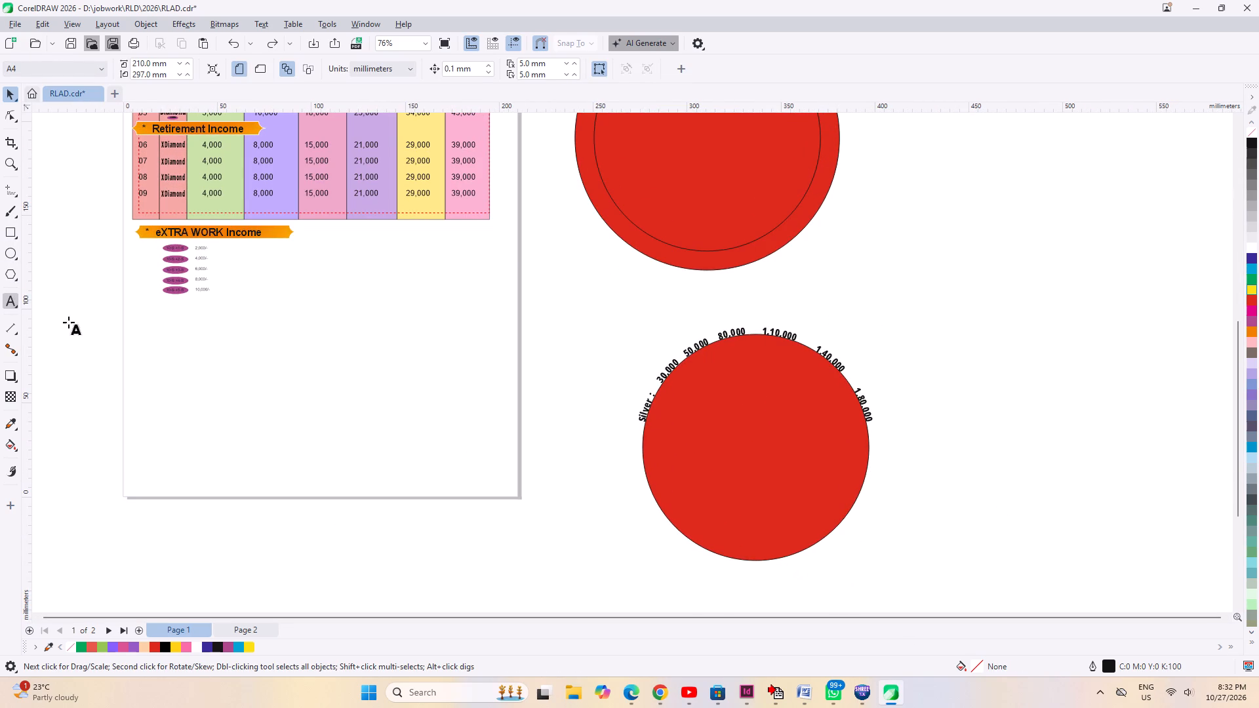
click(659, 383)
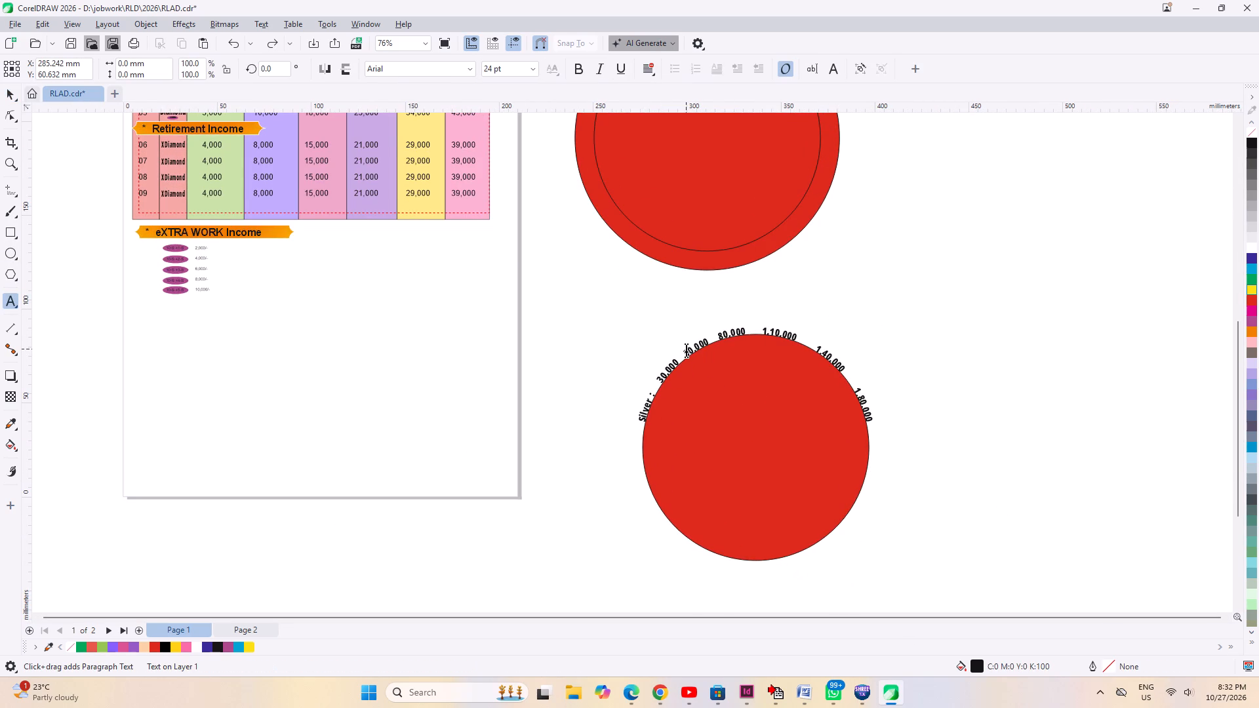
click(686, 349)
scroll(681, 351, up, 5)
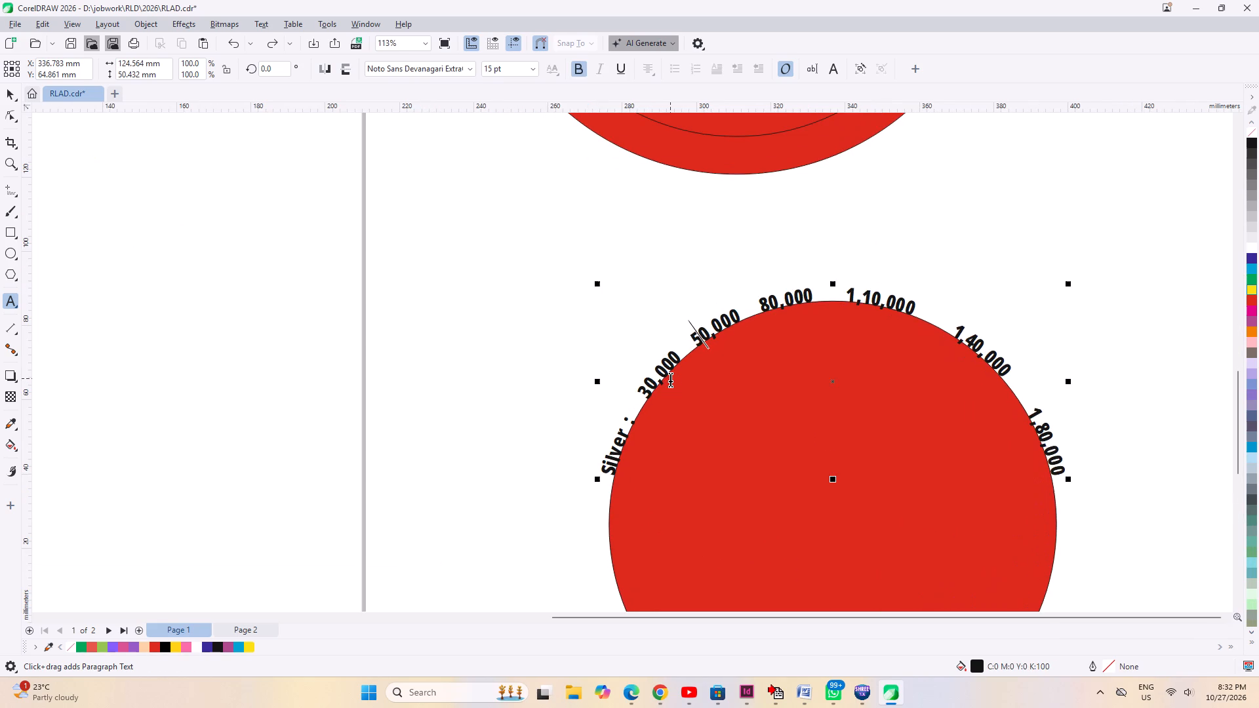
key(Left)
key(Left)
key(Left)
key(Left)
key(Left)
key(Left)
key(Left)
key(Left)
key(Left)
key(Left)
key(Left)
key(Left)
key(Left)
key(space)
key(space)
key(space)
key(space)
key(space)
key(space)
key(space)
key(space)
key(space)
key(space)
key(space)
key(space)
key(space)
key(space)
key(space)
key(space)
key(space)
key(space)
key(space)
key(space)
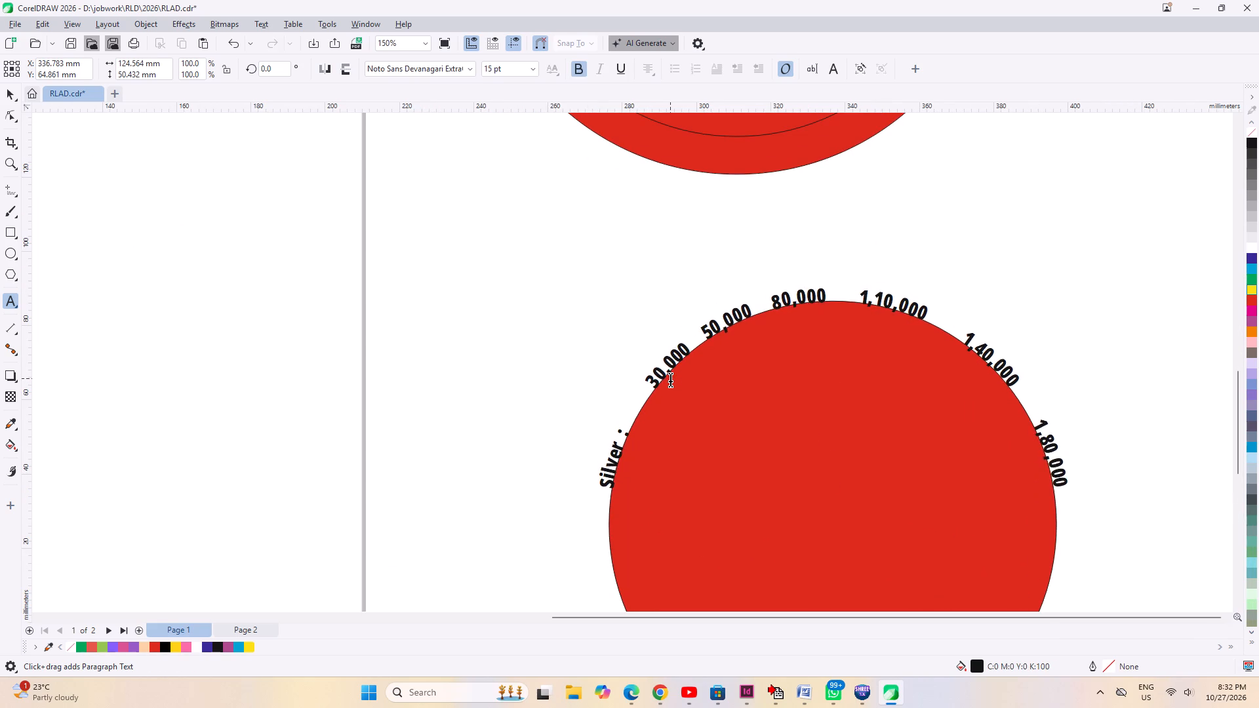
Widen the gap between 30,000 and 50,000 in the curved Silver text by inserting 20 spaces.
key(Right)
key(Right)
key(Right)
key(Right)
key(Right)
key(Right)
key(Right)
key(Right)
key(Right)
key(Right)
key(Right)
key(Right)
key(Right)
key(Left)
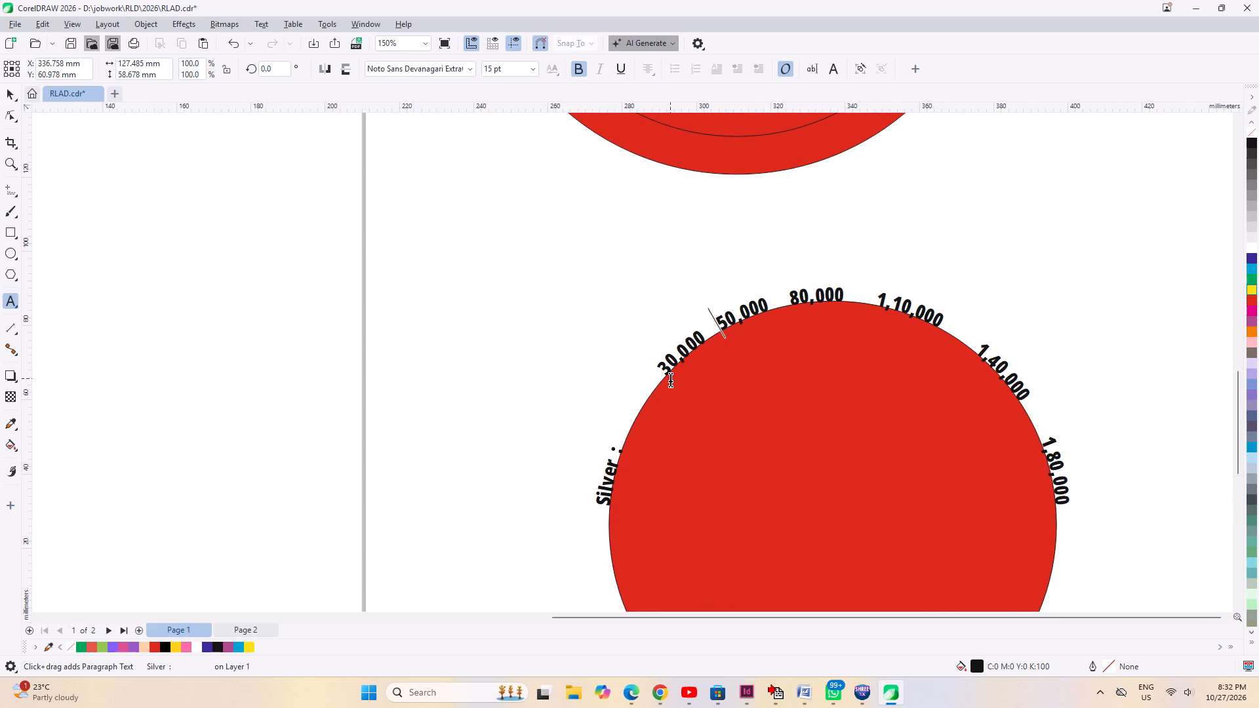
key(Left)
key(space)
key(space)
key(space)
key(space)
key(space)
key(space)
key(space)
key(space)
key(space)
key(space)
key(space)
key(space)
key(space)
key(space)
key(space)
key(space)
key(space)
key(space)
key(space)
key(space)
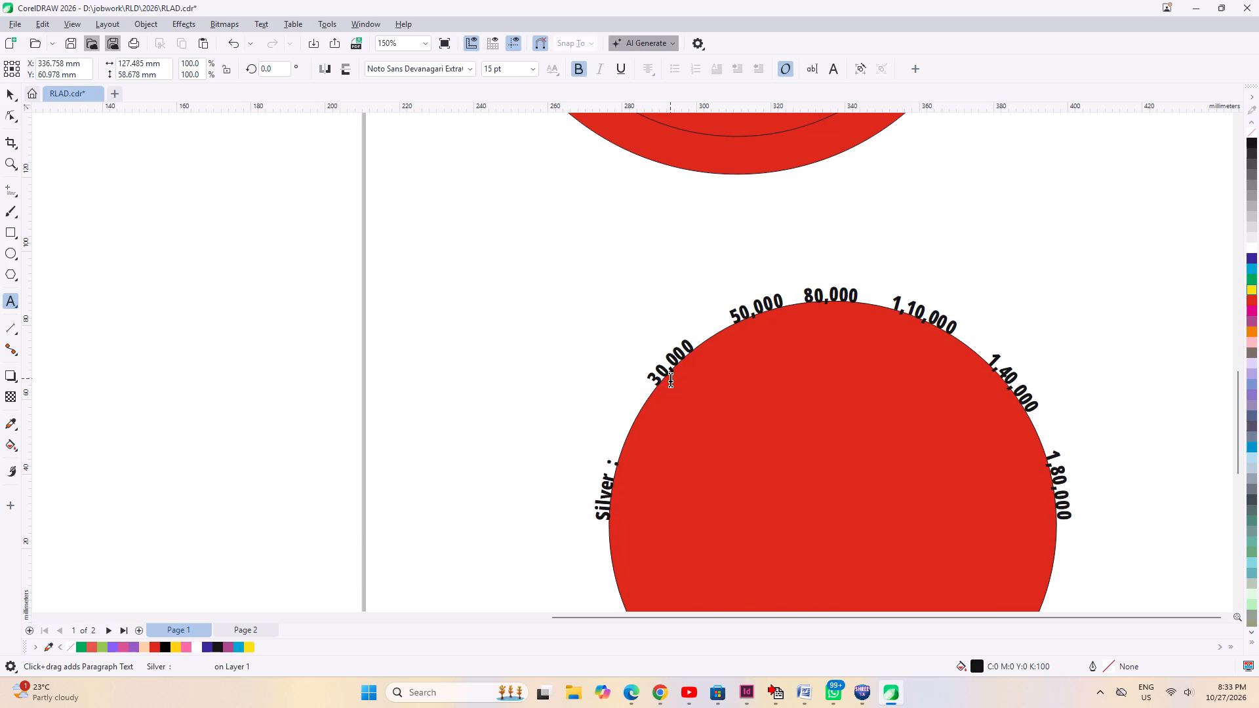
Widen the gap between 50,000 and 80,000 in the curved Silver text by inserting 20 spaces.
key(Right)
key(Right)
key(Right)
key(Right)
key(Right)
key(Right)
key(Right)
key(Right)
key(Right)
key(Right)
key(Right)
key(space)
key(space)
key(space)
key(space)
key(space)
key(space)
key(space)
key(space)
key(space)
key(space)
key(space)
key(space)
key(space)
key(space)
key(space)
key(space)
key(space)
key(space)
key(space)
key(space)
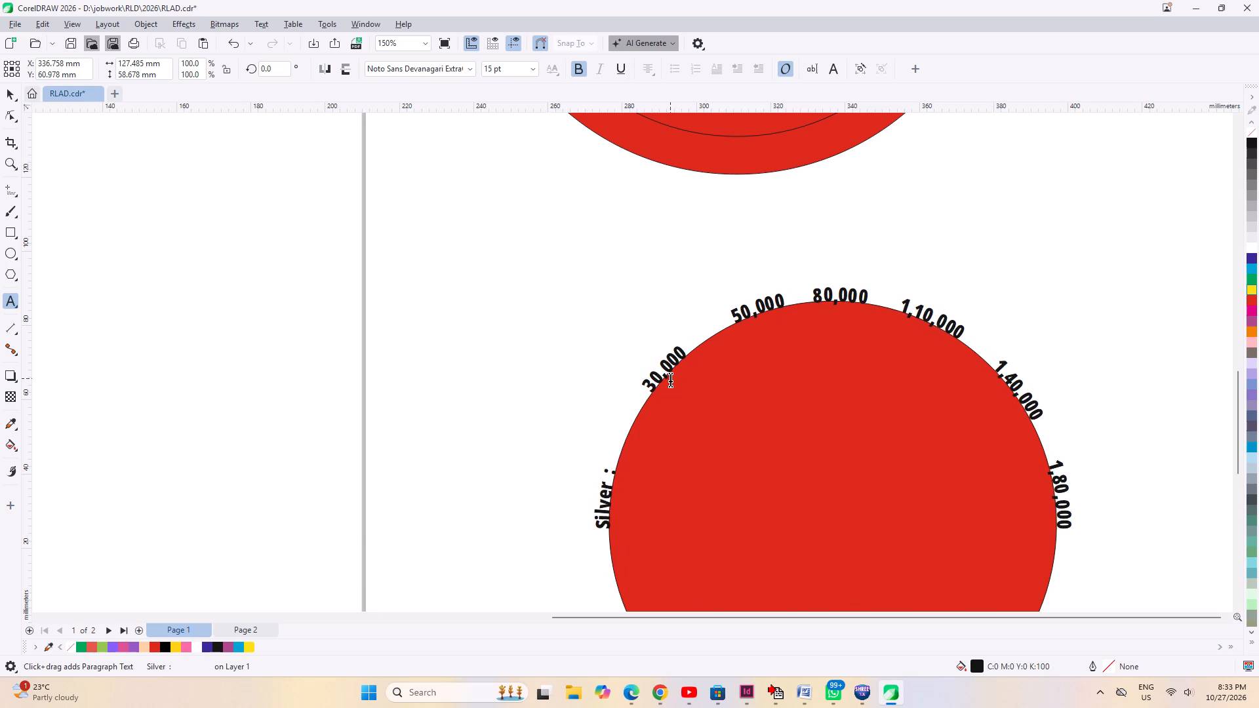
Widen the gap between 80,000 and 1,10,000 in the curved Silver text by inserting 20 spaces.
key(Right)
key(Right)
key(Right)
key(Right)
key(Right)
key(Right)
key(Right)
key(Right)
key(Right)
key(Right)
key(Right)
key(Right)
key(Right)
key(space)
key(space)
key(space)
key(space)
key(space)
key(space)
key(space)
key(space)
key(space)
key(space)
key(space)
key(space)
key(space)
key(space)
key(space)
key(space)
key(space)
key(space)
key(space)
key(space)
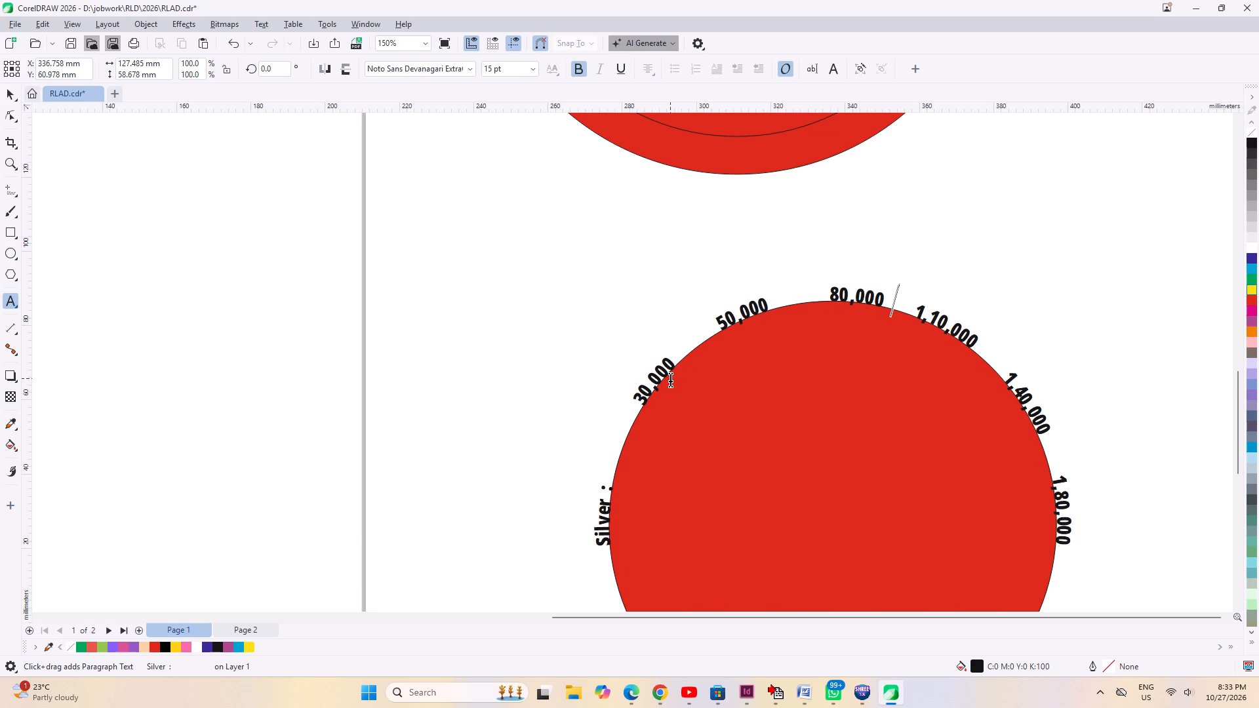
Widen the gap between 1,10,000 and 1,40,000 in the curved Silver text by inserting 20 spaces.
key(Right)
key(Right)
key(Right)
key(Right)
key(Right)
key(Right)
key(Right)
key(Right)
key(Right)
key(Right)
key(Right)
key(Right)
key(Right)
key(Right)
key(Right)
key(Right)
key(Right)
key(Right)
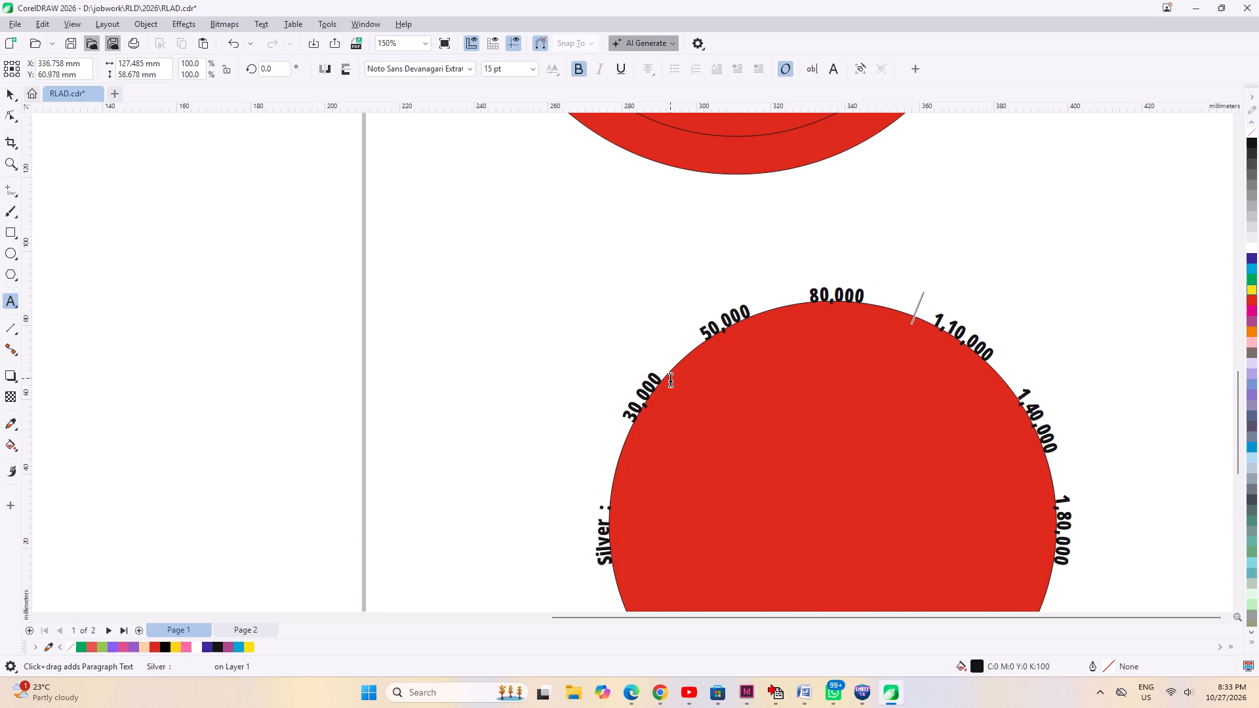
key(space)
key(space)
key(space)
key(space)
key(space)
key(space)
key(space)
key(space)
key(space)
key(space)
key(space)
key(space)
key(space)
key(space)
key(space)
key(space)
key(space)
key(space)
key(space)
key(space)
Widen the gap between 1,40,000 and 1,80,000 in the curved Silver text by inserting 20 spaces.
key(Right)
key(Right)
key(Right)
key(Right)
key(Right)
key(Right)
key(Right)
key(Right)
key(Right)
key(Right)
key(Right)
key(Right)
key(Right)
key(Right)
key(Right)
key(Right)
key(Right)
key(Right)
key(Right)
key(Right)
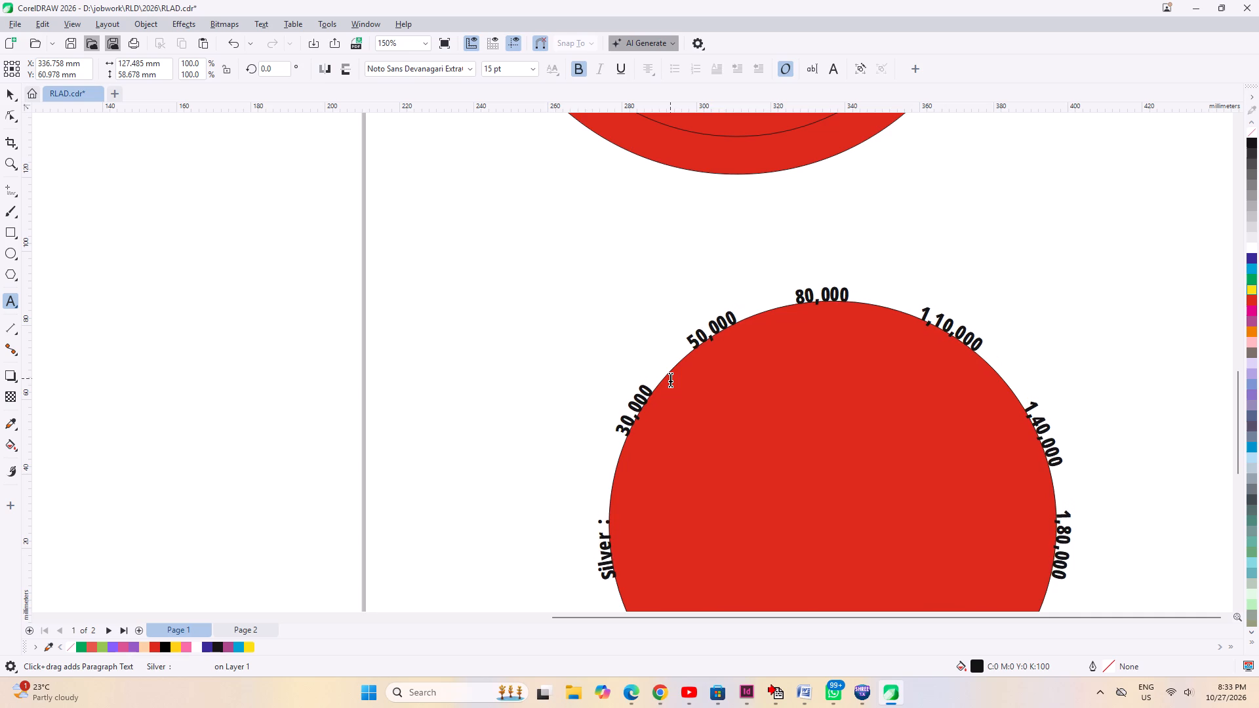
key(space)
key(space)
key(space)
key(space)
key(space)
key(space)
key(space)
key(space)
key(space)
key(space)
key(space)
key(space)
key(space)
key(space)
key(space)
key(space)
key(space)
key(space)
key(space)
key(space)
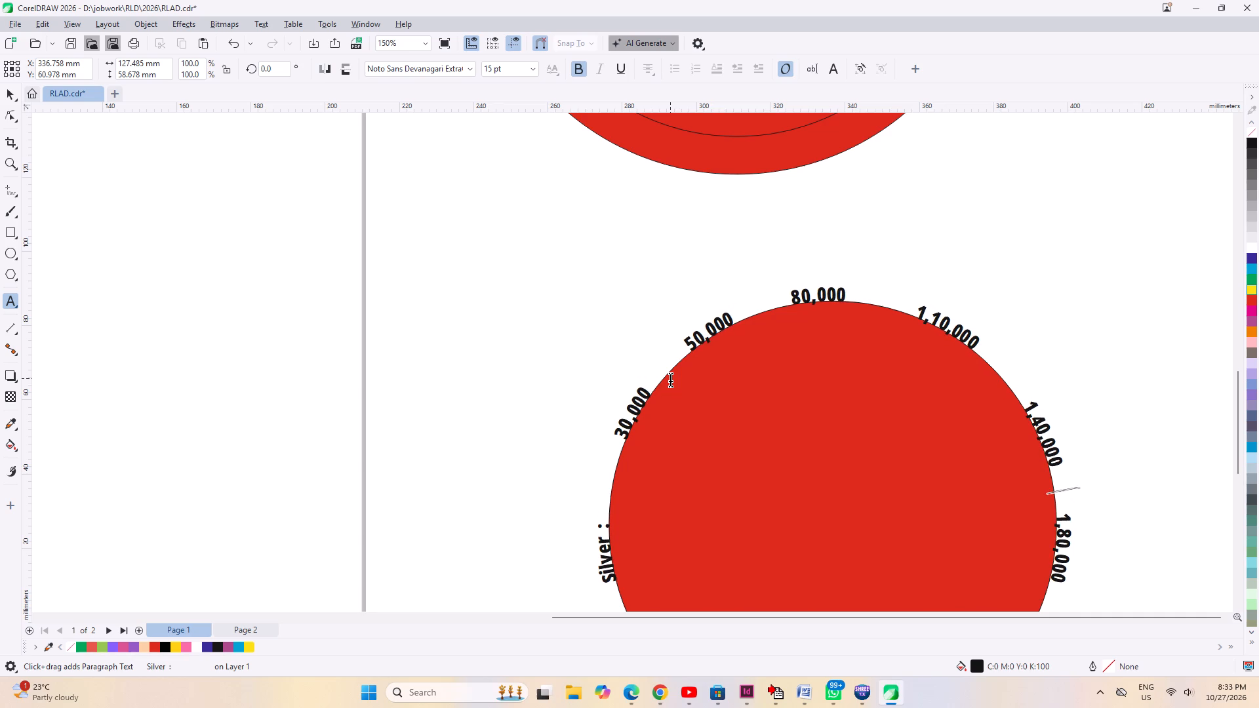
Go back to the gap between 1,10,000 and 1,40,000 in the curved Silver text and widen it by 15 more spaces.
key(Up)
key(Up)
key(Up)
key(Up)
key(Up)
key(Up)
key(Up)
key(Up)
key(Up)
key(Up)
key(Up)
key(Up)
key(Up)
key(Up)
key(Up)
key(Up)
key(Up)
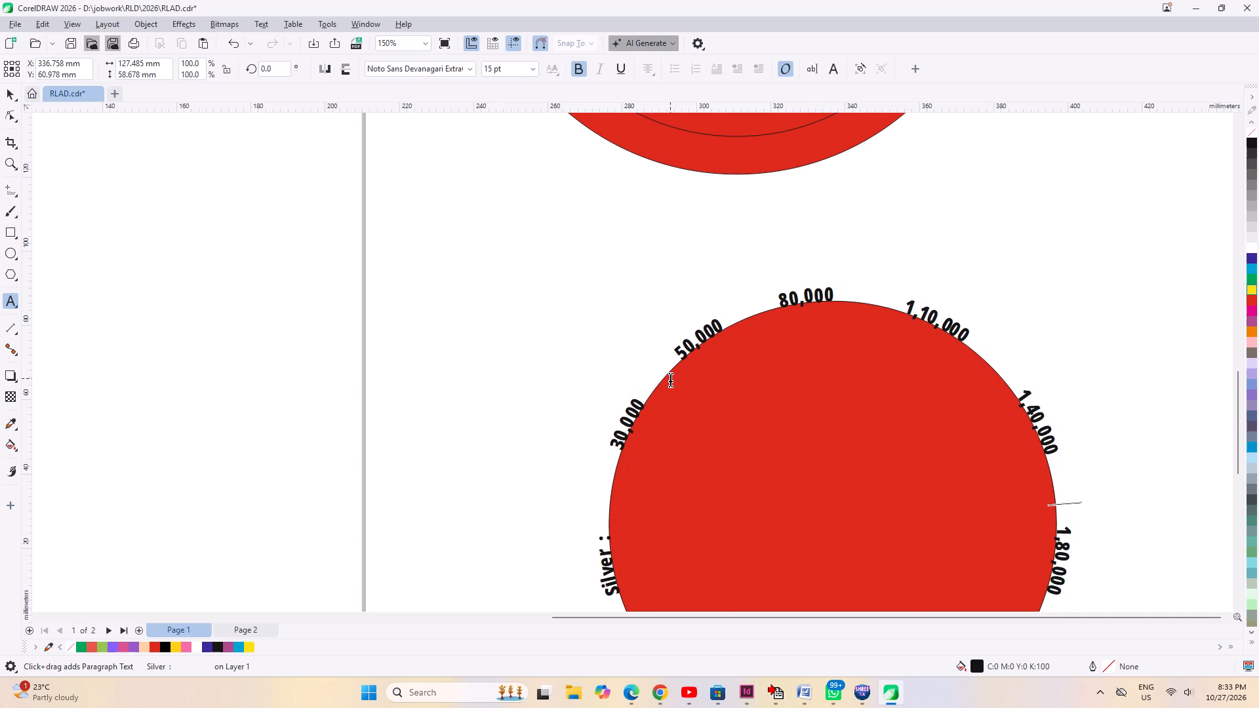
key(Left)
key(Left)
key(Left)
key(Left)
key(Left)
key(Left)
key(Left)
key(Left)
key(Left)
key(Left)
key(Left)
key(Left)
key(Left)
key(Left)
key(Left)
key(Left)
key(Left)
key(Left)
key(Left)
key(Left)
key(space)
key(space)
key(space)
key(space)
key(space)
key(space)
key(space)
key(space)
key(space)
key(space)
key(space)
key(space)
key(space)
key(space)
key(space)
Widen the gap between 50,000 and 80,000 in the curved Silver text by inserting 17 spaces.
key(Left)
key(Left)
key(Left)
key(Left)
key(Left)
key(Left)
key(Left)
key(Left)
key(Left)
key(Left)
key(Left)
key(Left)
key(Left)
key(Left)
key(Left)
key(Left)
key(Left)
key(Left)
key(Left)
key(Left)
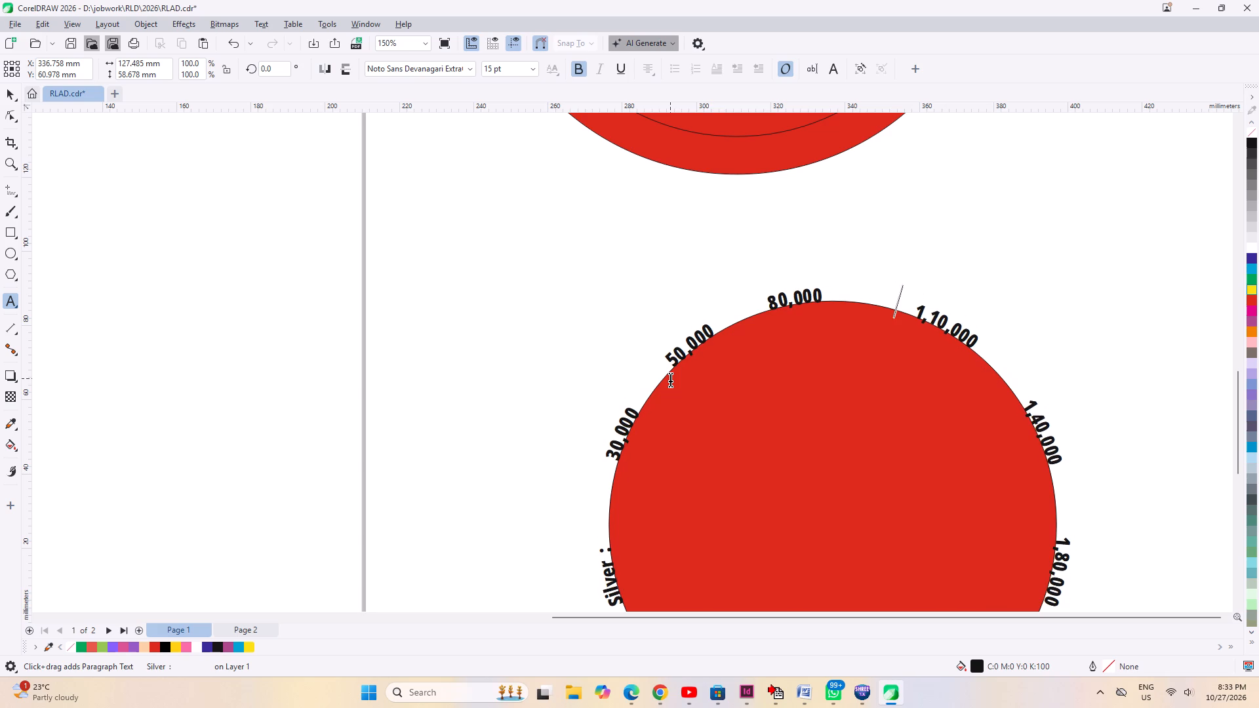
key(space)
key(space)
key(space)
key(space)
key(space)
key(space)
key(space)
key(space)
key(space)
key(space)
key(space)
key(space)
key(space)
key(space)
key(space)
key(space)
key(space)
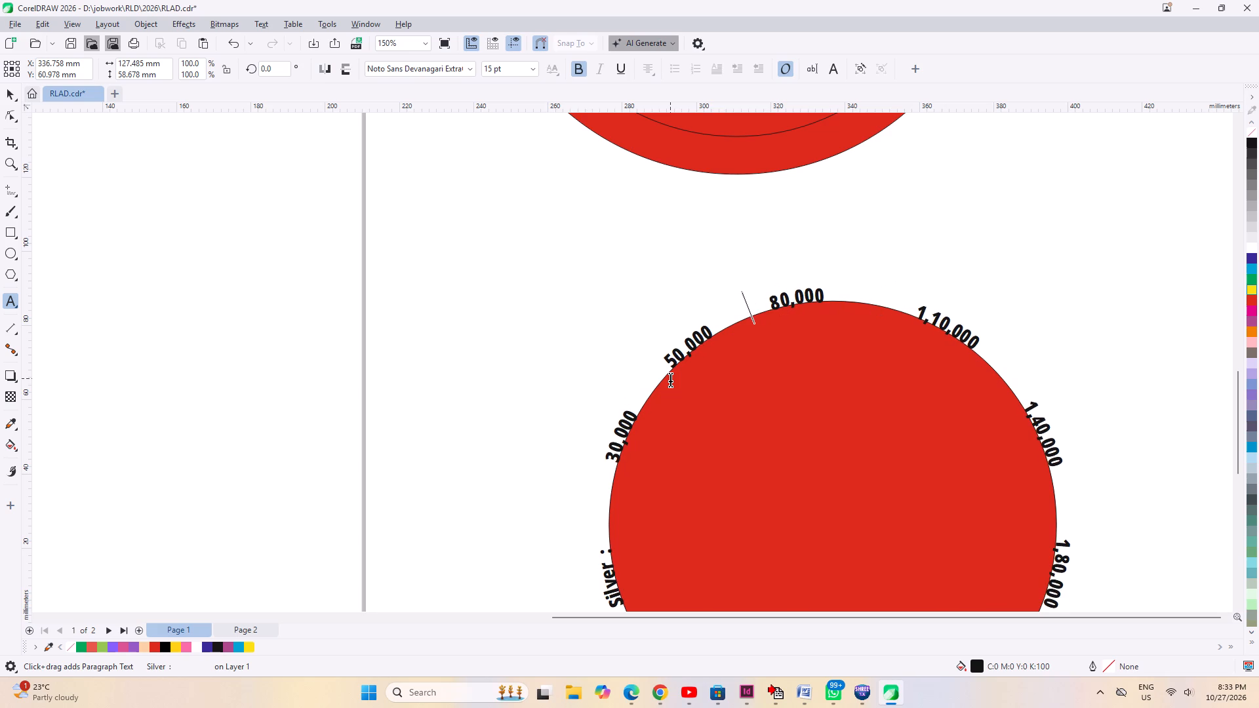
Widen the gap between 30,000 and 50,000 in the curved Silver text by inserting 20 spaces.
key(Left)
key(Left)
key(Left)
key(Left)
key(Left)
key(Left)
key(Left)
key(Left)
key(Left)
key(Left)
key(Left)
key(Left)
key(Left)
key(Left)
key(Left)
key(Left)
key(Left)
key(Left)
key(Left)
key(Left)
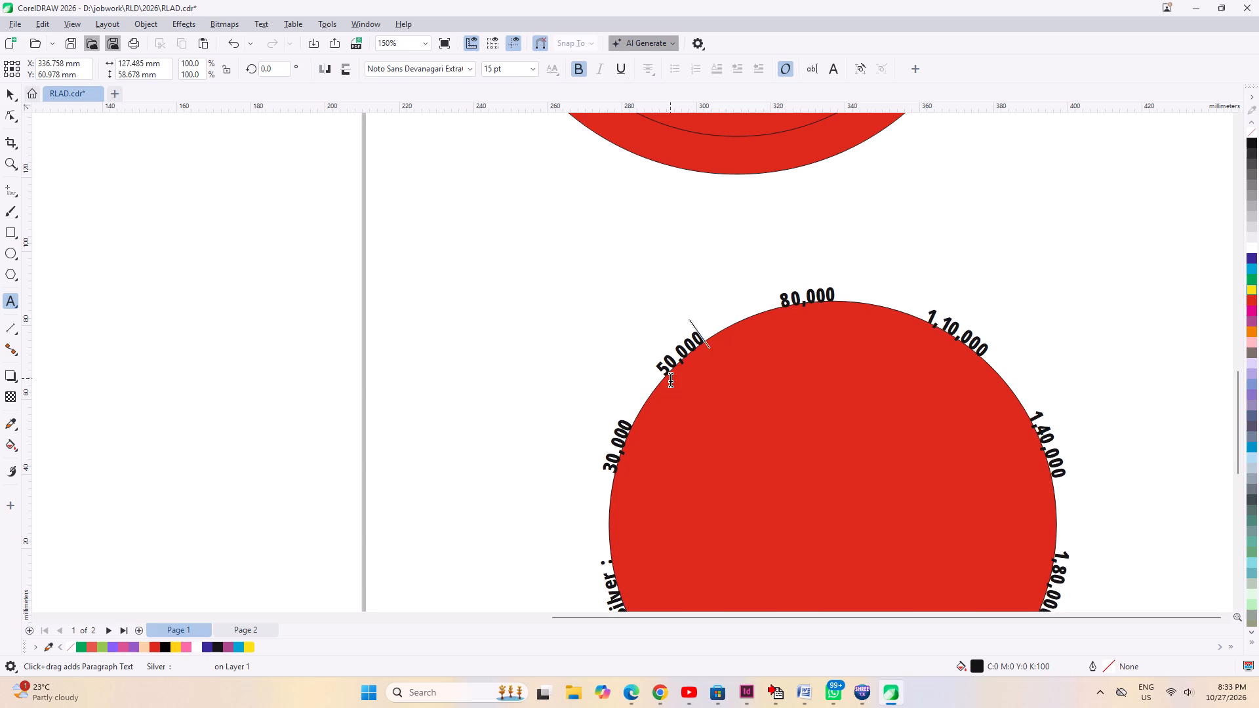
key(Left)
key(Left)
key(Left)
key(Left)
key(Left)
key(Left)
key(Left)
key(Left)
key(Left)
key(Left)
key(Left)
key(space)
key(space)
key(space)
key(space)
key(space)
key(space)
key(space)
key(space)
key(space)
key(space)
key(space)
key(space)
key(space)
key(space)
key(space)
key(space)
key(space)
key(space)
key(space)
key(space)
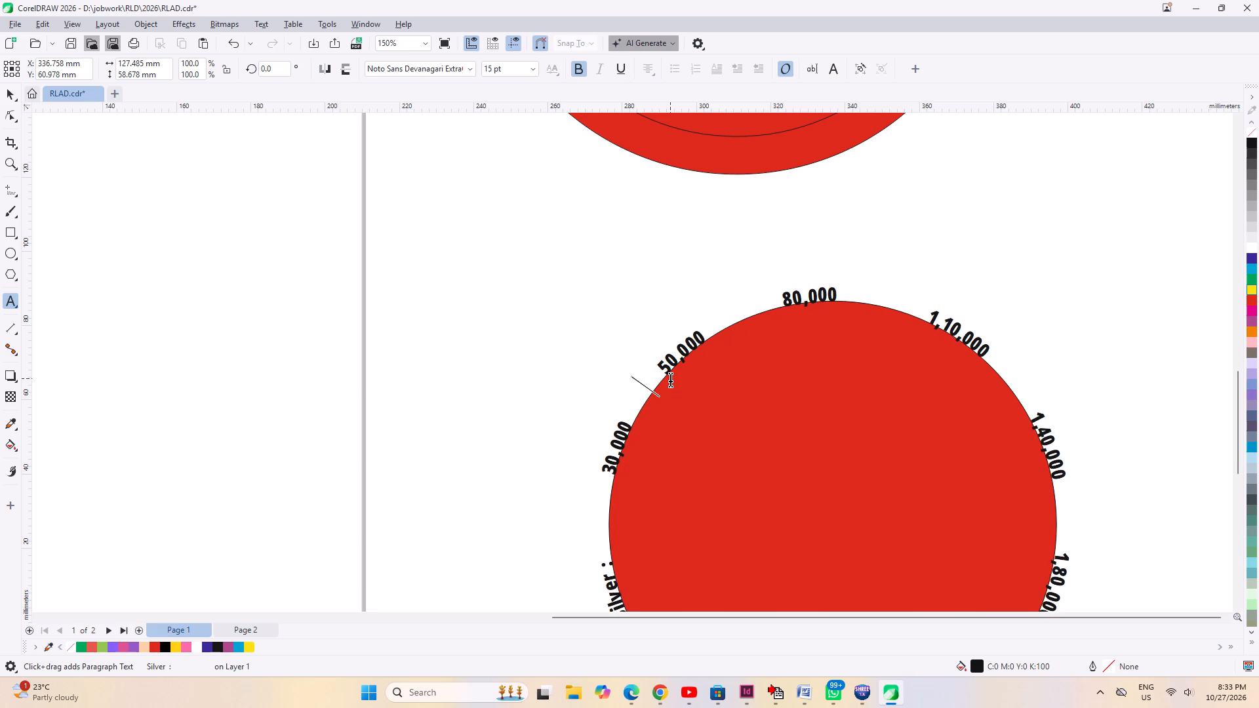
Widen the gap between the Silver label and 30,000 in the curved text by inserting 10 spaces.
key(Left)
key(Left)
key(Left)
key(Left)
key(Left)
key(Left)
key(Left)
key(Left)
key(Left)
key(Left)
key(Left)
key(Left)
key(Left)
key(Left)
key(Left)
key(Left)
key(Left)
key(Left)
key(Left)
key(Left)
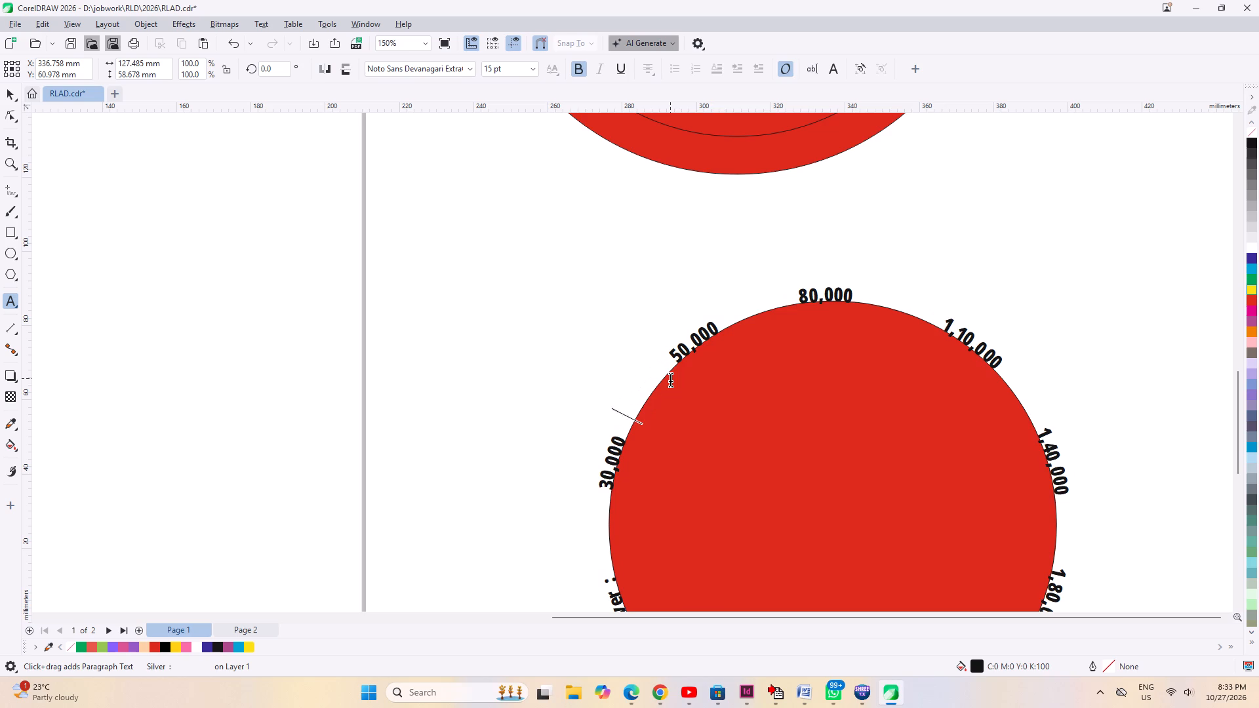
key(space)
key(space)
key(space)
key(space)
key(space)
key(space)
key(space)
key(space)
key(space)
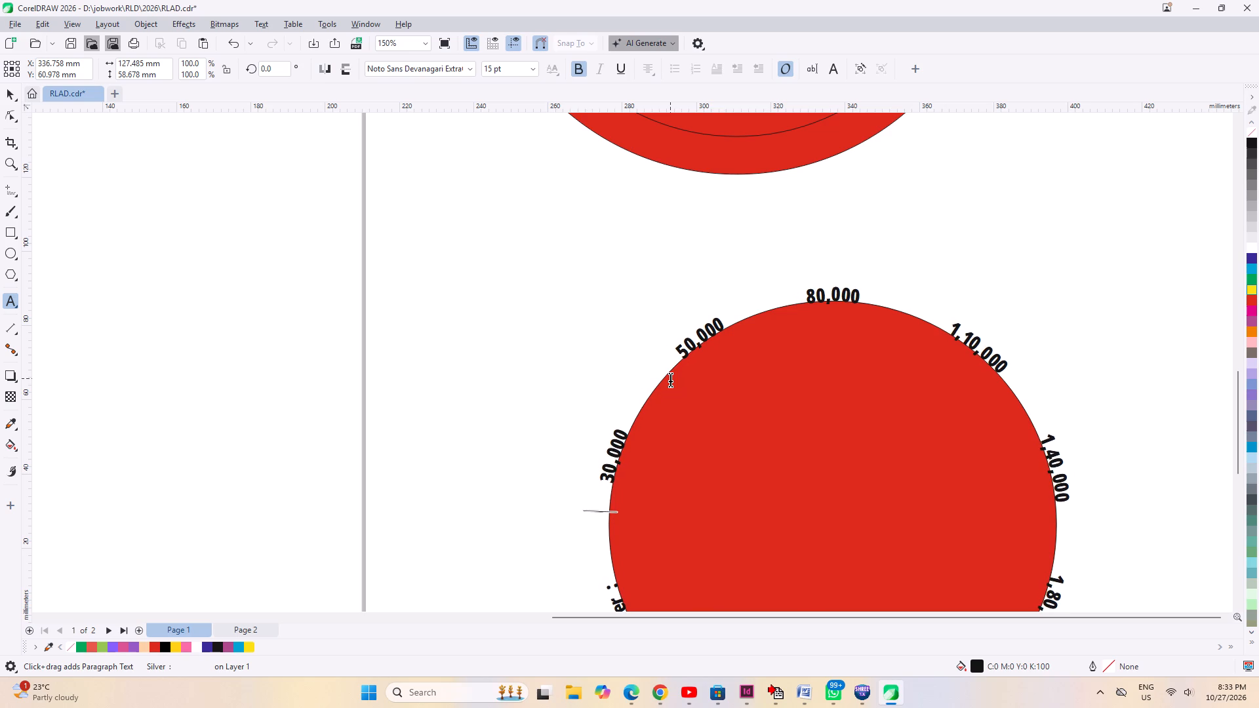
key(space)
scroll(670, 378, down, 4)
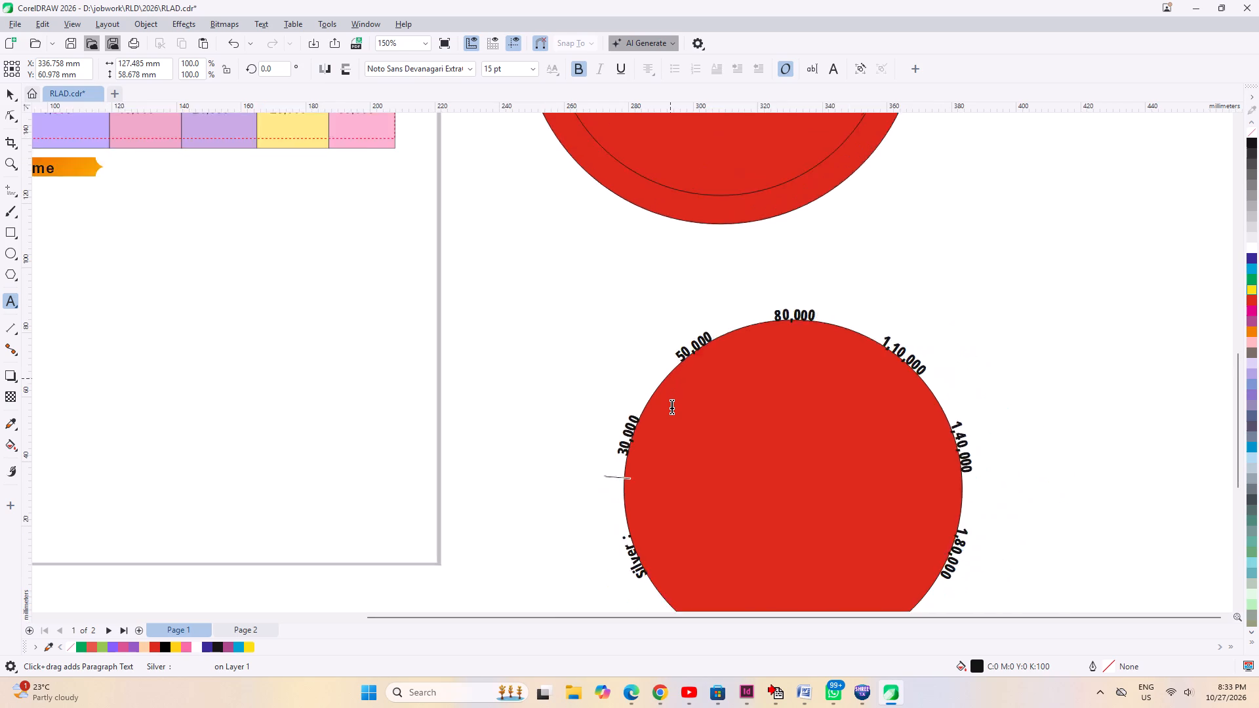
Widen the gap between 30,000 and 50,000 in the curved Silver text by inserting 13 more spaces.
key(Right)
key(Right)
key(Right)
key(Right)
key(Right)
key(Right)
key(Right)
key(Right)
key(Right)
key(Right)
key(Right)
key(Right)
key(Right)
key(Right)
key(Right)
key(Right)
key(Right)
key(Right)
key(Right)
key(Right)
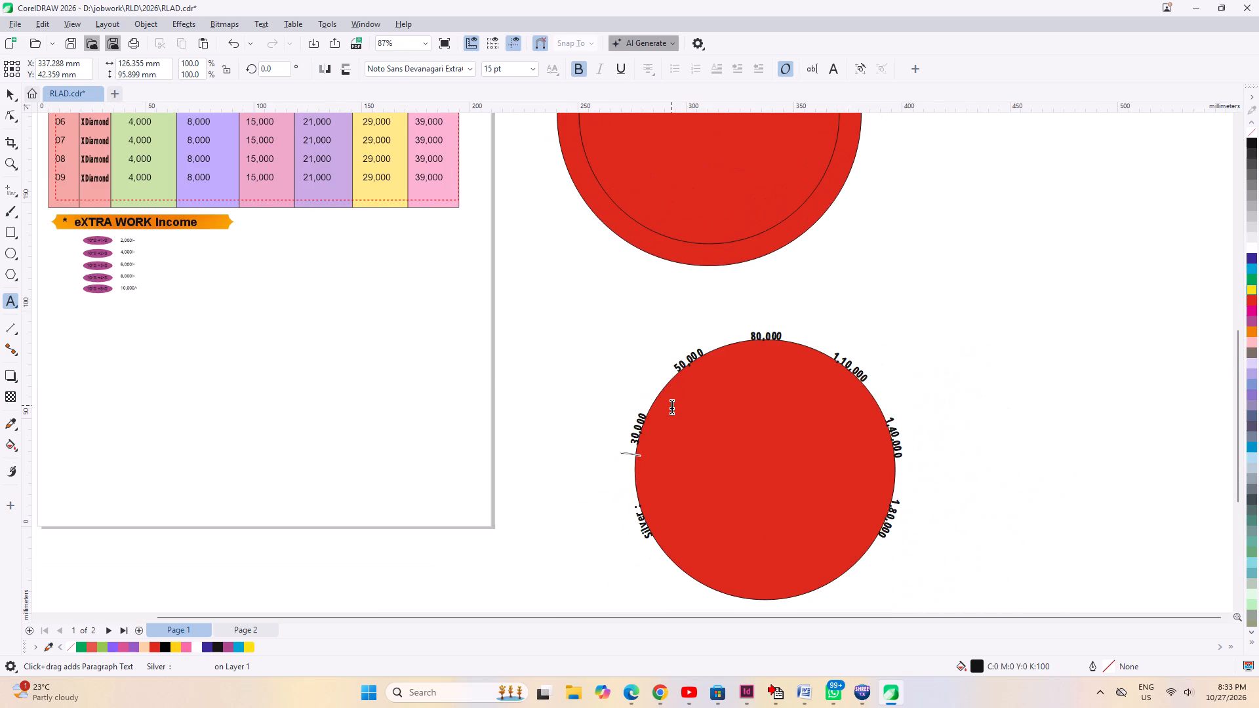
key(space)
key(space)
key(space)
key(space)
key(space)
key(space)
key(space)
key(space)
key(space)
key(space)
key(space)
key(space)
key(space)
Widen the gap between 50,000 and 80,000 in the curved Silver text by inserting 20 more spaces.
key(Right)
key(Right)
key(Right)
key(Right)
key(Right)
key(Right)
key(Right)
key(Right)
key(Right)
key(Right)
key(Right)
key(Right)
key(Right)
key(Right)
key(Right)
key(Right)
key(Right)
key(Right)
key(Right)
key(Right)
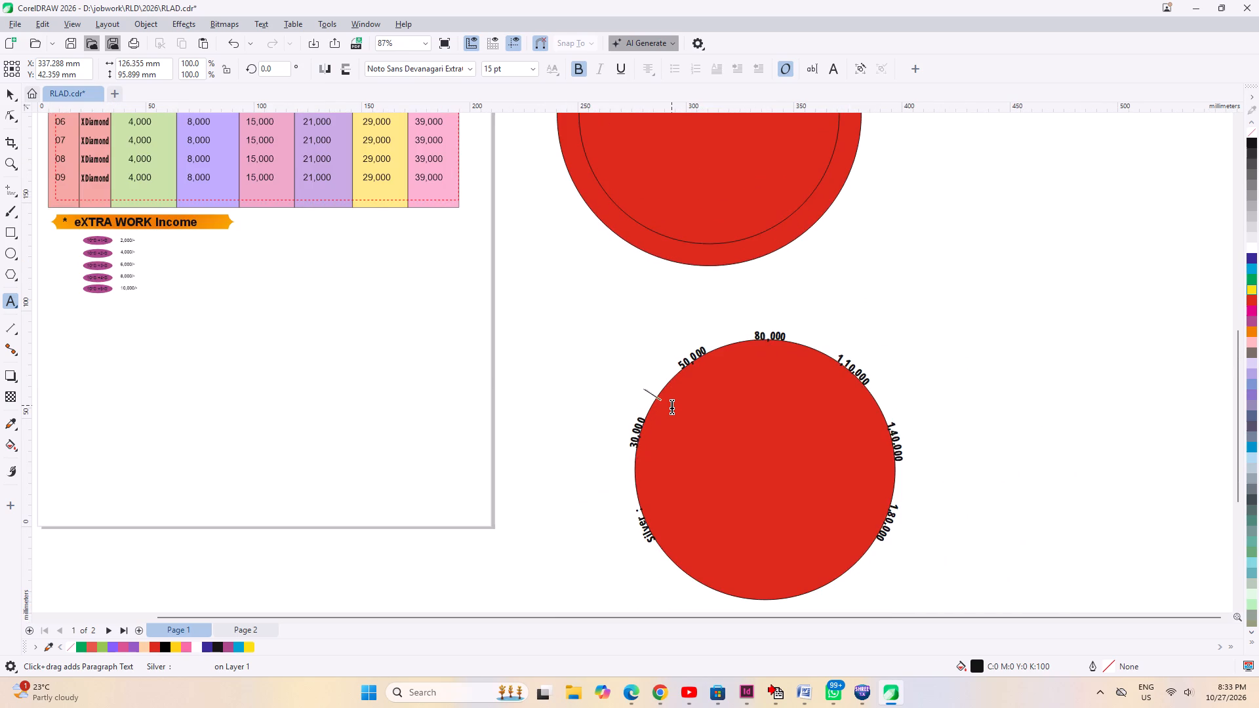
key(Right)
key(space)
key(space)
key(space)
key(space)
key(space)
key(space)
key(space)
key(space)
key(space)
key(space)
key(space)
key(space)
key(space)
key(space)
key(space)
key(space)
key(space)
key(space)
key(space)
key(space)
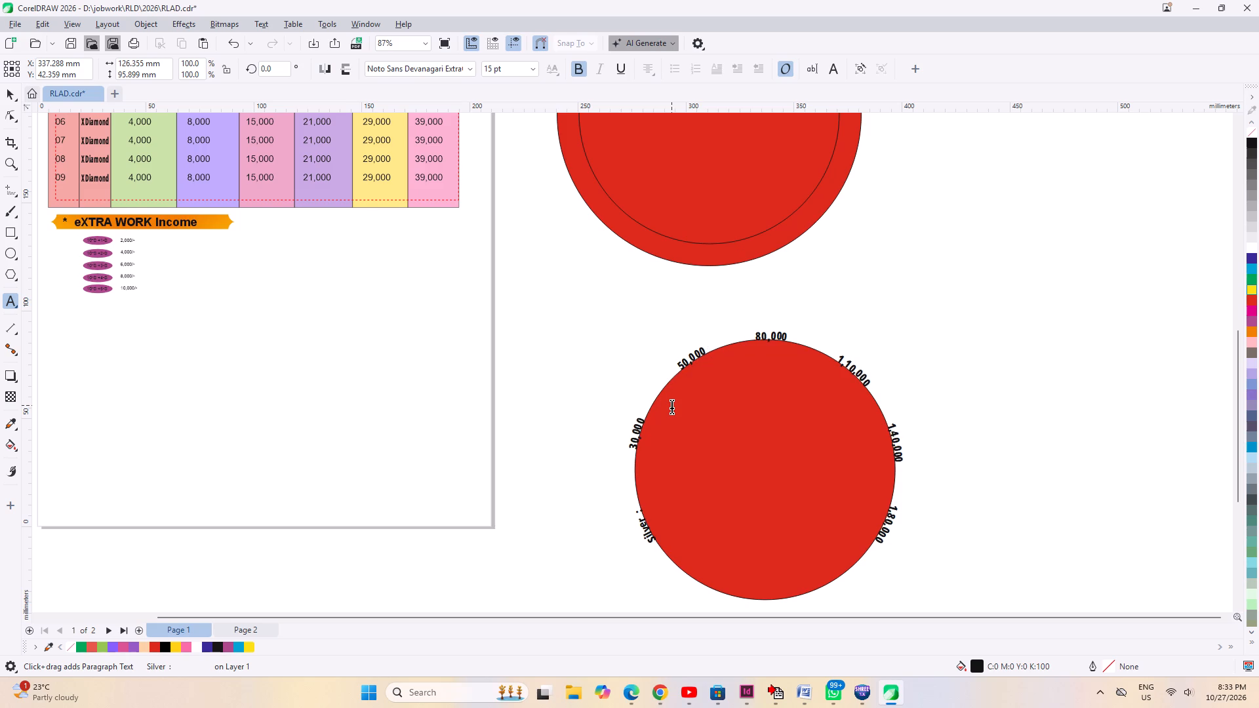
Widen the gap between 80,000 and 1,10,000 in the curved Silver text by inserting 16 more spaces.
key(Right)
key(Right)
key(Right)
key(Right)
key(Right)
key(Right)
key(Right)
key(Right)
key(Right)
key(Right)
key(Right)
key(Right)
key(Right)
key(Right)
key(Right)
key(Right)
key(Right)
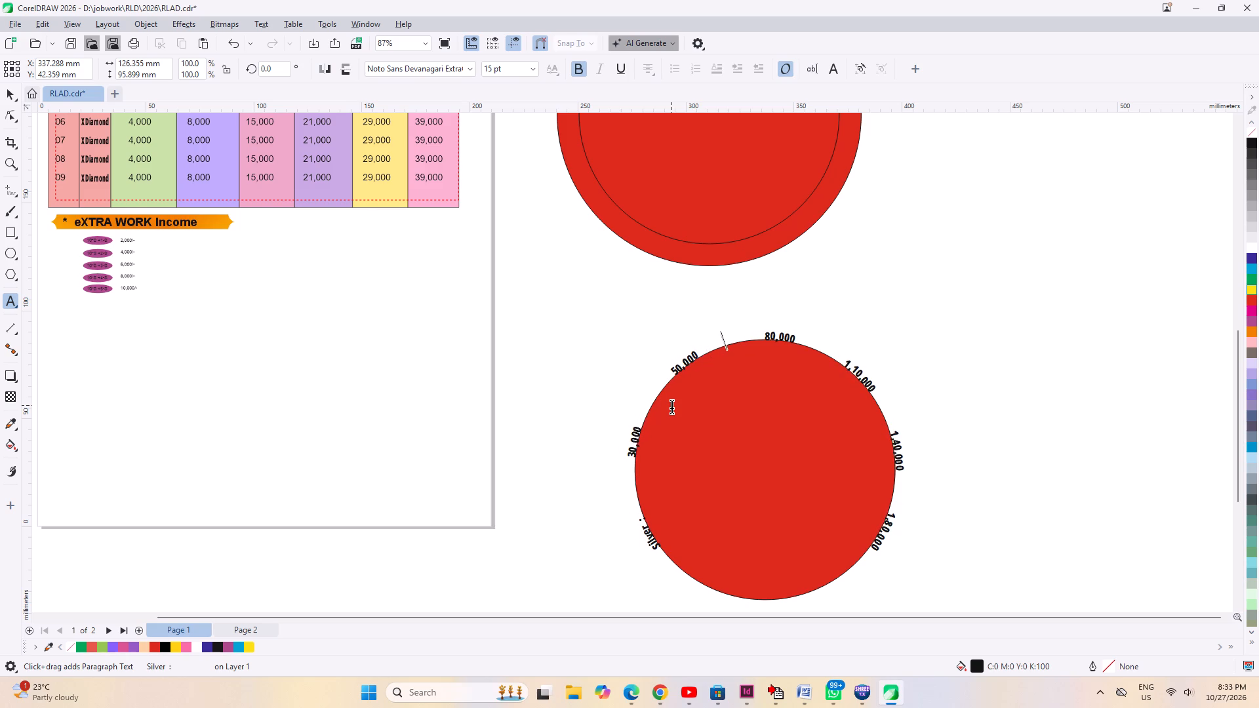
key(Right)
key(Right)
key(Right)
key(Right)
key(Right)
key(Right)
key(Right)
key(Right)
key(Right)
key(Right)
key(Right)
key(Right)
key(Right)
key(Right)
key(Right)
key(Right)
key(Right)
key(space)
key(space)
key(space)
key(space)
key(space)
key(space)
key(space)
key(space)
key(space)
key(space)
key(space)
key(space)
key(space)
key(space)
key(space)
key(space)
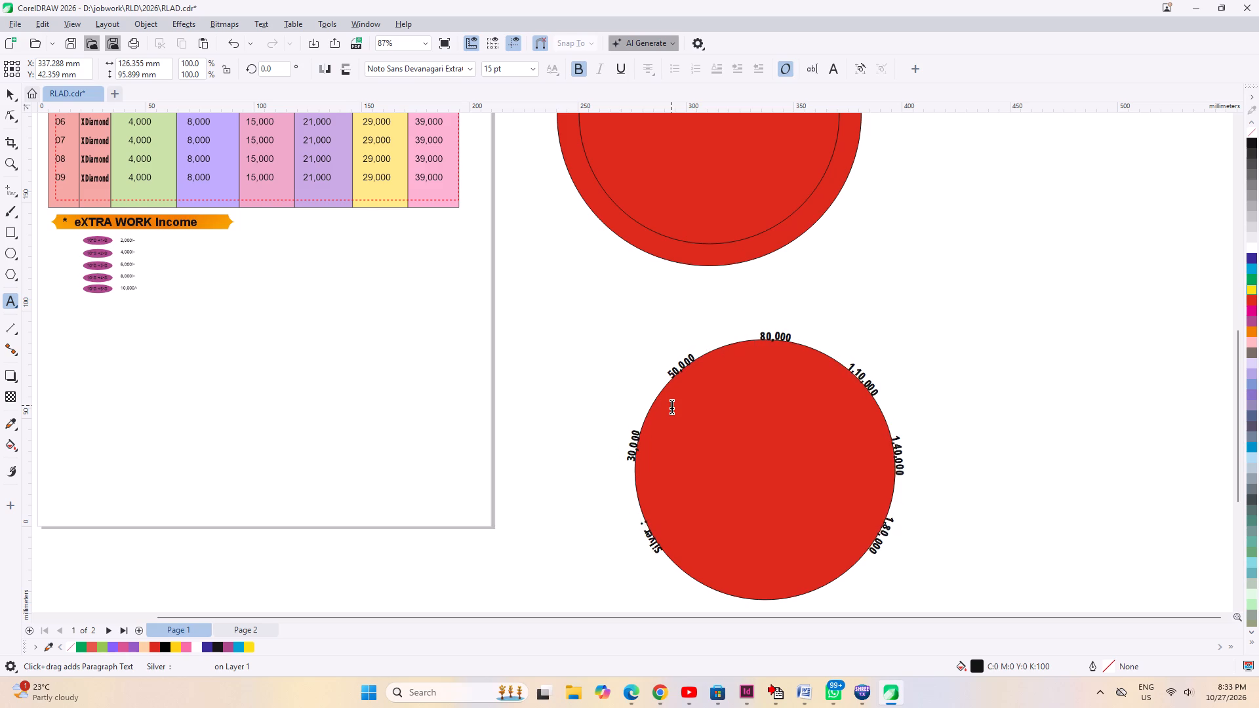
Widen the gap between 80,000 and 1,10,000 in the curved Silver text further by inserting 9 more spaces.
key(Right)
key(Right)
key(Right)
key(Right)
key(Right)
key(Right)
key(Right)
key(Right)
key(Right)
key(Right)
key(Right)
key(Right)
key(Right)
key(Right)
key(Right)
key(Right)
key(Right)
key(Right)
key(Right)
key(Right)
key(Left)
key(Left)
key(Left)
key(Left)
key(Left)
key(Left)
key(Left)
key(Left)
key(Left)
key(Left)
key(Left)
key(Left)
key(Left)
key(Left)
key(Left)
key(Left)
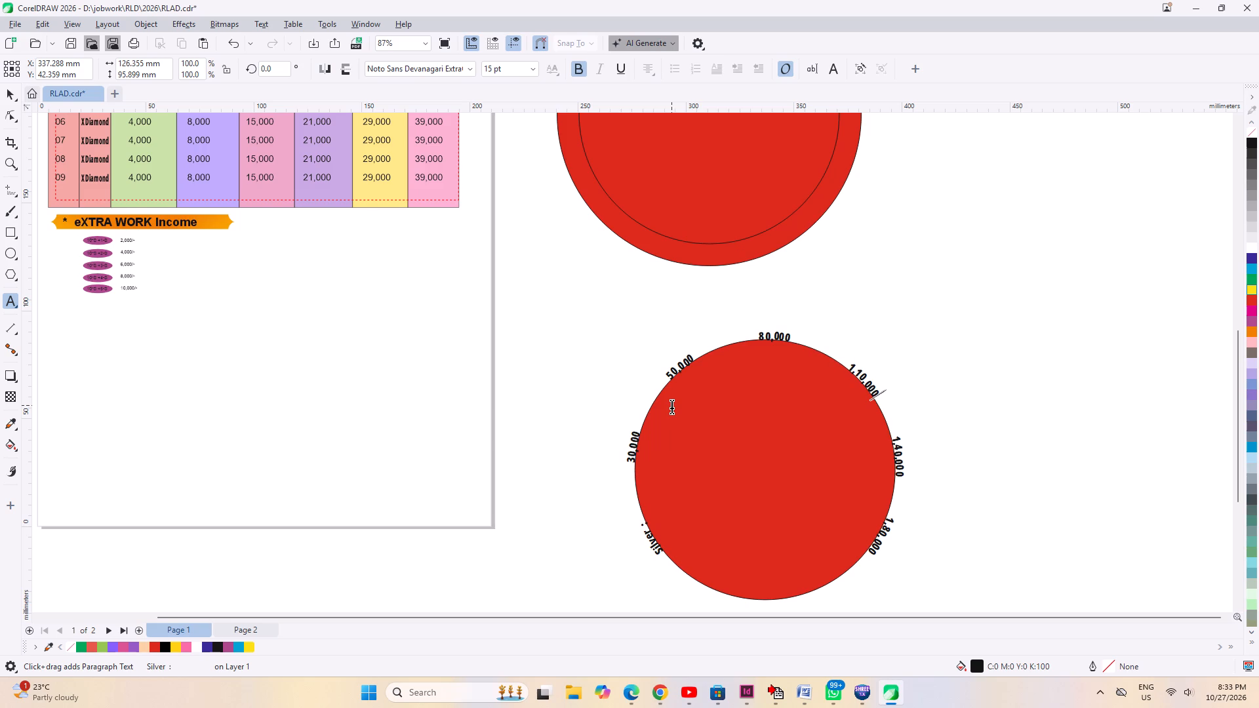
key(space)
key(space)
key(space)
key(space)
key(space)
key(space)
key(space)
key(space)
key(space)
Widen the gap between 1,10,000 and 1,40,000 in the curved Silver text by inserting 20 more spaces.
key(Right)
key(Right)
key(Right)
key(Right)
key(Right)
key(Right)
key(Right)
key(Right)
key(Right)
key(Right)
key(Right)
key(Right)
key(Right)
key(Right)
key(Right)
key(Right)
key(Right)
key(Right)
key(Right)
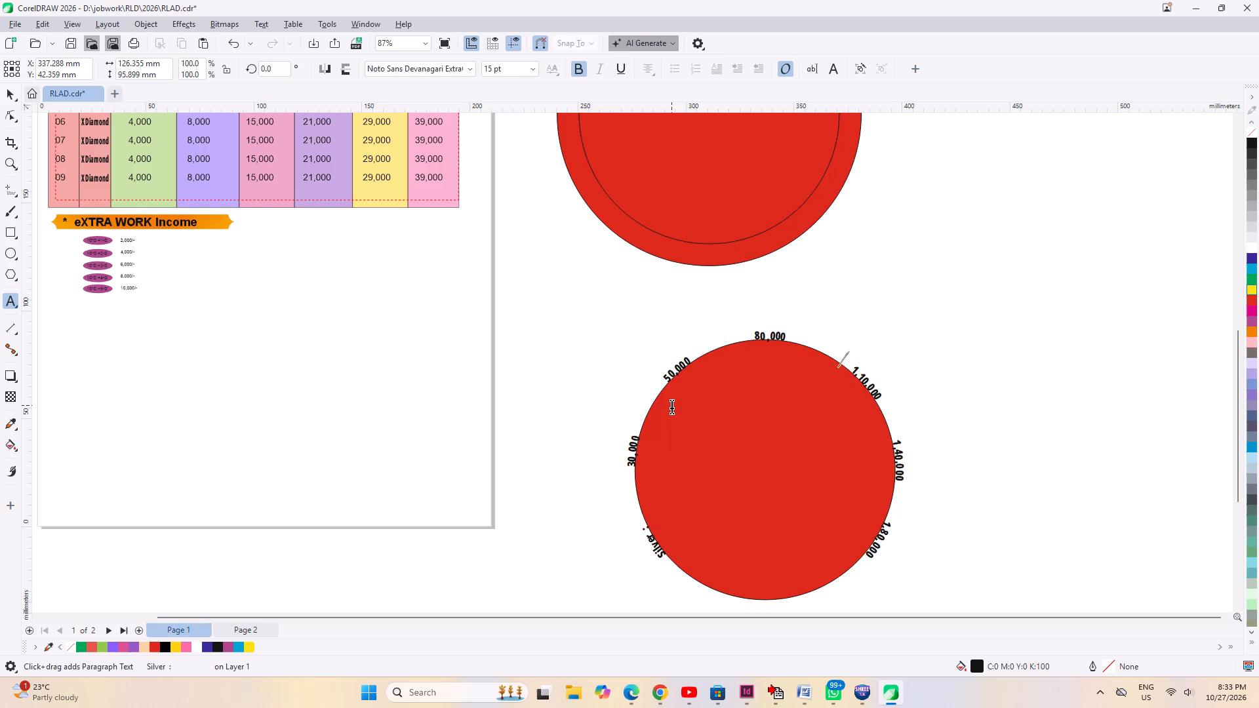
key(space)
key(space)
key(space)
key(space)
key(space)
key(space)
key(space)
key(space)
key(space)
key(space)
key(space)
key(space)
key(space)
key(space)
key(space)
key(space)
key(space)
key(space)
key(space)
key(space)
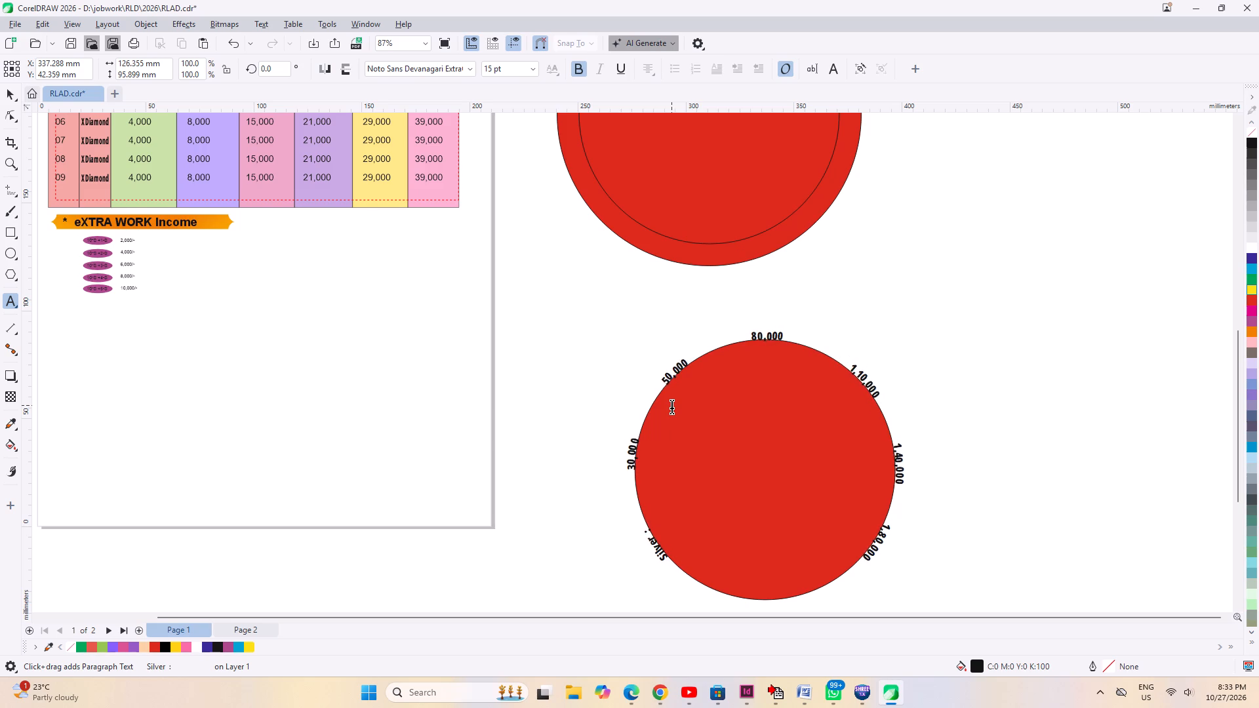
Widen the gap between 1,40,000 and 1,80,000 in the curved Silver text by inserting 20 more spaces.
key(Right)
key(Right)
key(Right)
key(Right)
key(Right)
key(Right)
key(Right)
key(Right)
key(Right)
key(Right)
key(Right)
key(Right)
key(Right)
key(Right)
key(Right)
key(Right)
key(Right)
key(Right)
key(Right)
key(Right)
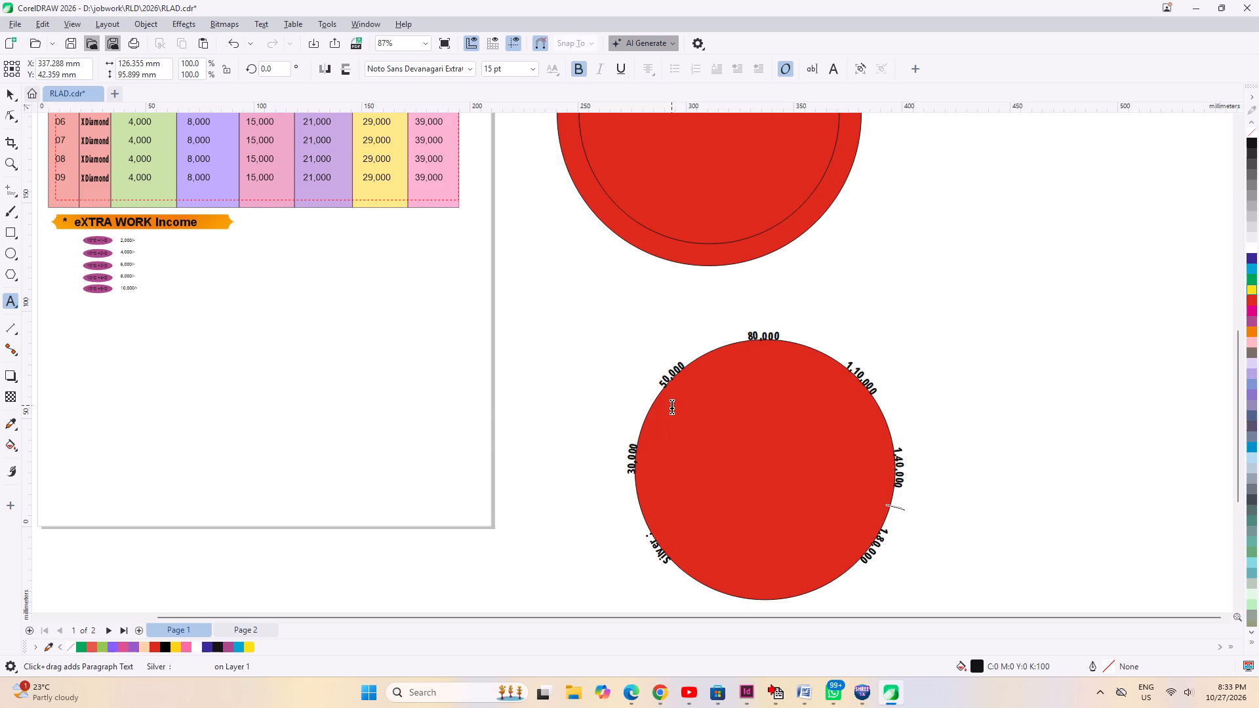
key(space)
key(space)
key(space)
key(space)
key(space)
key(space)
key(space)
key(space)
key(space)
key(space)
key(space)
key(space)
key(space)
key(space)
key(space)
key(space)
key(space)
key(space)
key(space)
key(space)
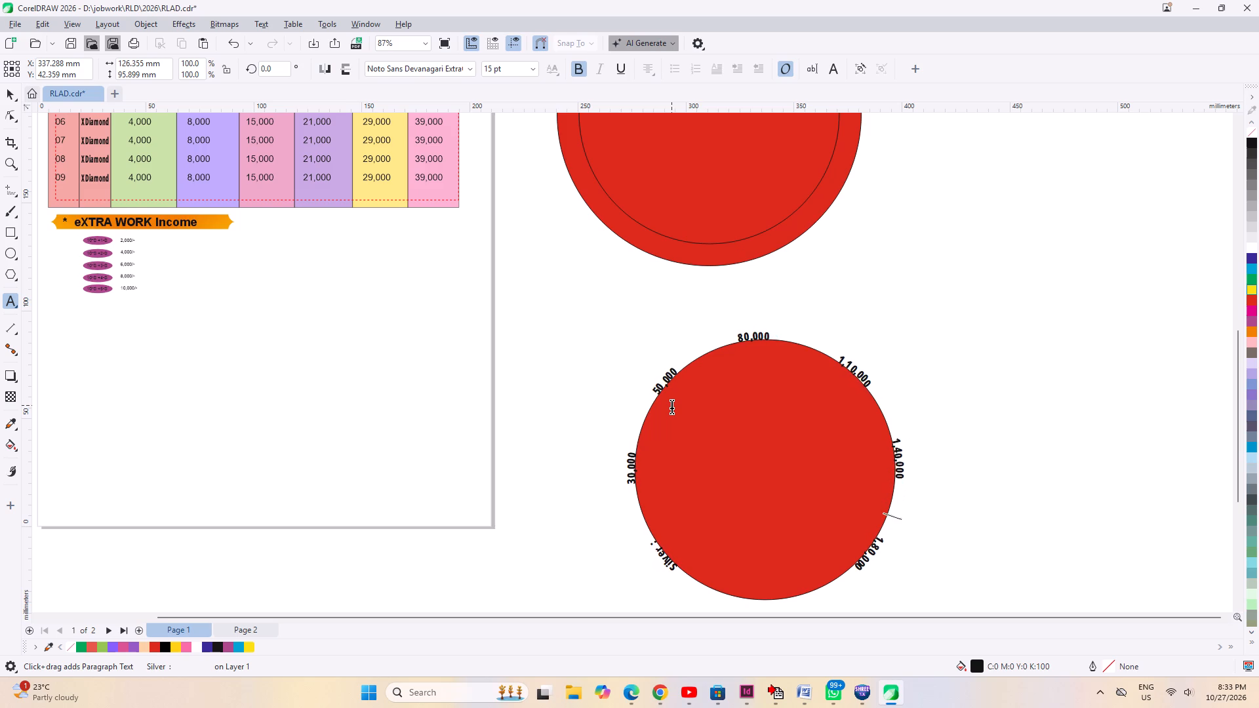
Widen the gap between 1,10,000 and 1,40,000 in the curved Silver text by inserting 3 more spaces.
key(Up)
key(Left)
key(Left)
key(Left)
key(Left)
key(Left)
key(Left)
key(Left)
key(Left)
key(Left)
key(Left)
key(Left)
key(Left)
key(Left)
key(Left)
key(Left)
key(Left)
key(Left)
key(Left)
key(Left)
key(Left)
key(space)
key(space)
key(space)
Widen the gap between 80,000 and 1,10,000 in the curved Silver text by inserting 7 more spaces.
key(Left)
key(Left)
key(Left)
key(Left)
key(Left)
key(Left)
key(Left)
key(Left)
key(Left)
key(Left)
key(Left)
key(Left)
key(Left)
key(Left)
key(Left)
key(Left)
key(Left)
key(Left)
key(Left)
key(Left)
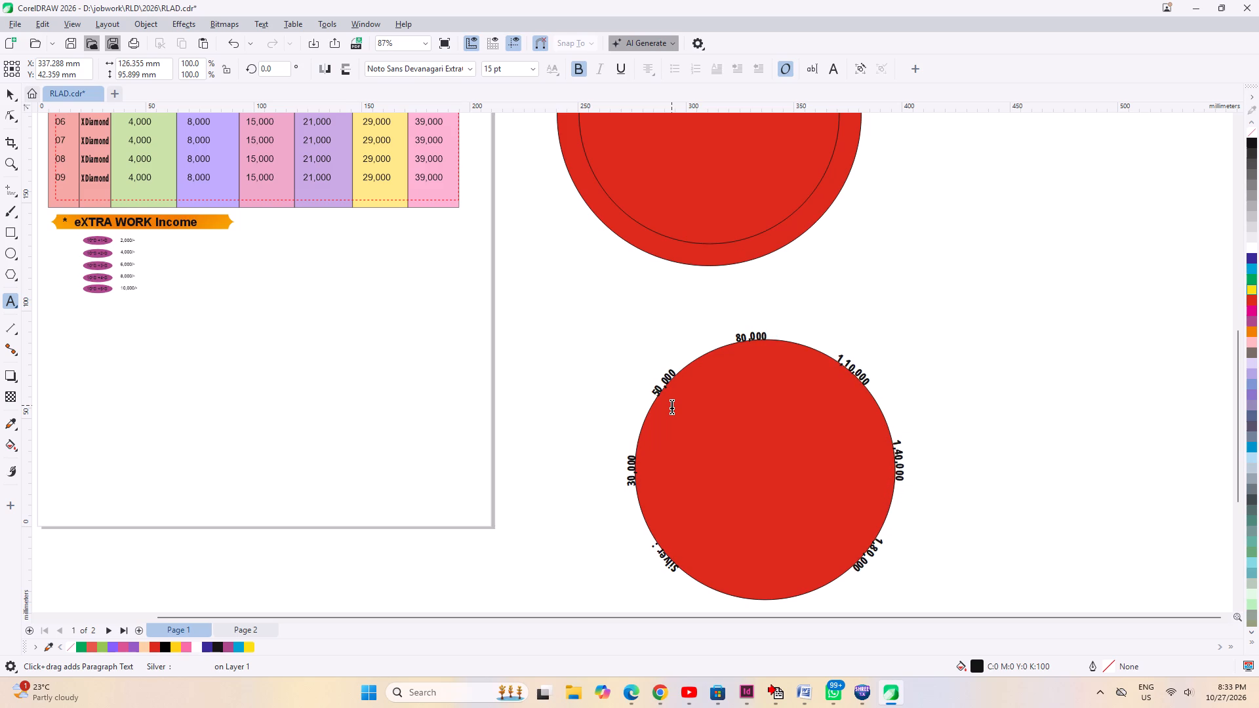
key(Left)
key(Up)
key(Up)
key(Up)
key(Up)
key(Up)
key(Up)
key(Up)
key(Up)
key(Up)
key(Up)
key(Up)
key(Up)
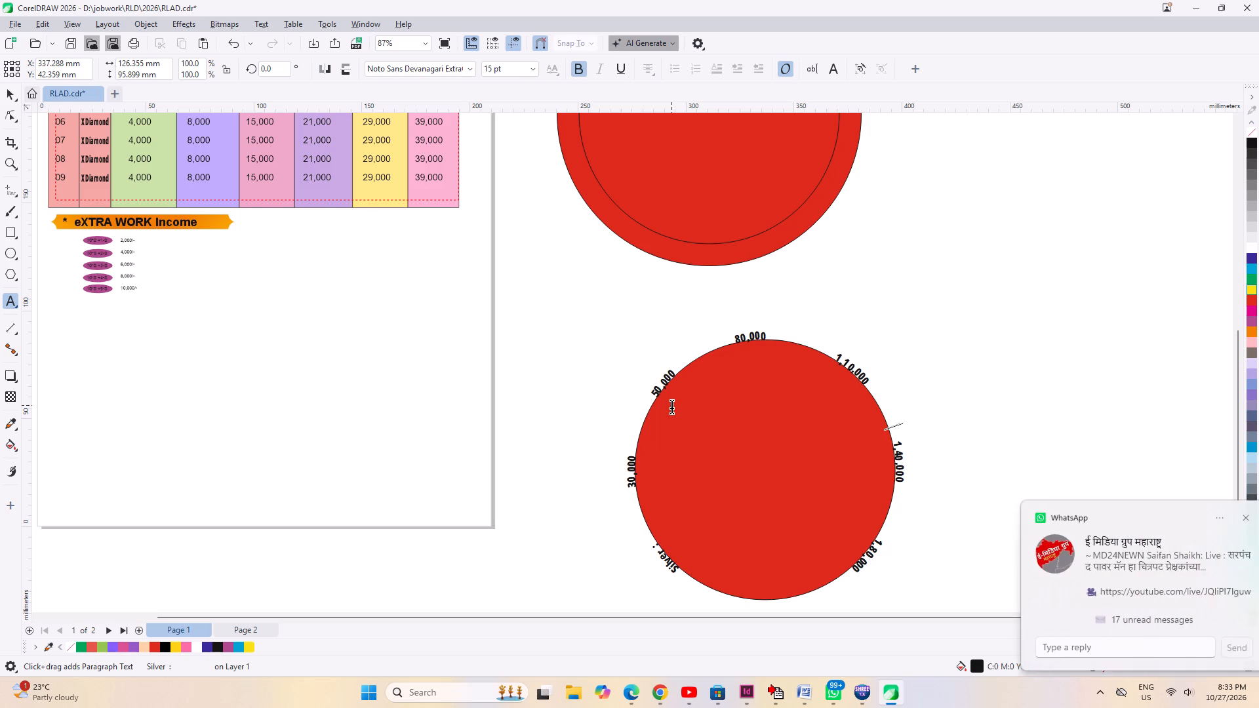
key(Left)
key(Left)
key(Left)
key(Left)
key(Left)
key(Left)
key(Left)
key(Left)
key(Left)
key(Left)
key(Left)
key(Left)
key(Left)
key(Left)
key(Left)
key(Left)
key(Left)
key(Left)
key(Left)
key(Left)
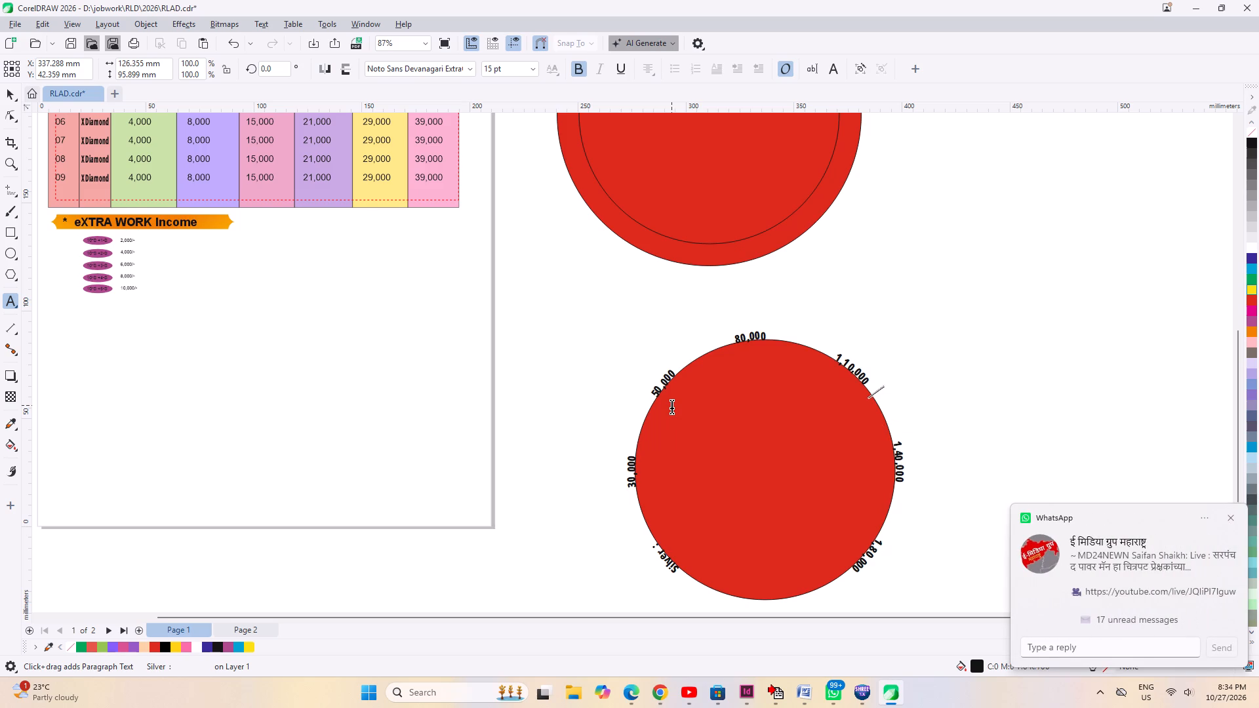
key(Left)
key(Left)
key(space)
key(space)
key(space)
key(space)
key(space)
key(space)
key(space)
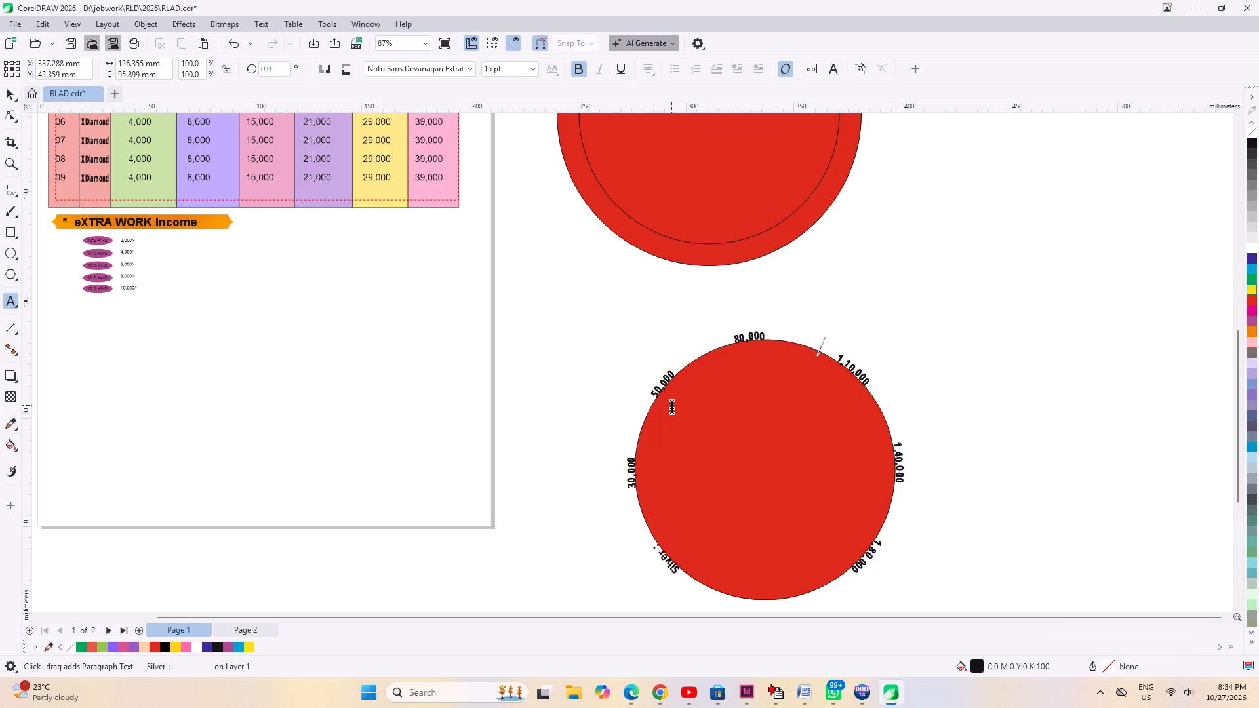
Widen the gap between 50,000 and 80,000 in the curved Silver text by inserting 16 more spaces.
key(Left)
key(Left)
key(Left)
key(Left)
key(Left)
key(Left)
key(Left)
key(Left)
key(Left)
key(Left)
key(Left)
key(Left)
key(Left)
key(Left)
key(Left)
key(Left)
key(Left)
key(Left)
key(Left)
key(Left)
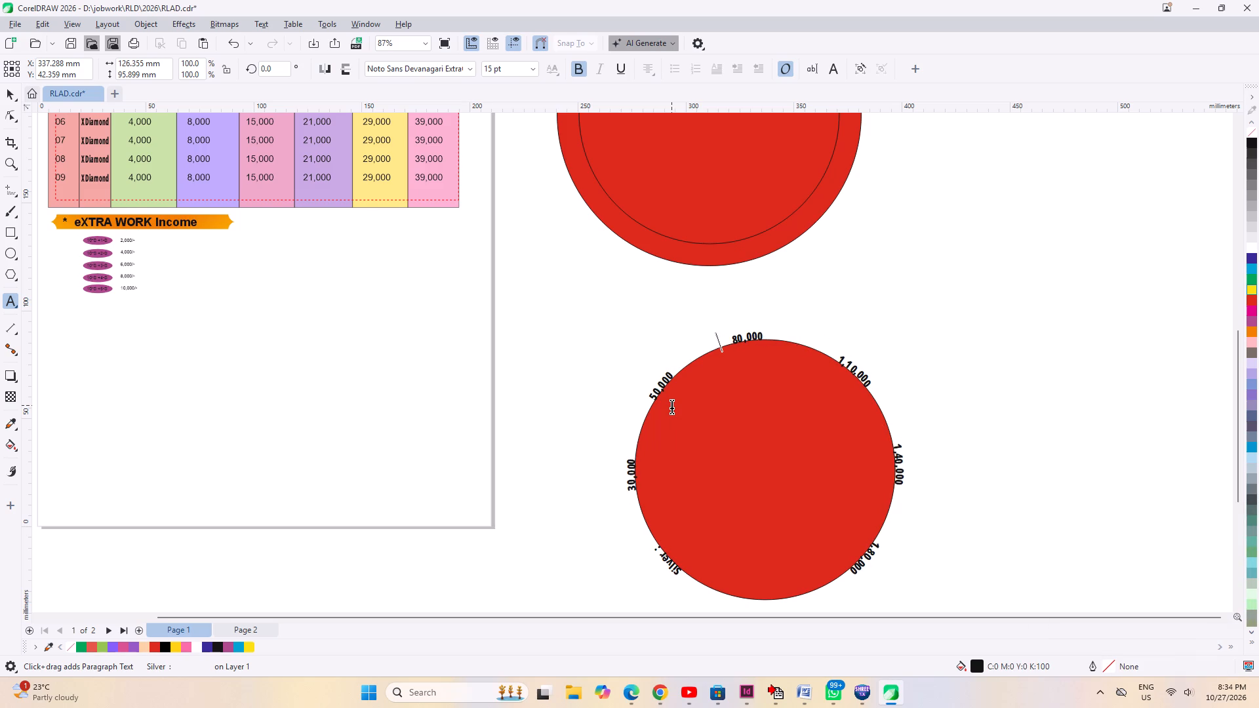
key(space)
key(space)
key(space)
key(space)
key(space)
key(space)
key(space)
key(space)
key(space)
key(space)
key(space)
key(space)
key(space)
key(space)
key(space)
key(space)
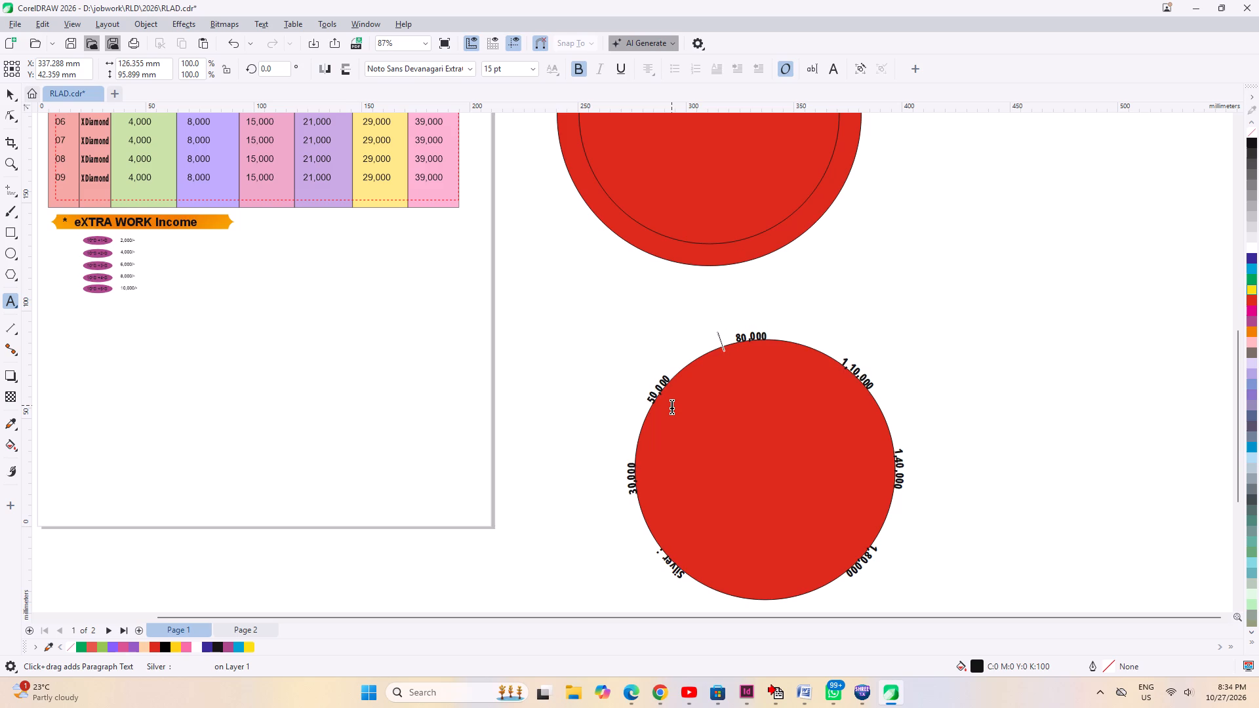
Widen the gap between 30,000 and 50,000 in the curved Silver text by inserting 5 more spaces.
key(Left)
key(Left)
key(Left)
key(Left)
key(Left)
key(Left)
key(Left)
key(Left)
key(Left)
key(Left)
key(Left)
key(Left)
key(Left)
key(Left)
key(Left)
key(Left)
key(Left)
key(Left)
key(Left)
key(Left)
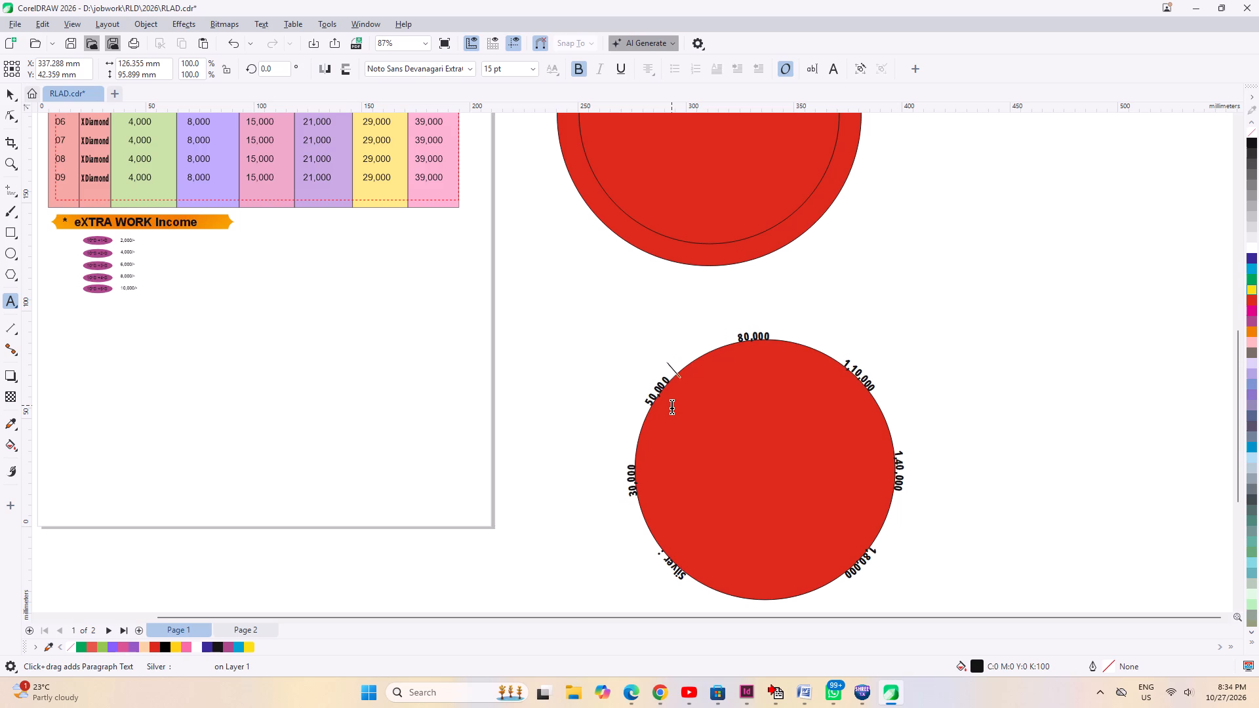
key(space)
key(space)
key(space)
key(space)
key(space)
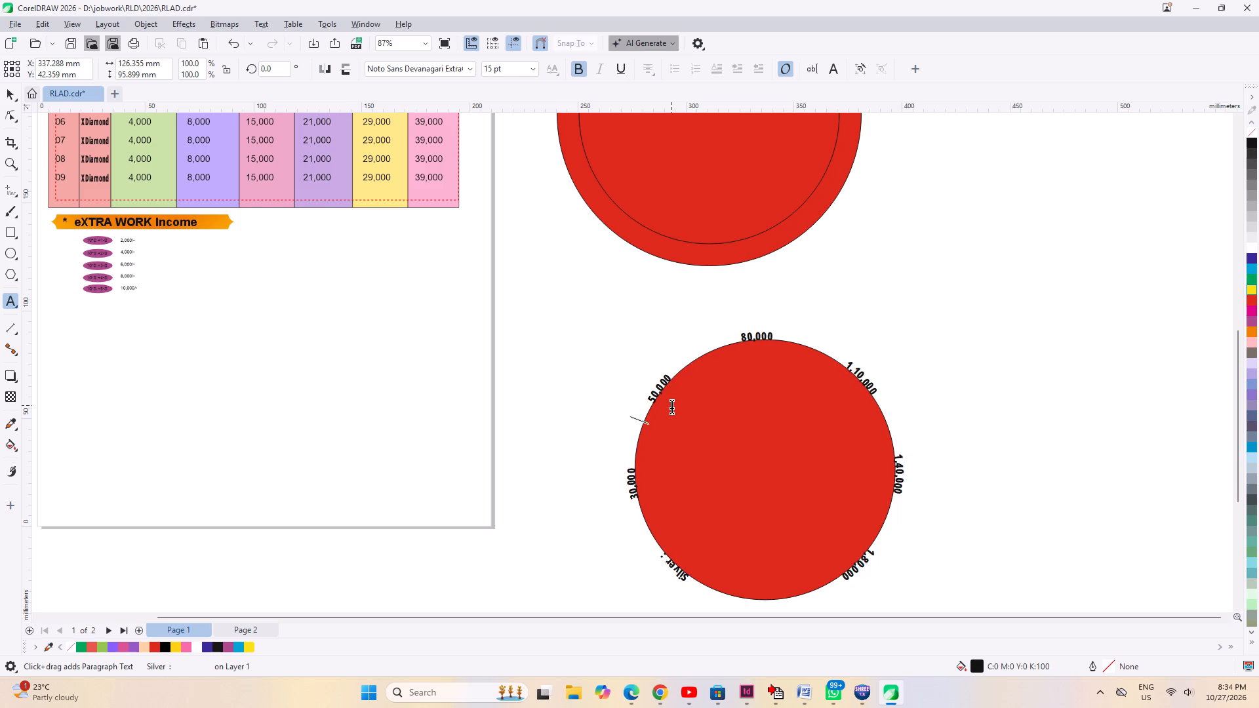
Widen the gap between Silver : and 30,000 in the curved Silver text by inserting 20 more spaces.
key(Left)
key(Left)
key(Left)
key(Left)
key(Left)
key(Left)
key(Left)
key(Left)
key(Left)
key(Left)
key(Left)
key(Left)
key(Left)
key(Left)
key(Left)
key(Left)
key(Left)
key(Left)
key(Left)
key(Left)
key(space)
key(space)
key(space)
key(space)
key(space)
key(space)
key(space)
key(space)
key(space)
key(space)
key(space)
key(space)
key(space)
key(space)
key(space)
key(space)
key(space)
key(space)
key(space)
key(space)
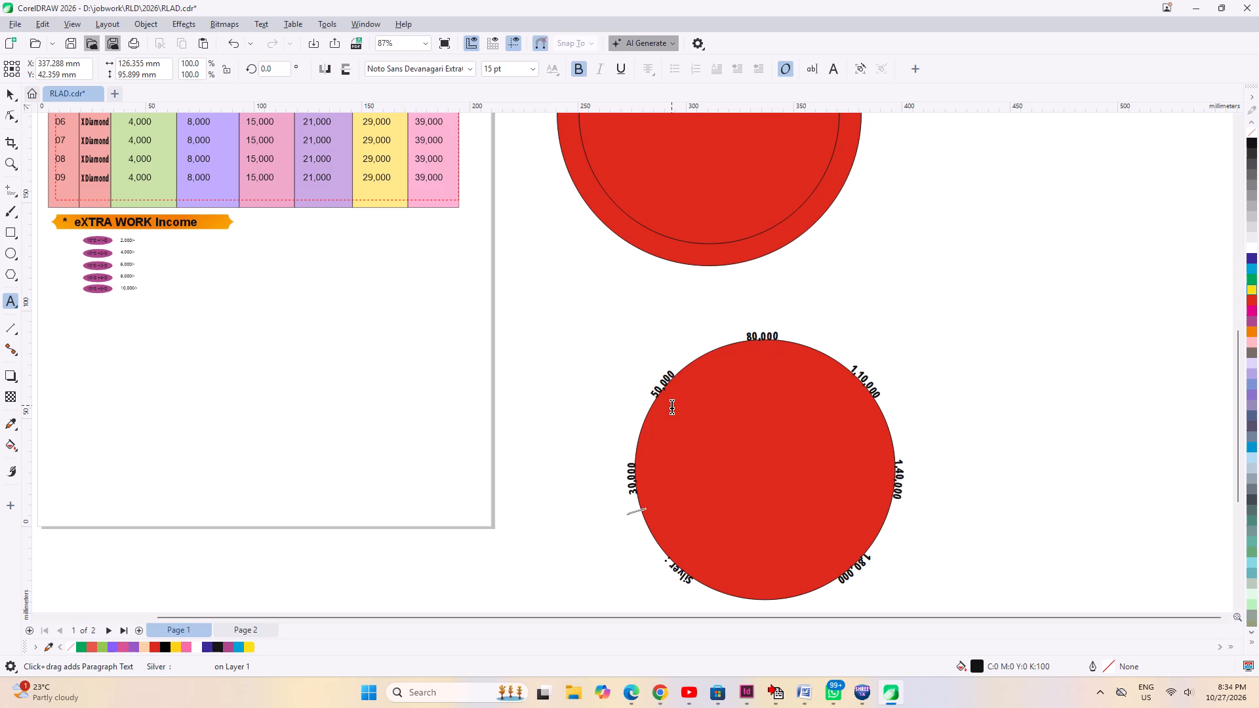
Widen the gap between 30,000 and 50,000 in the curved Silver text by inserting 18 more spaces.
key(Right)
key(Right)
key(Right)
key(Right)
key(Right)
key(Right)
key(Right)
key(Right)
key(Right)
key(Right)
key(Right)
key(Right)
key(Right)
key(Right)
key(Right)
key(Right)
key(Right)
key(Right)
key(Right)
key(Right)
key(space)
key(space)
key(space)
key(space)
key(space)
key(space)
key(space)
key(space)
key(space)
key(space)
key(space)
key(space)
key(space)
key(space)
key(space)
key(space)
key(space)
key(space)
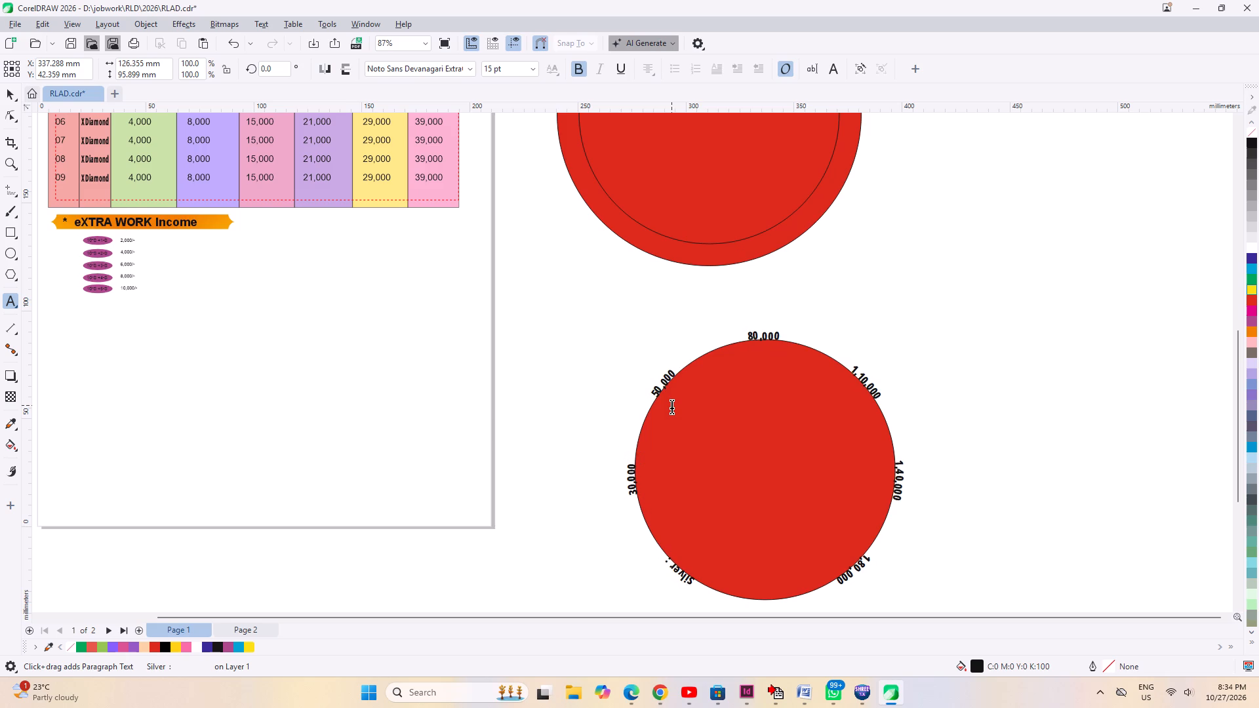
Widen the gap between 50,000 and 80,000 in the curved Silver text by inserting 17 more spaces.
key(Right)
key(Right)
key(Right)
key(Right)
key(Right)
key(Right)
key(Right)
key(Right)
key(Right)
key(Right)
key(Right)
key(Right)
key(Right)
key(Right)
key(Right)
key(Right)
key(Right)
key(Right)
key(Right)
key(Right)
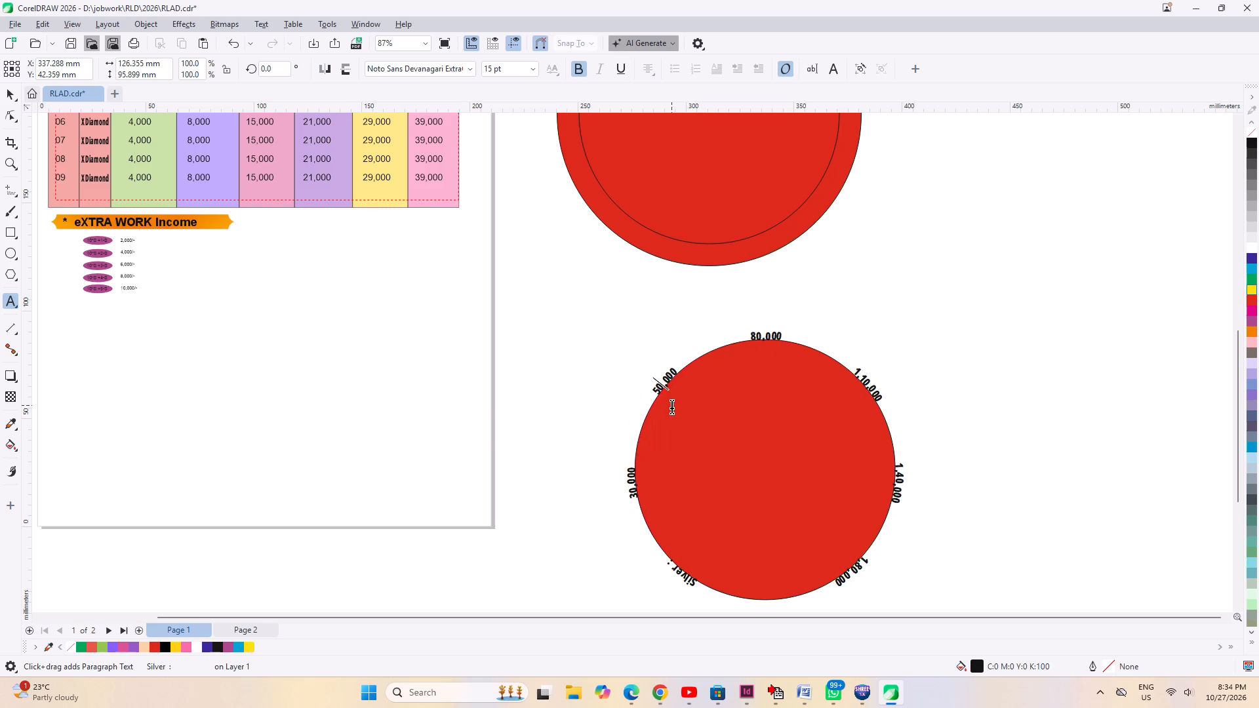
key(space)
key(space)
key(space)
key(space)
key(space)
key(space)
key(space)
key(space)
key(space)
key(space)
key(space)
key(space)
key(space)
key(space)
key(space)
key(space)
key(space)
Place the text cursor in the gap between 80,000 and 1,10,000 in the curved Silver text.
key(Right)
key(Right)
key(Right)
key(Right)
key(Right)
key(Right)
key(Right)
key(Right)
key(Right)
key(Right)
key(Right)
key(Right)
key(Right)
key(Right)
key(Right)
key(Right)
key(Right)
key(Right)
key(Right)
key(Right)
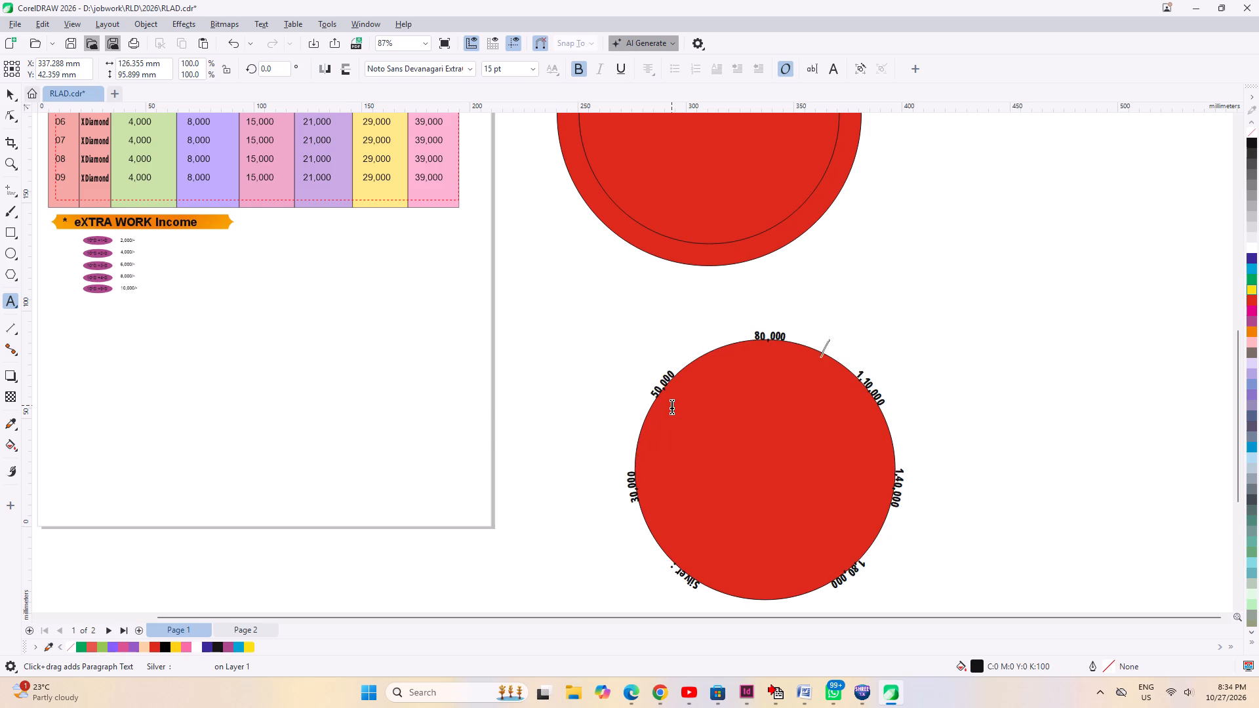
Widen the gap between 80,000 and 1,10,000 in the curved Silver text by inserting 13 spaces.
key(space)
key(space)
key(space)
key(space)
key(space)
key(space)
key(space)
key(space)
key(space)
key(space)
key(space)
key(space)
key(space)
Move on to the gap between 1,40,000 and 1,80,000 in the curved Silver text and widen it by 18 spaces.
key(Right)
key(Right)
key(Right)
key(Right)
key(Right)
key(Right)
key(Right)
key(Right)
key(Right)
key(Right)
key(Right)
key(Right)
key(Right)
key(Right)
key(Right)
key(Right)
key(Right)
key(Right)
key(Right)
key(Right)
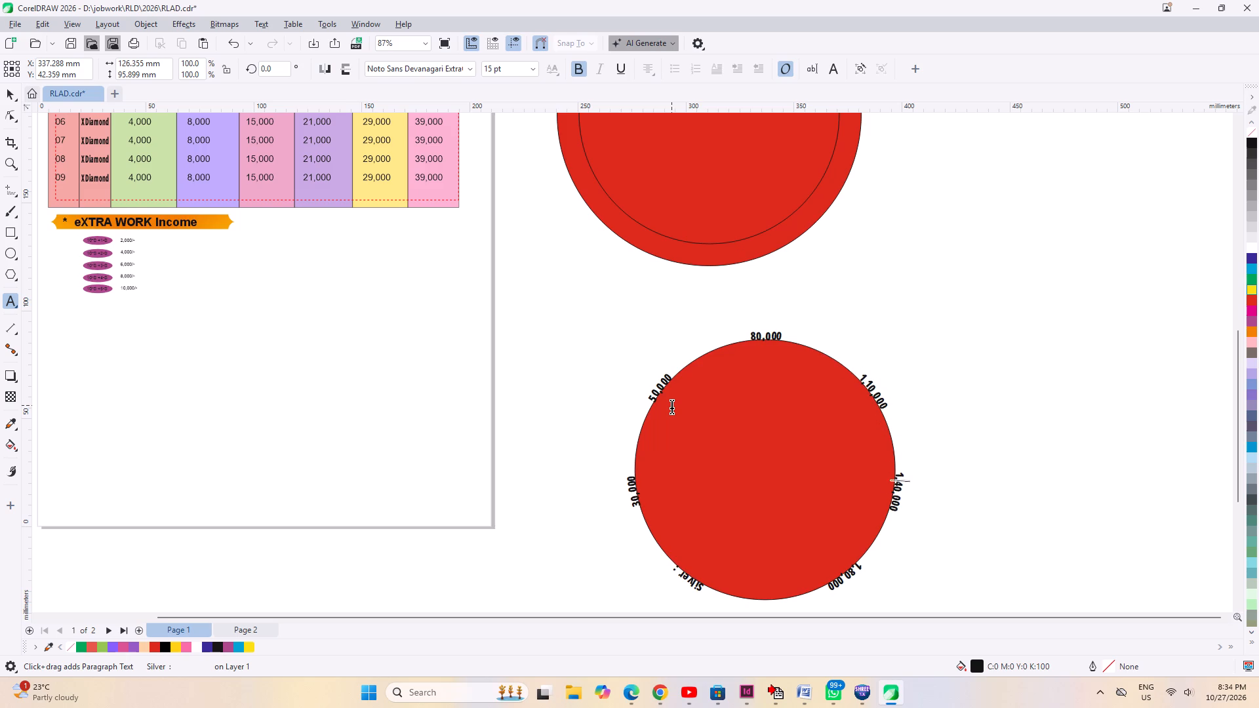
key(space)
key(space)
key(space)
key(space)
key(space)
key(space)
key(space)
key(space)
key(space)
key(space)
key(space)
key(space)
key(space)
key(space)
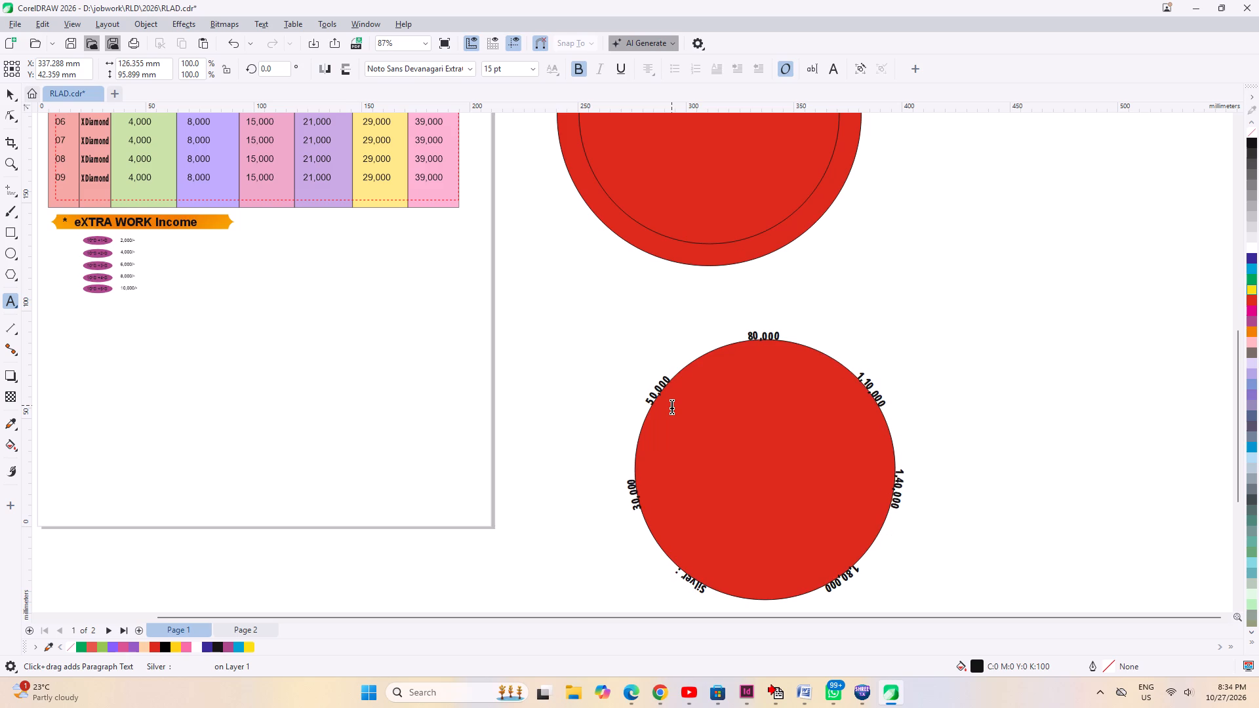
key(space)
key(space)
key(space)
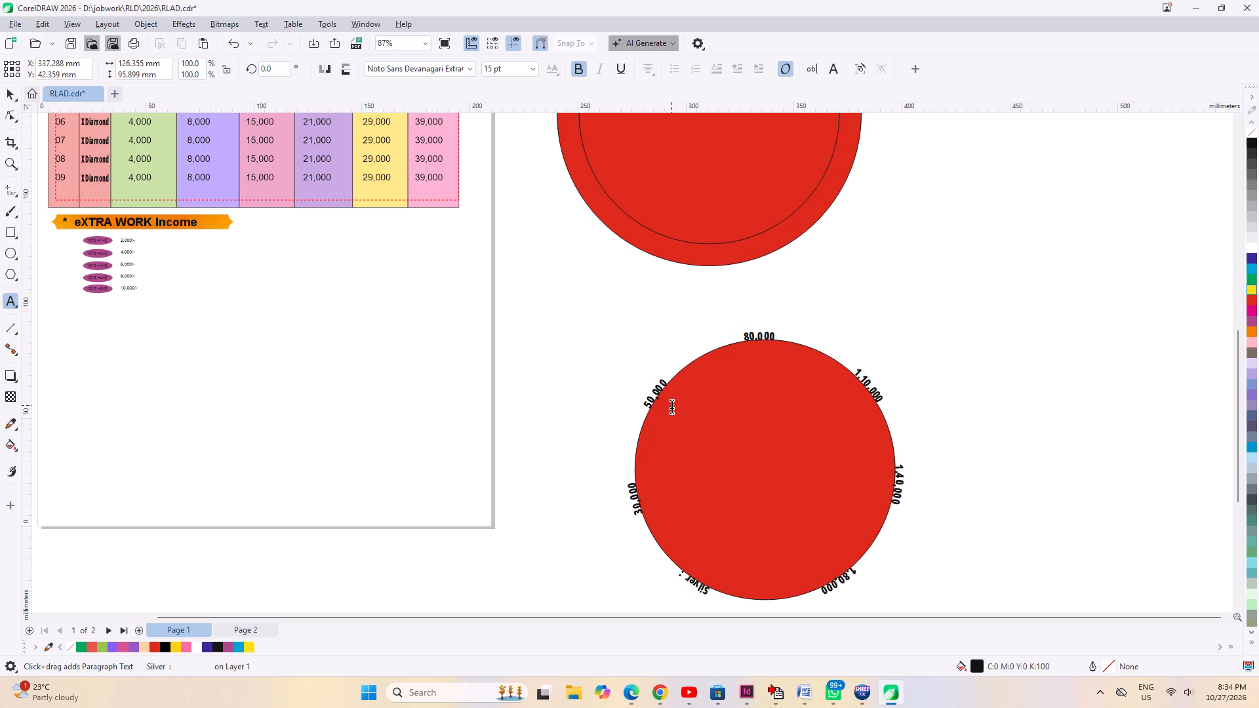
Delete the red circle that the Silver text was fitted to, keeping only the curved text.
click(5, 98)
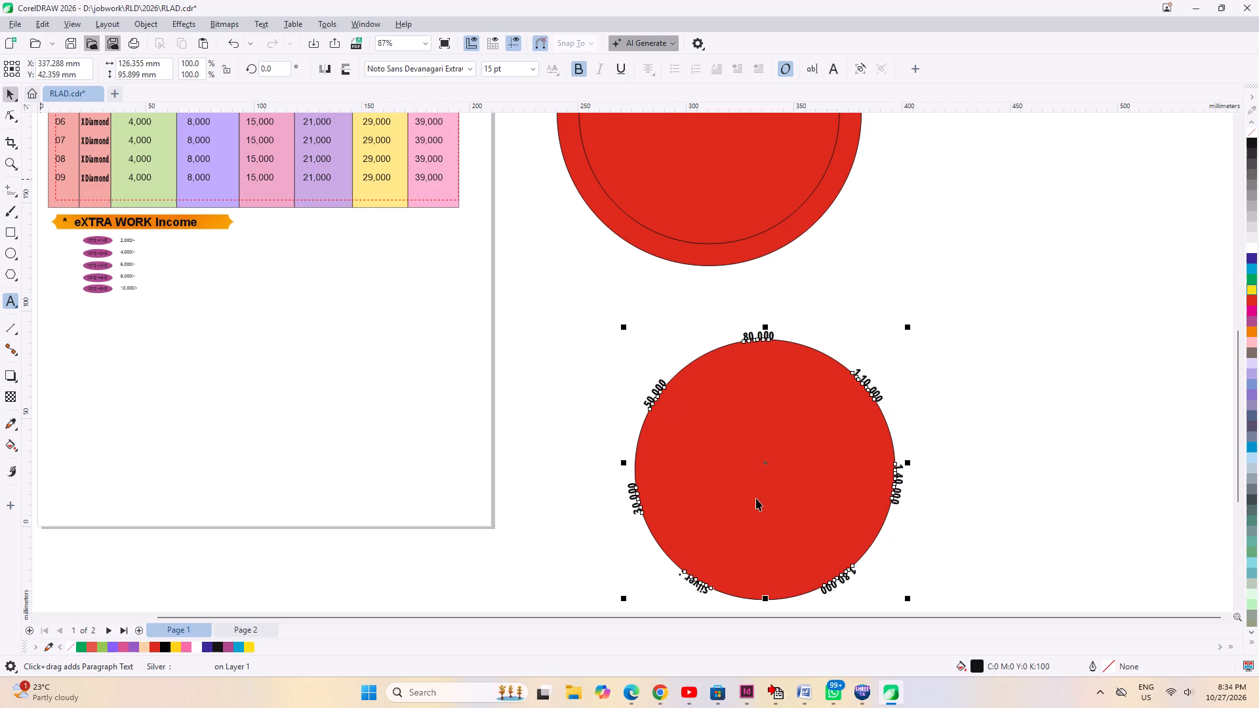
click(1048, 377)
ctrl+click(777, 467)
ctrl+click(767, 473)
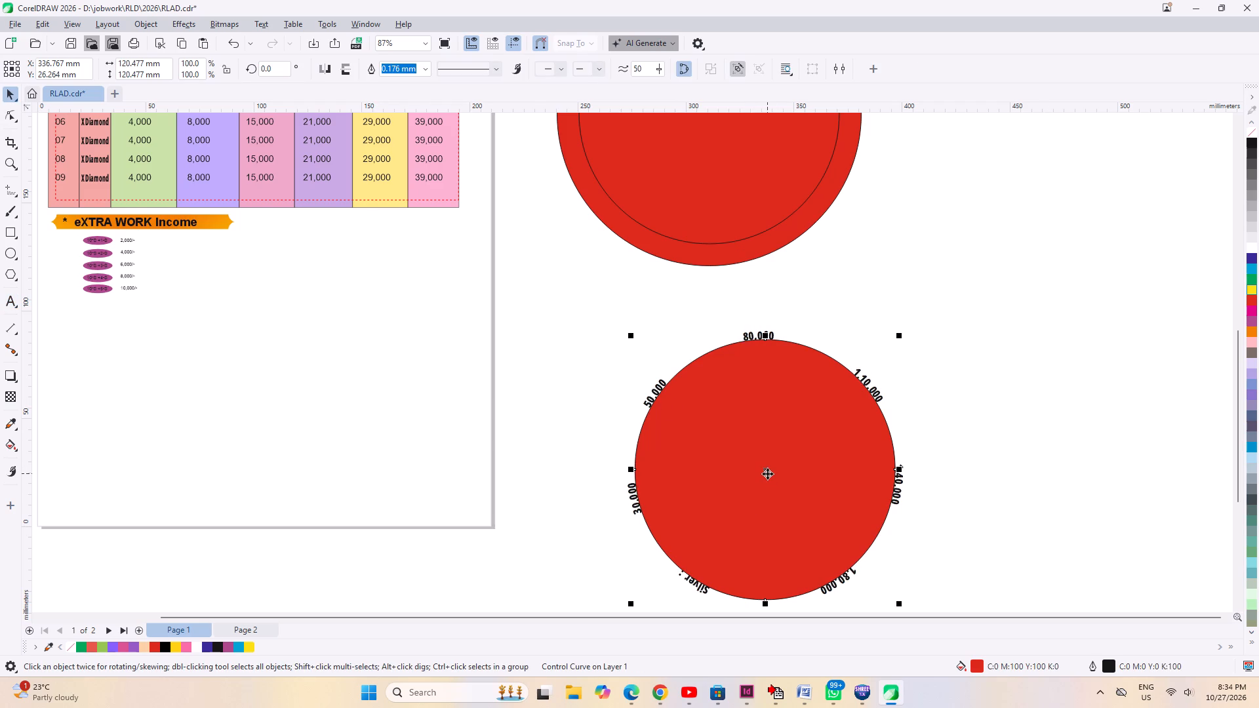
key(Delete)
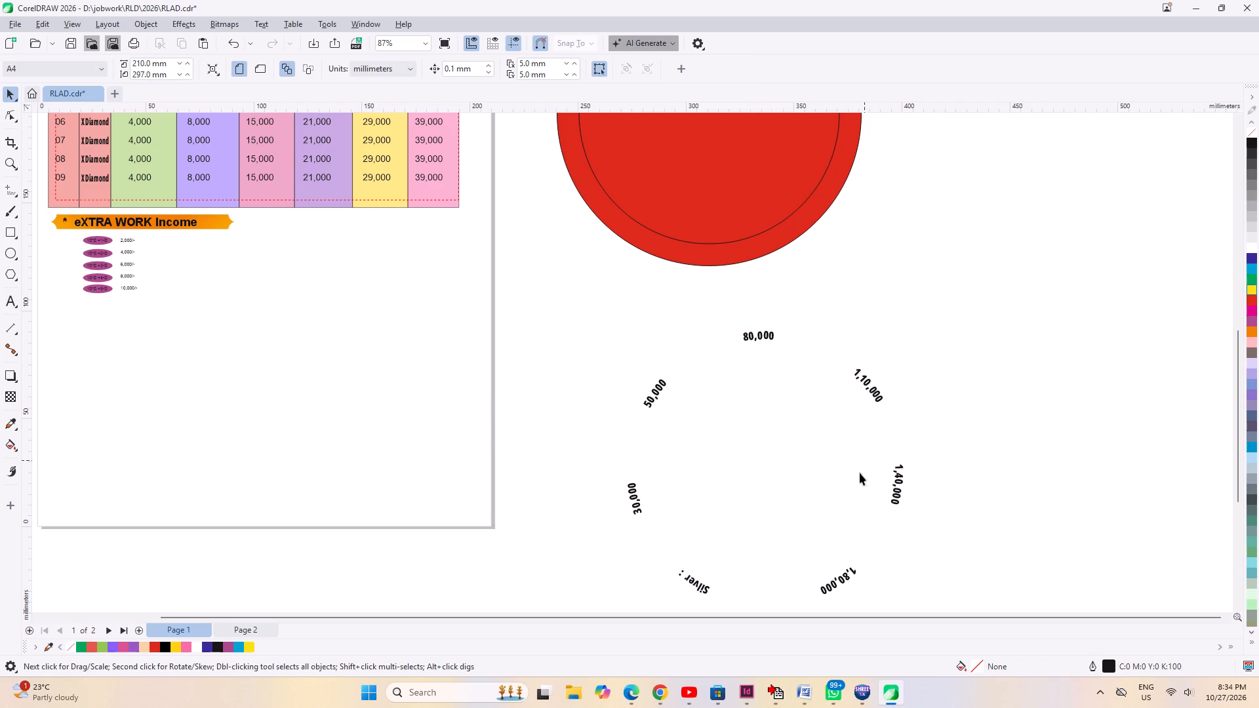
Fill the curved Silver text with white.
scroll(862, 462, down, 4)
click(793, 390)
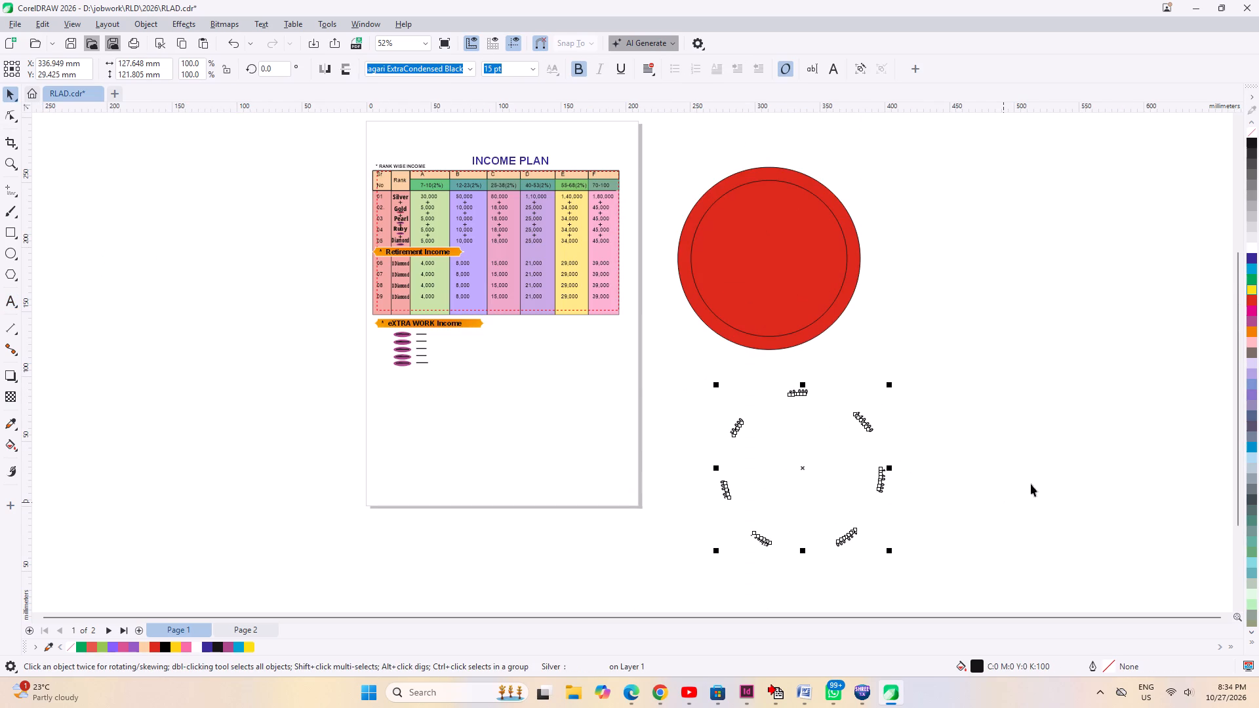
click(1249, 251)
click(959, 393)
Centre the white curved Silver text horizontally and vertically on the large outer red circle.
click(803, 412)
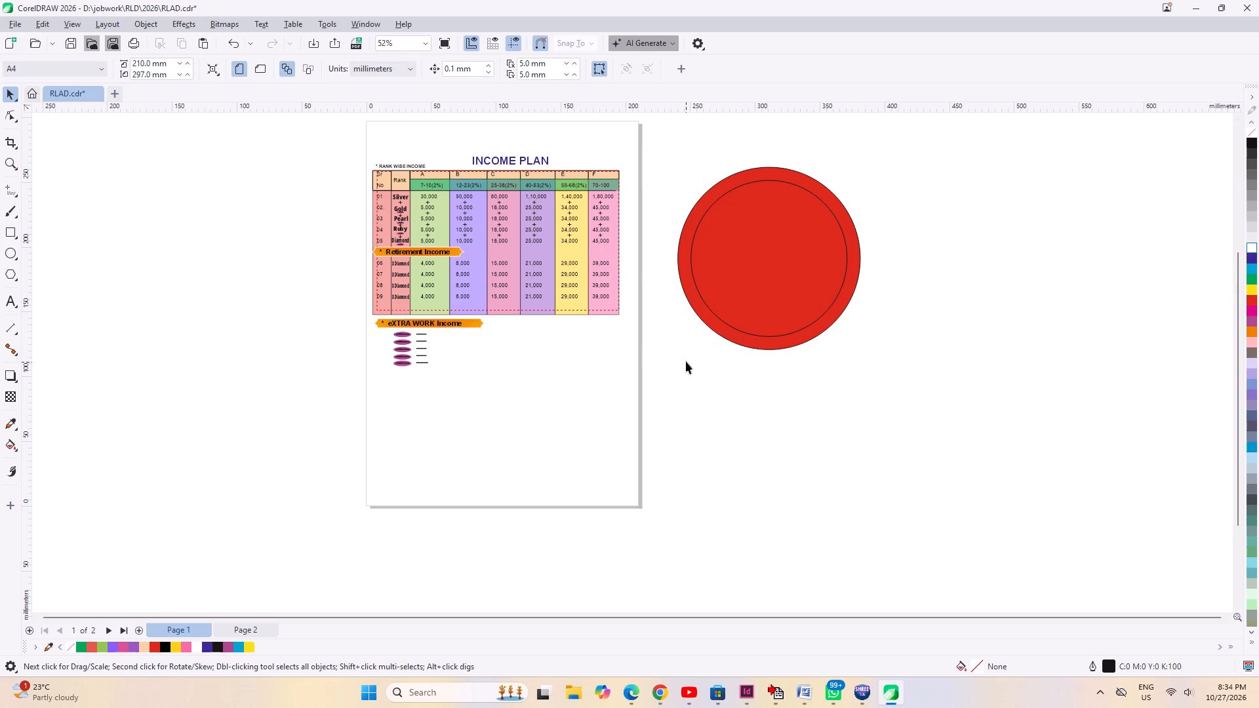
drag(687, 361, 995, 616)
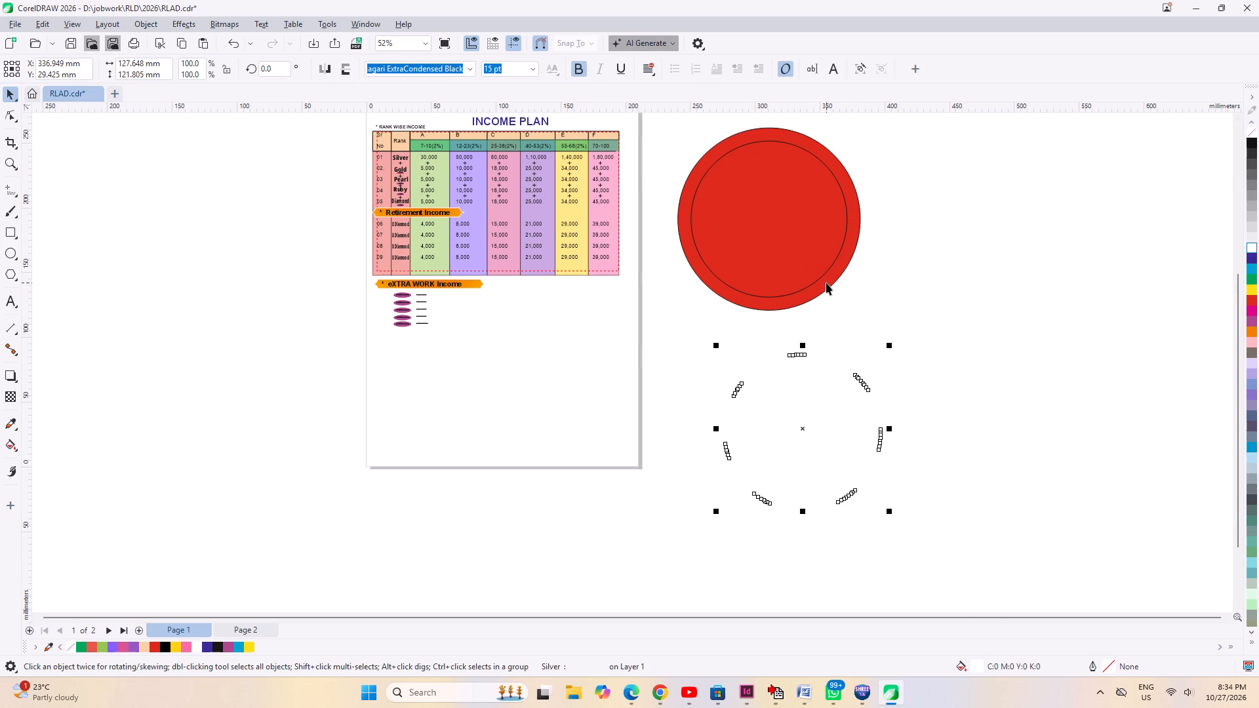
shift+click(829, 290)
shift+click(826, 286)
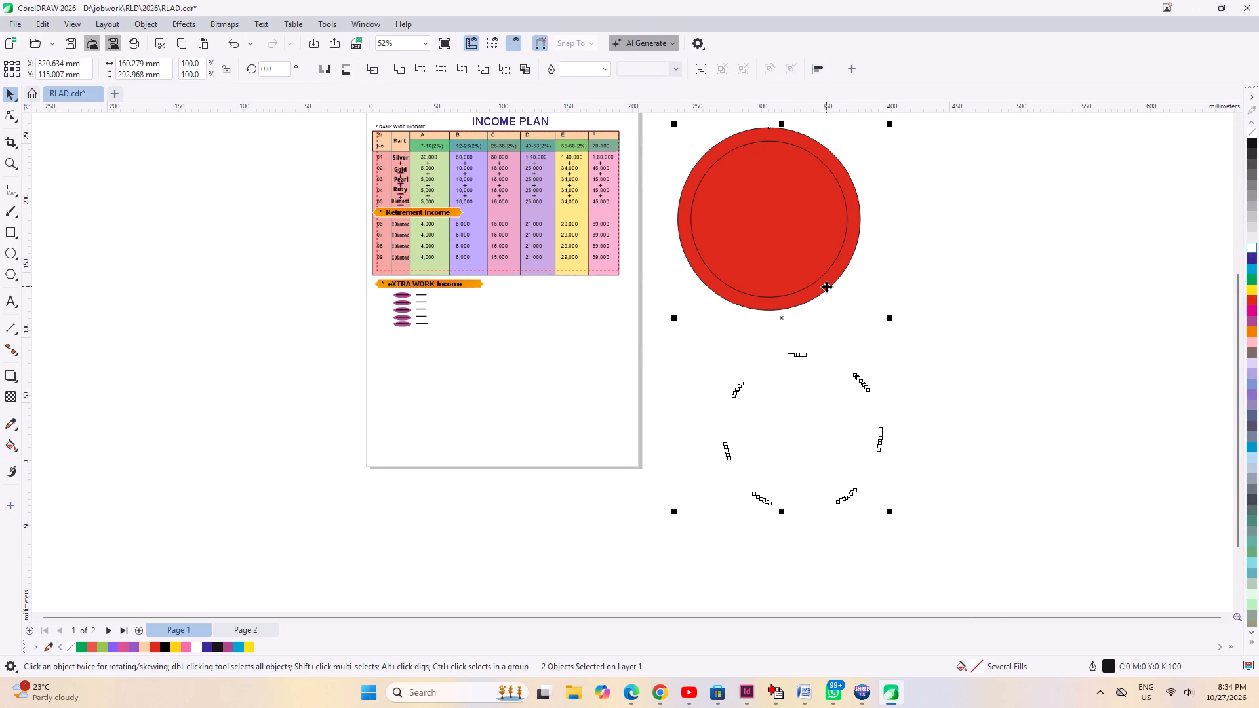
text(ec)
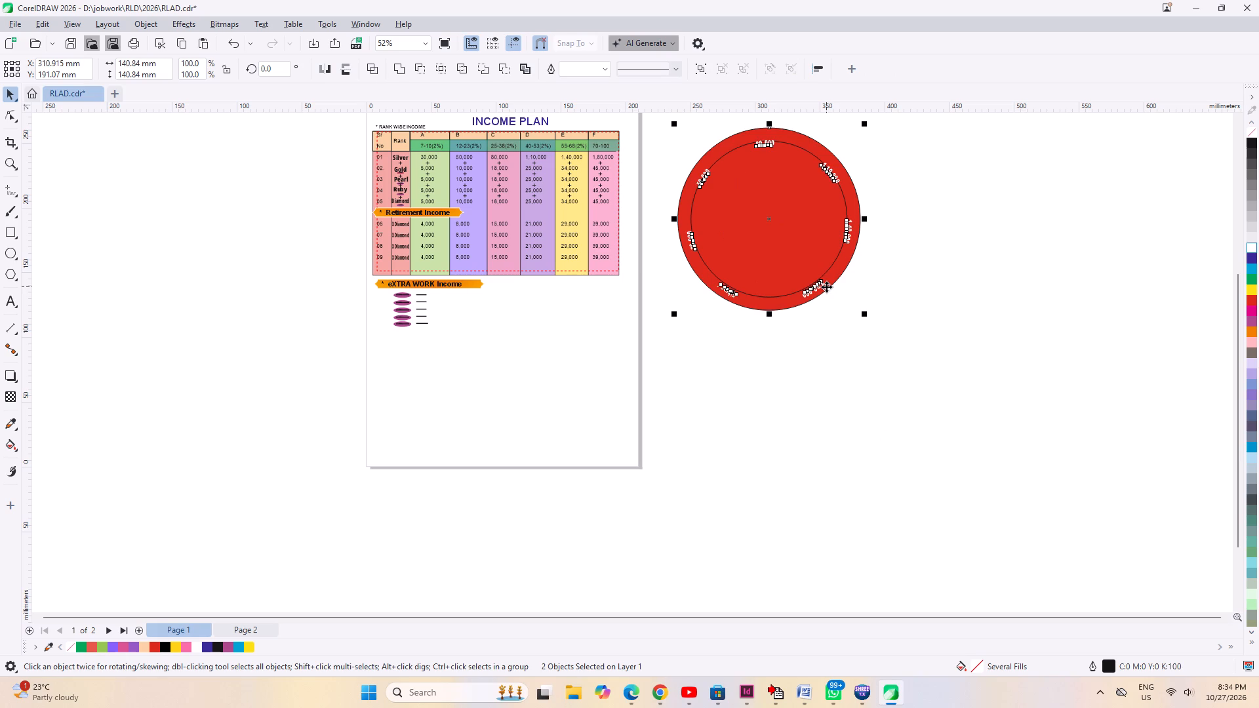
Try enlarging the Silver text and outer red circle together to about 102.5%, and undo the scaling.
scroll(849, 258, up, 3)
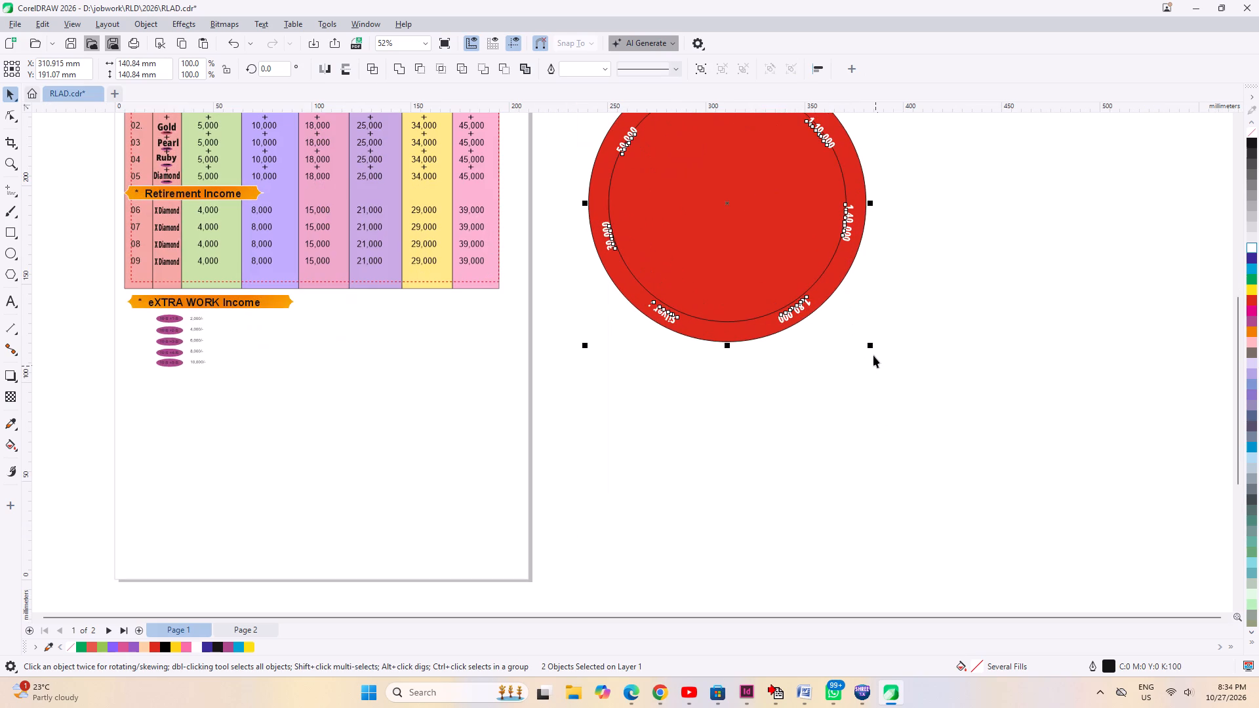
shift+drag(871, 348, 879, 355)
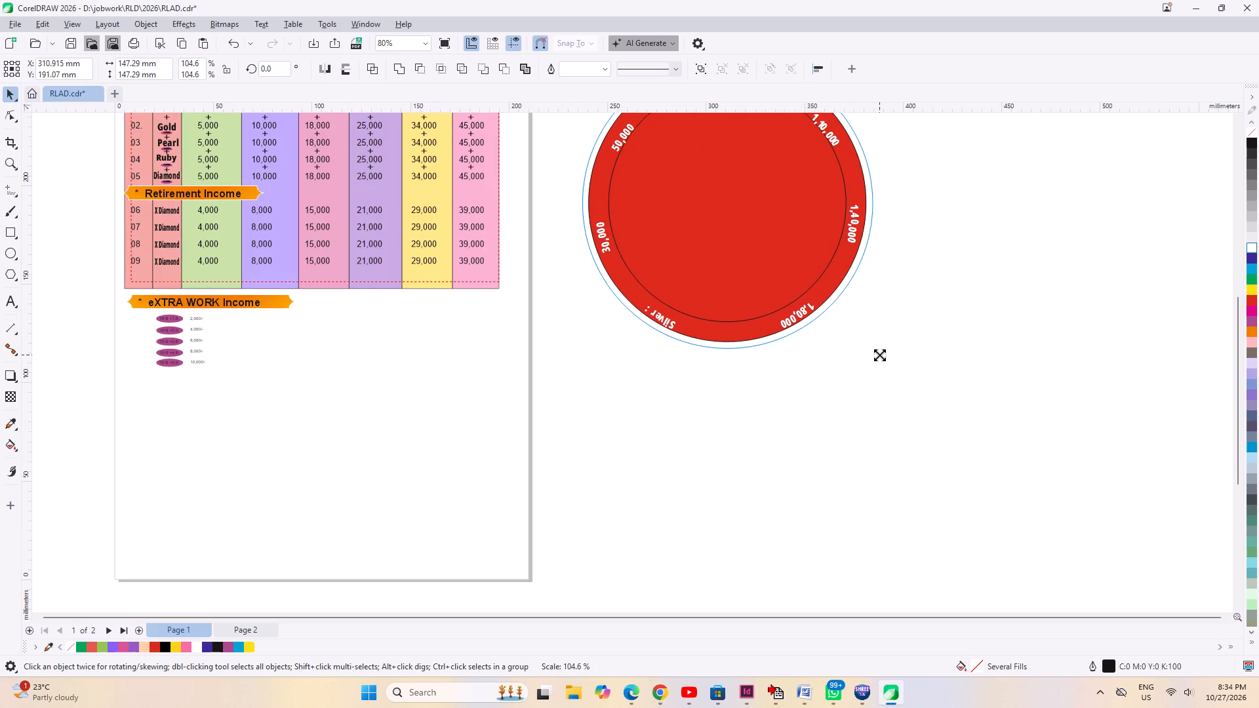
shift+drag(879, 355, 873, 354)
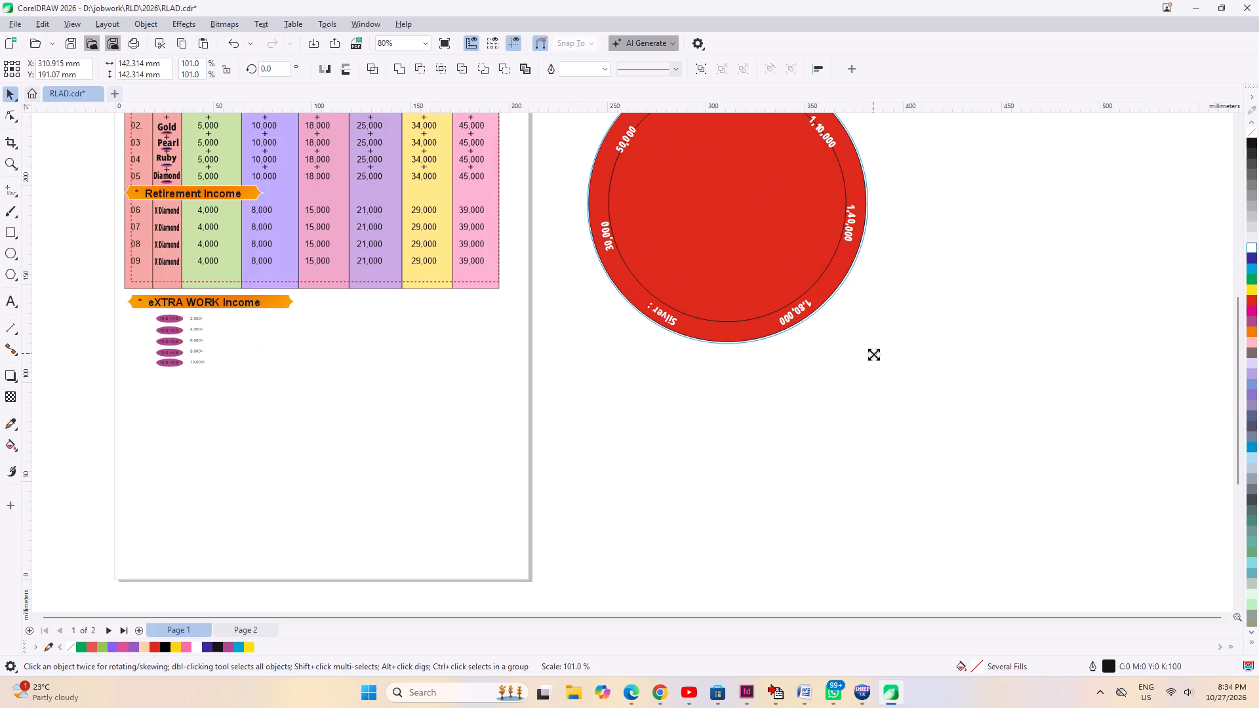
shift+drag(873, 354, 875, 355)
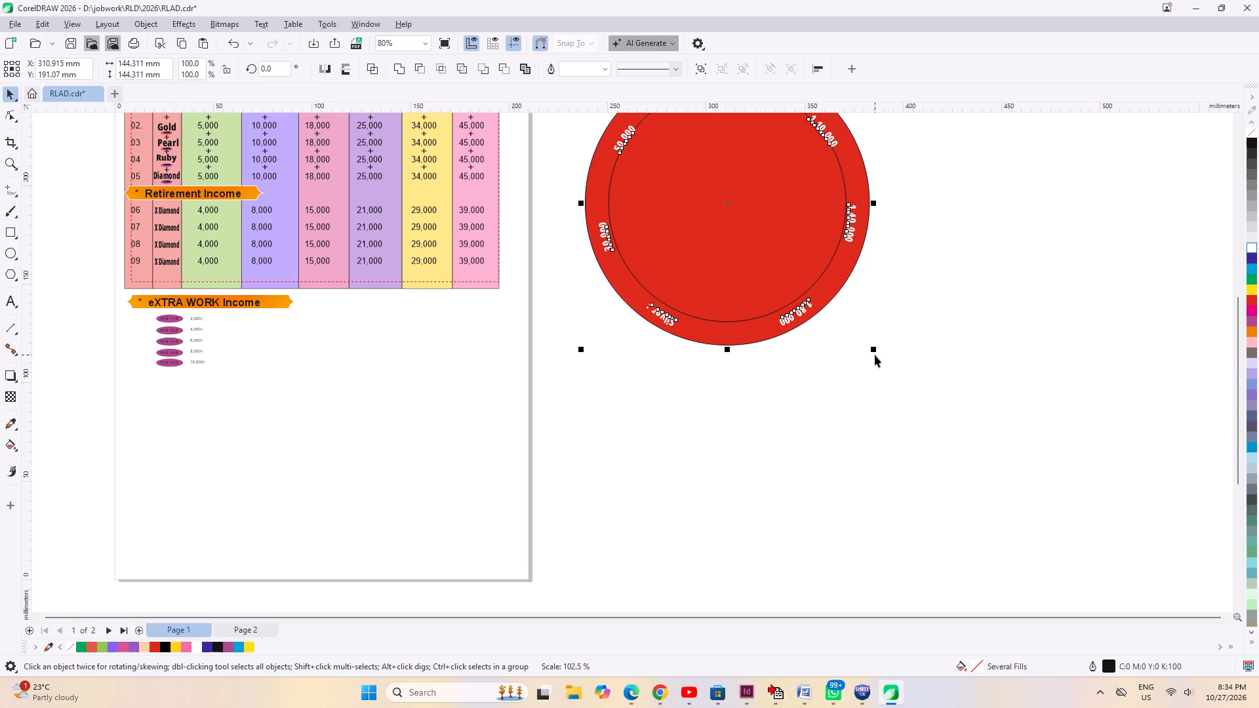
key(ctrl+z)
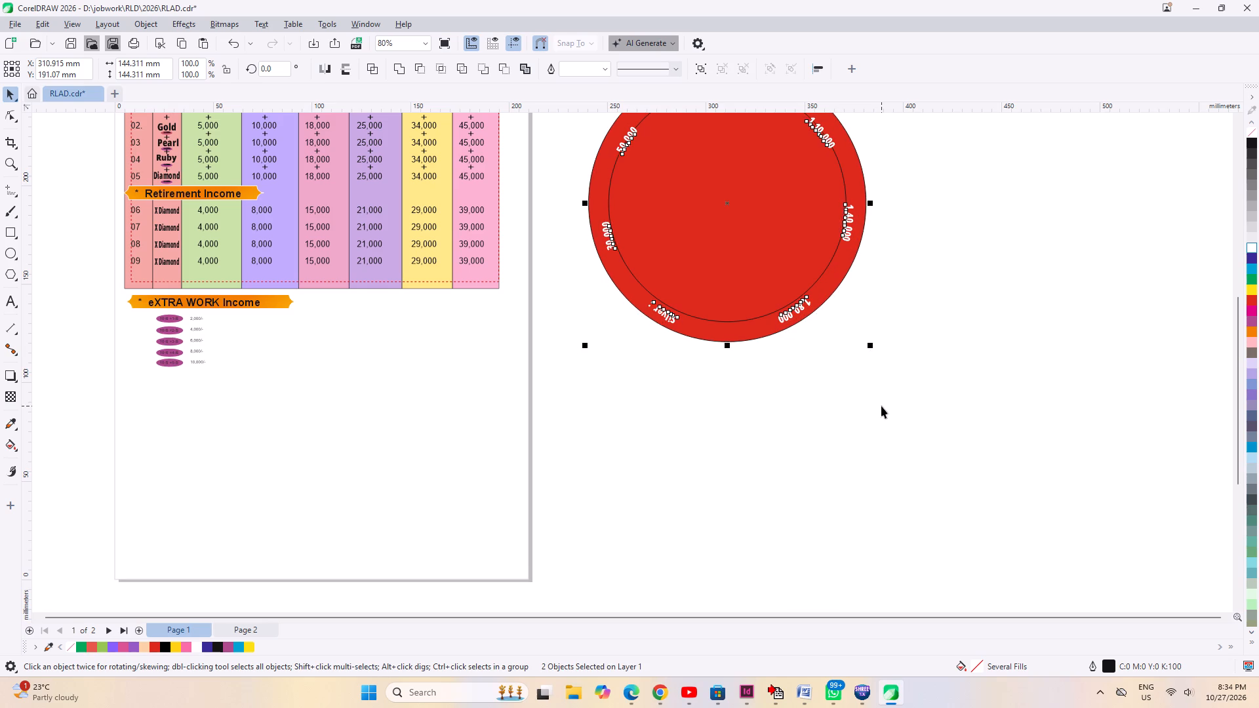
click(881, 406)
Scale only the curved Silver text up proportionally from its centre to about 101.5%.
scroll(830, 429, down, 1)
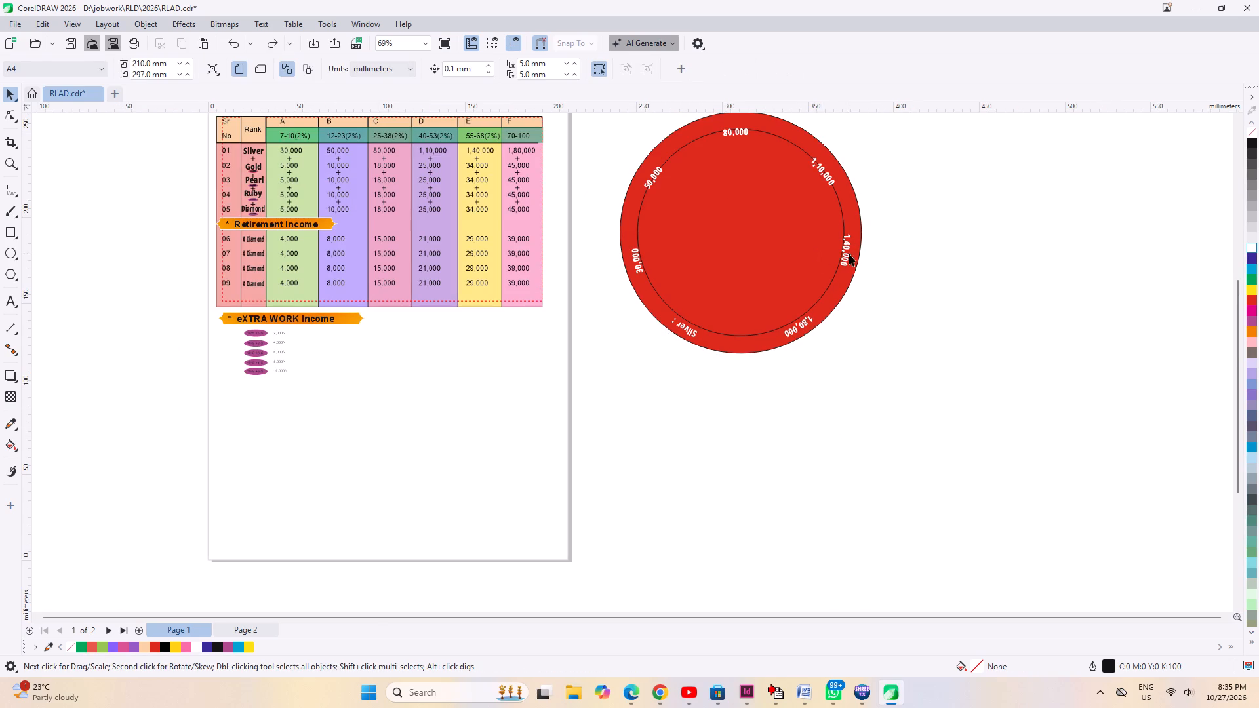
click(849, 237)
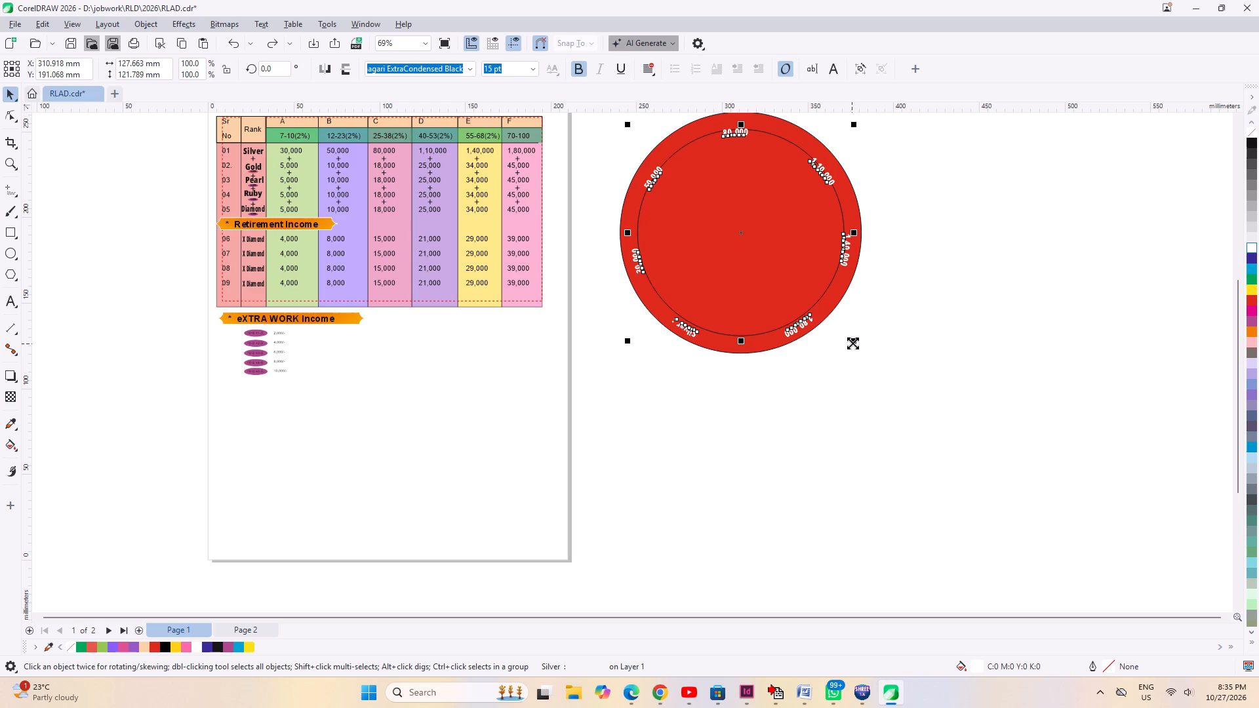
shift+drag(852, 343, 854, 349)
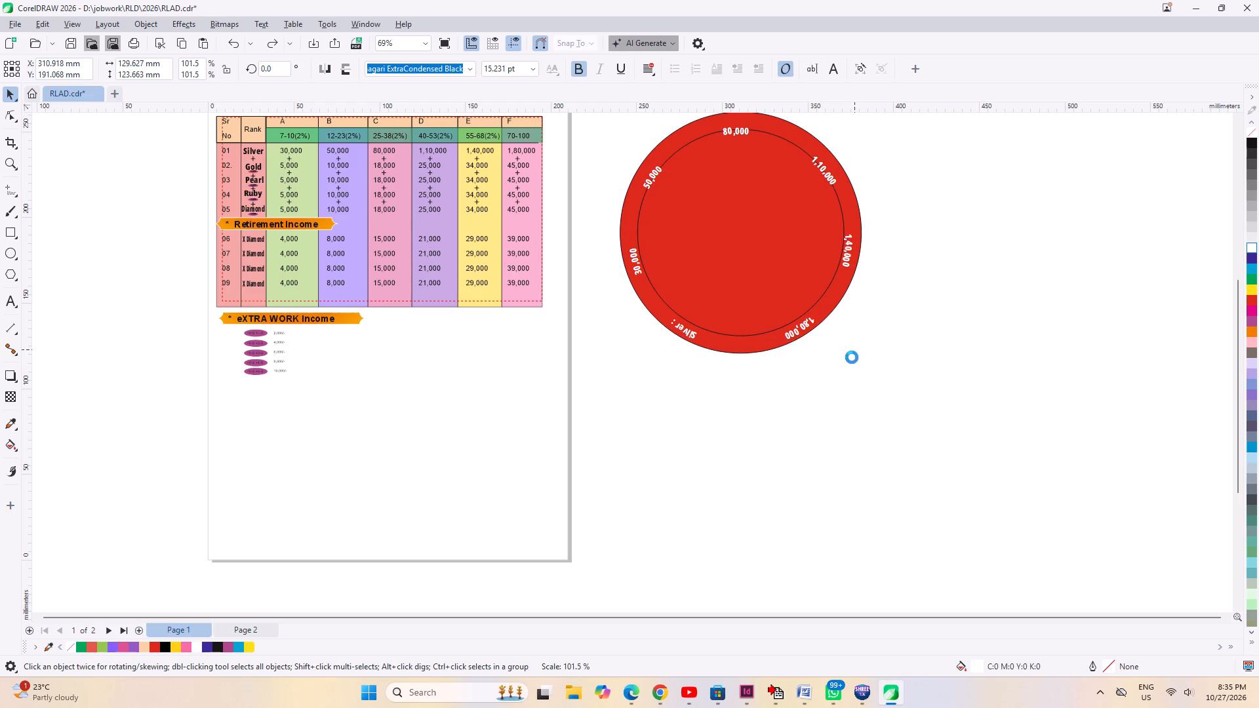
Stretch the curved Silver text upward and to both sides to about 134.7 mm wide and 129.5 mm high, within the outer red ring.
scroll(817, 407, down, 2)
scroll(767, 138, up, 3)
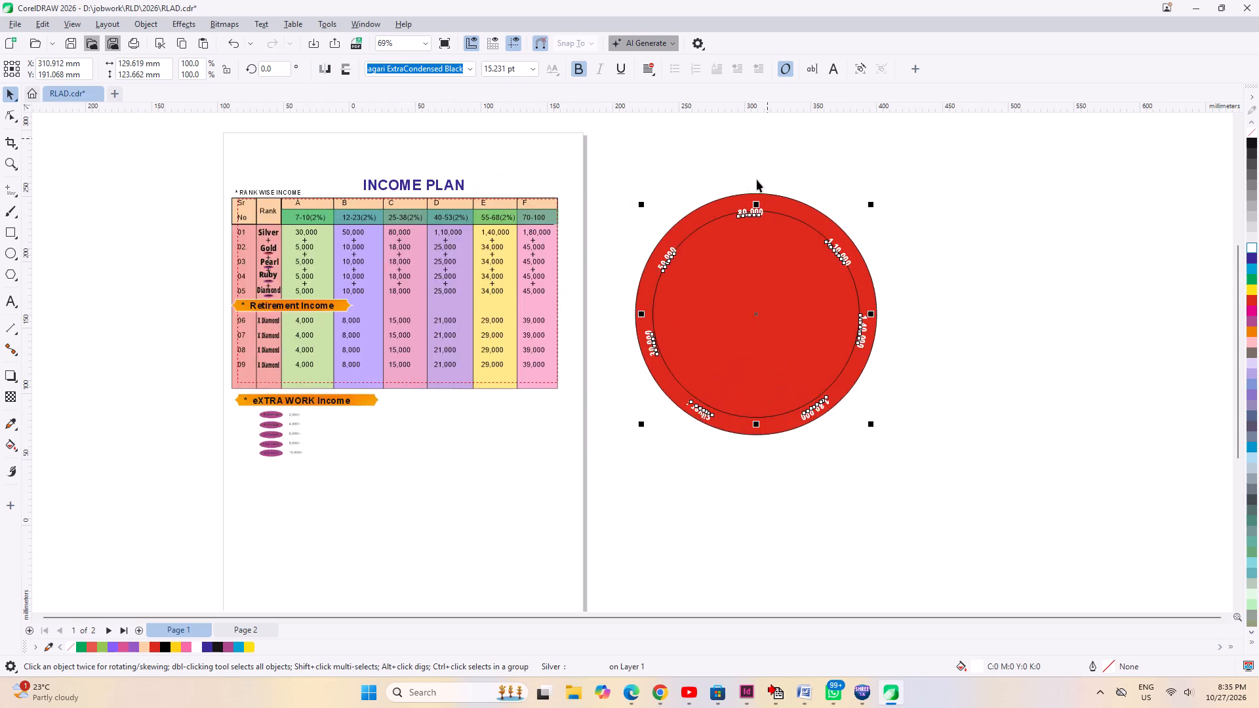
scroll(757, 180, up, 2)
drag(759, 217, 753, 206)
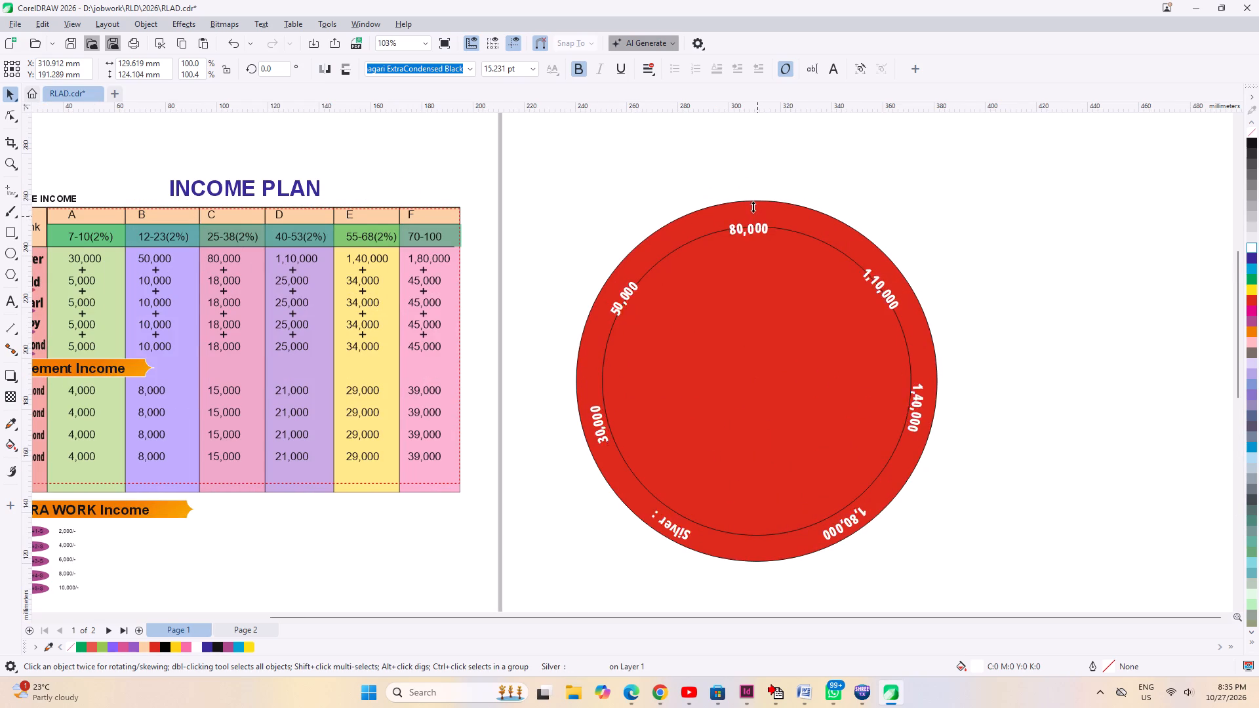
drag(753, 206, 752, 205)
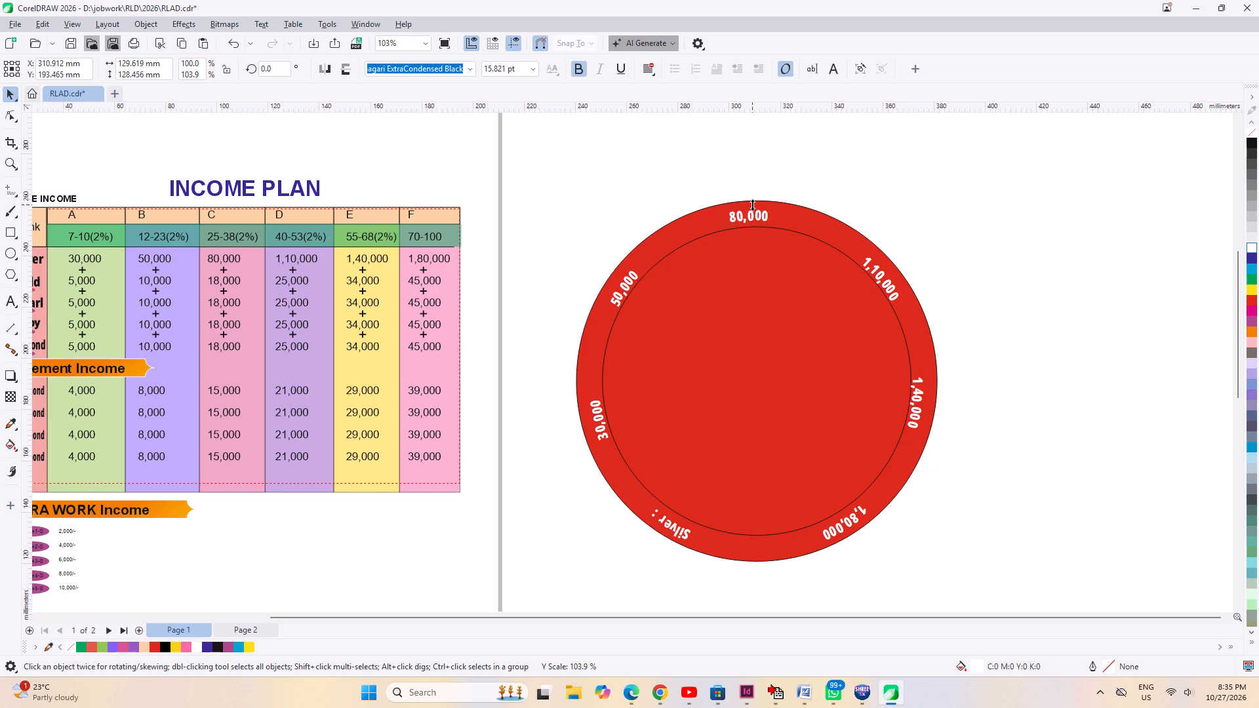
drag(752, 205, 749, 202)
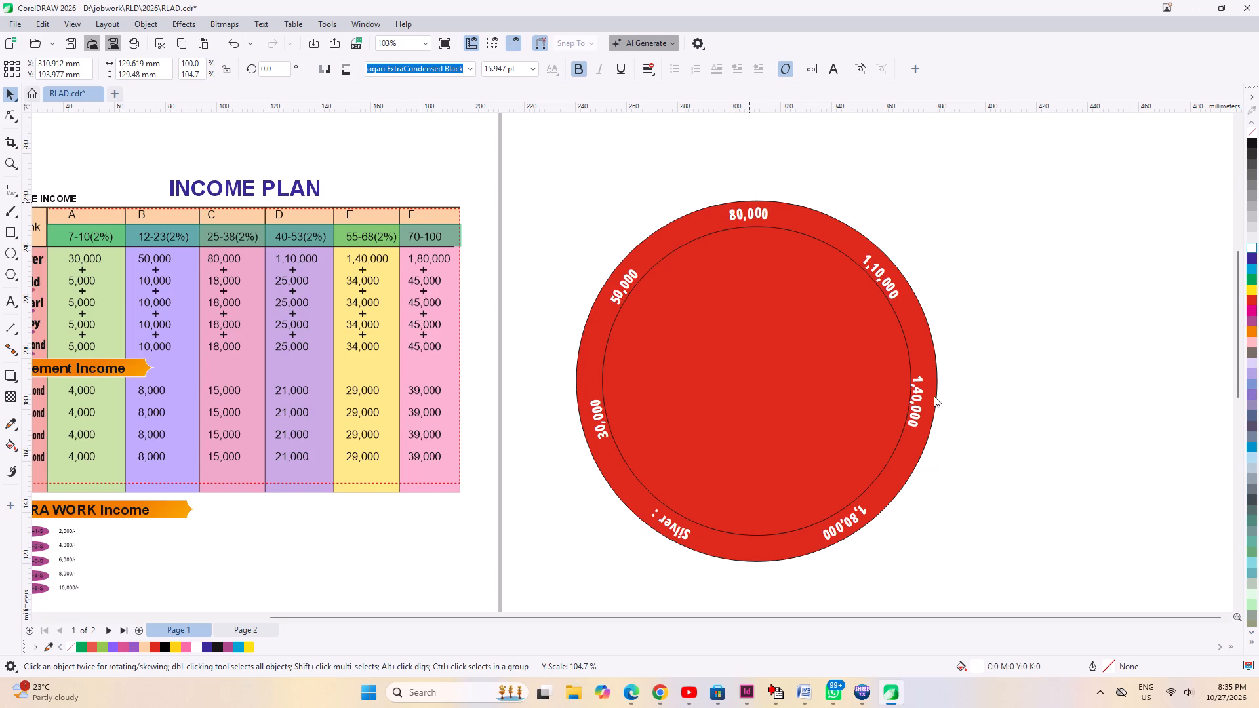
drag(929, 372, 936, 374)
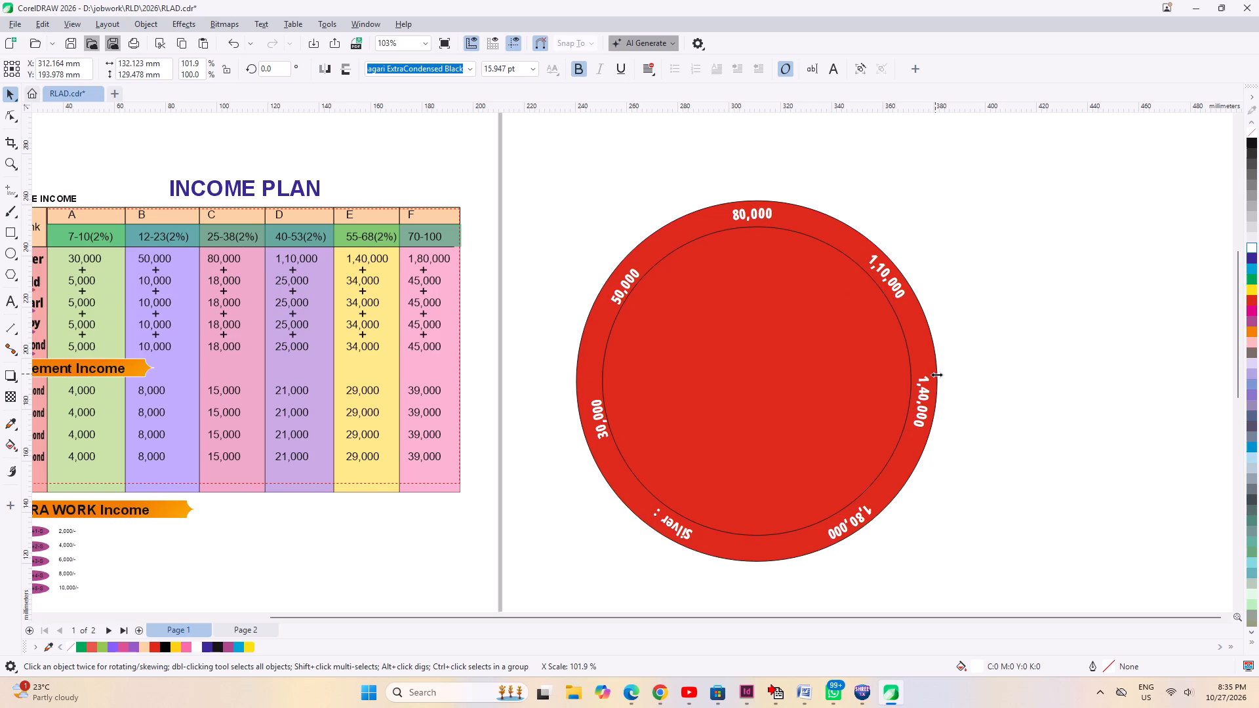
drag(936, 374, 935, 374)
drag(586, 376, 578, 375)
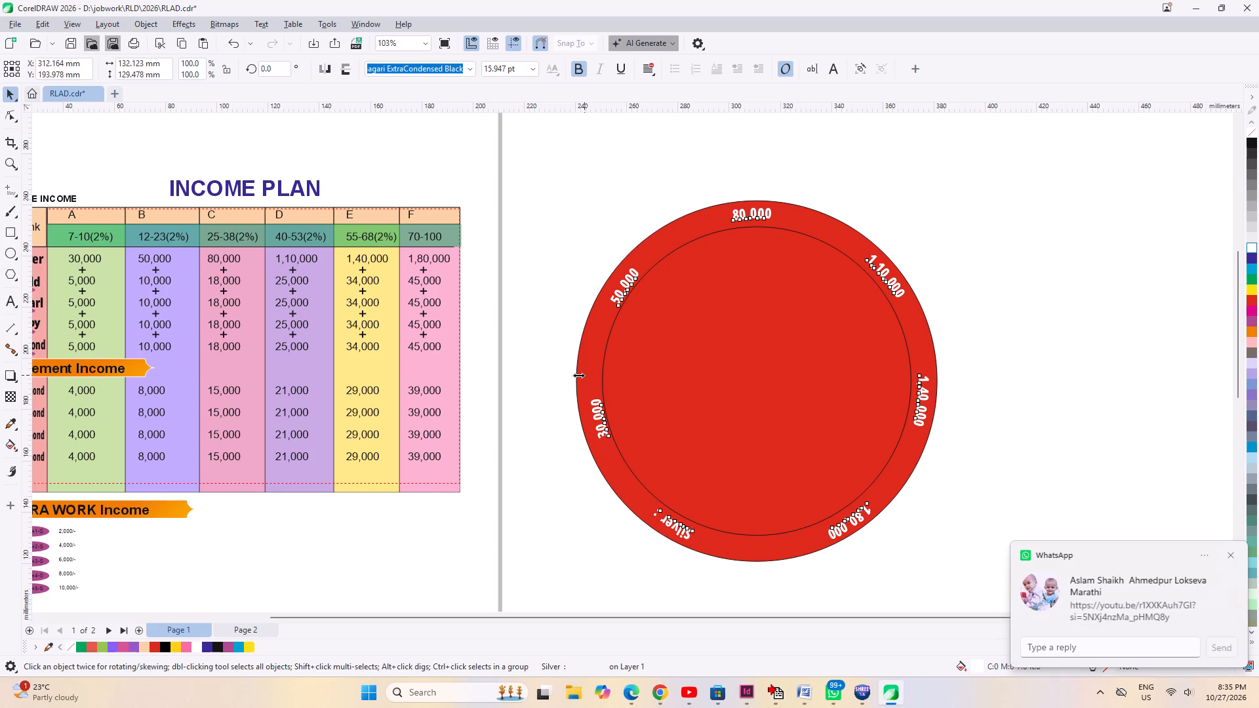
drag(578, 375, 579, 375)
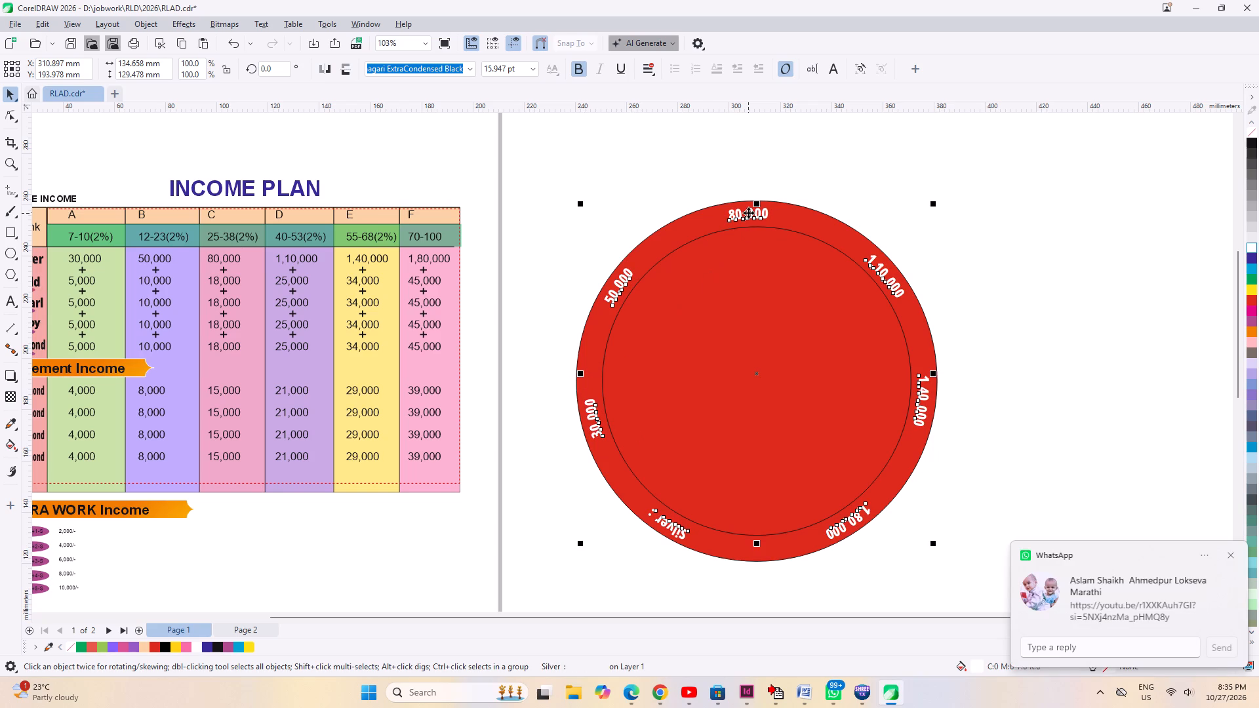
Rotate the curved Silver text about its centre to about 215.6 degrees, bringing the Silver label to the top of the ring.
click(748, 212)
drag(936, 202, 936, 517)
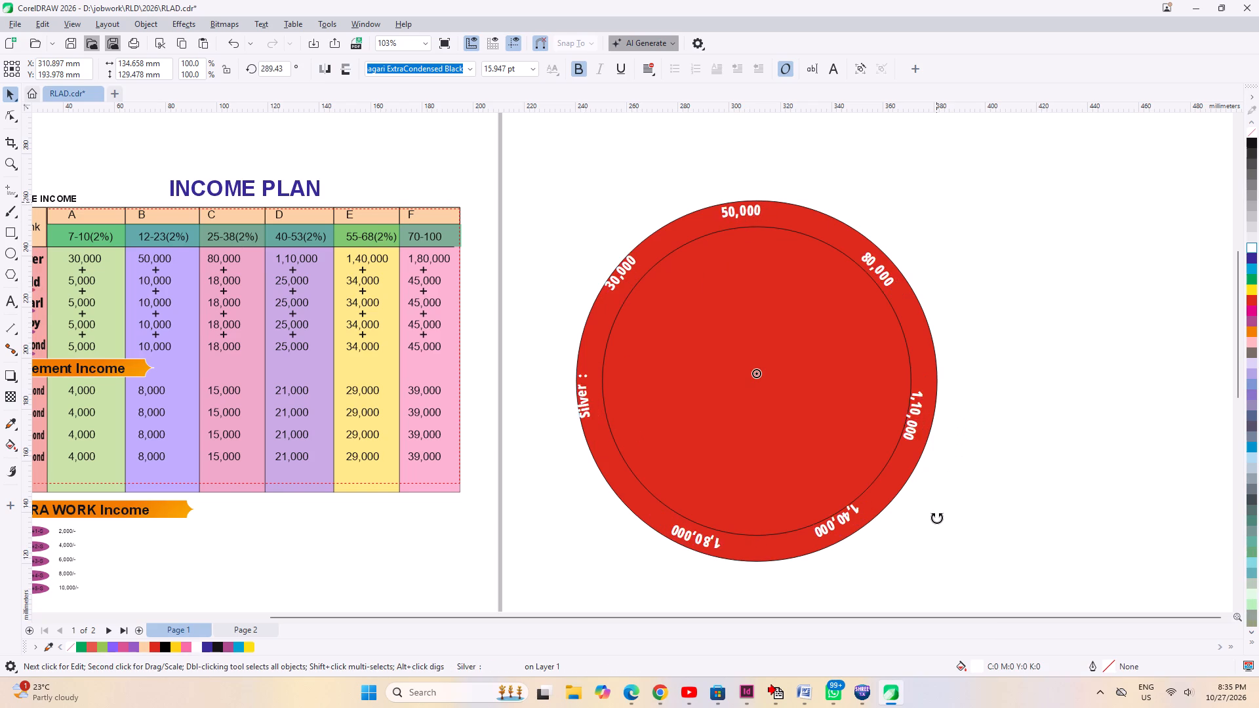
drag(936, 517, 741, 559)
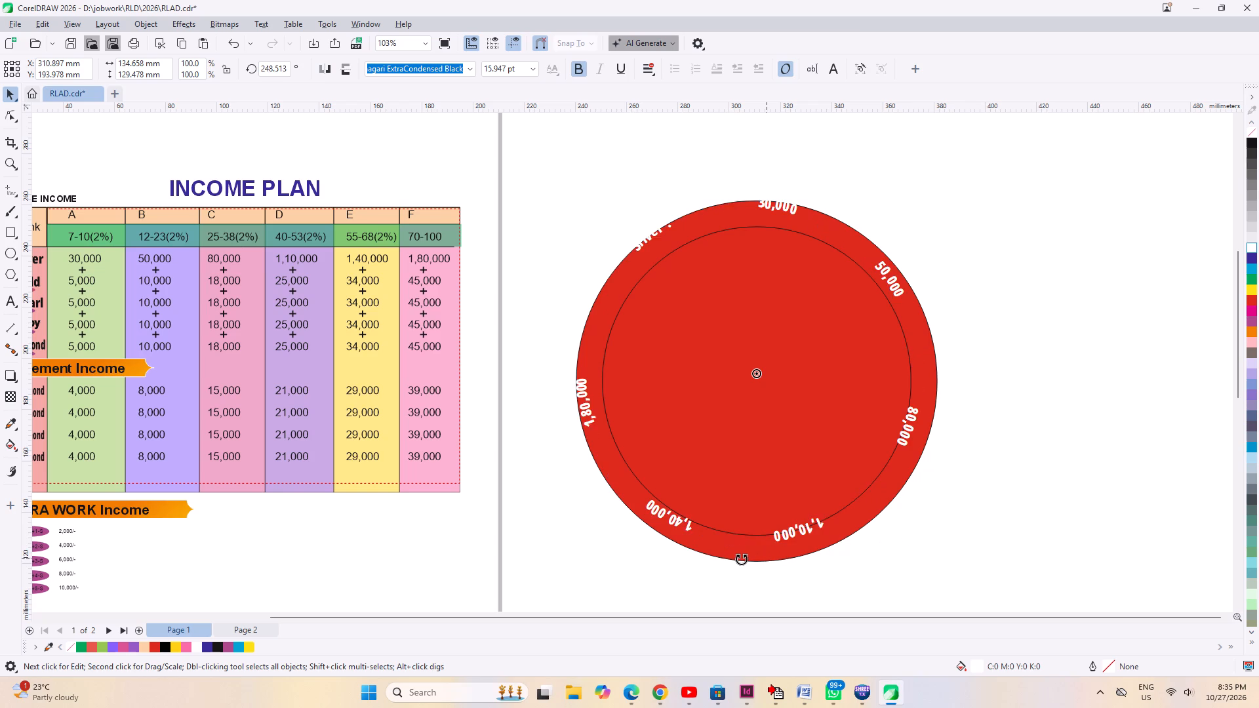
drag(741, 559, 726, 557)
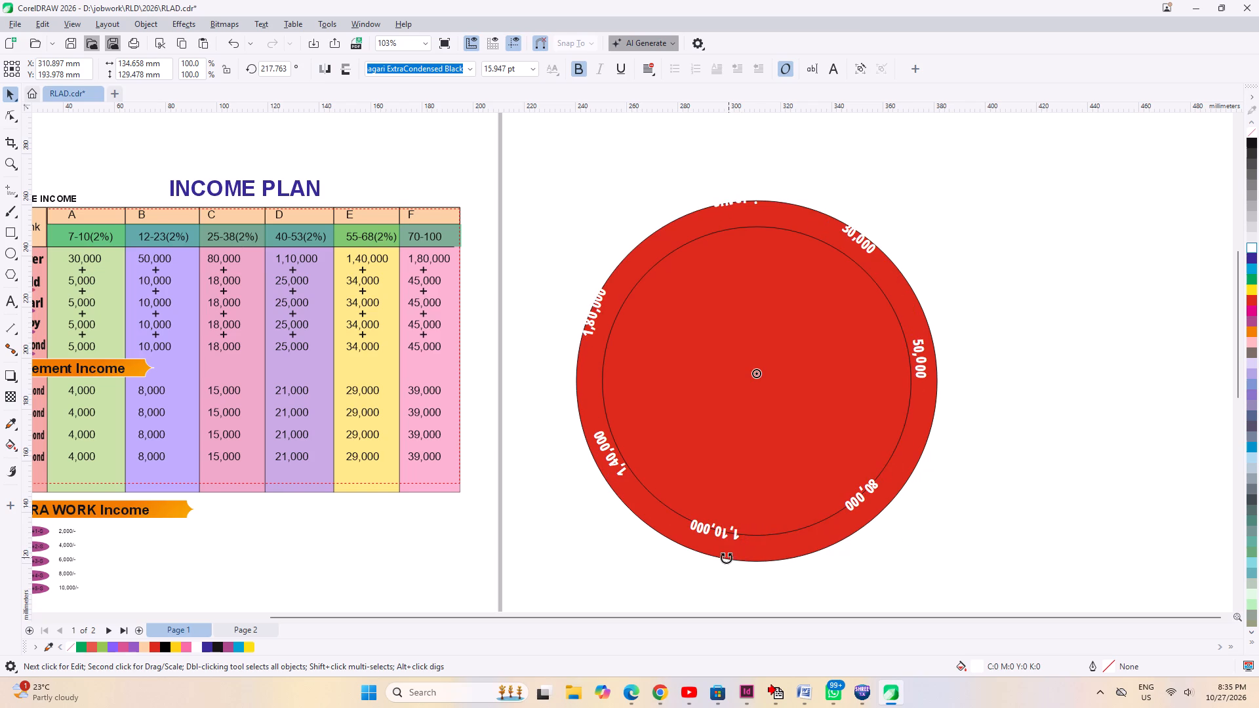
drag(726, 557, 723, 557)
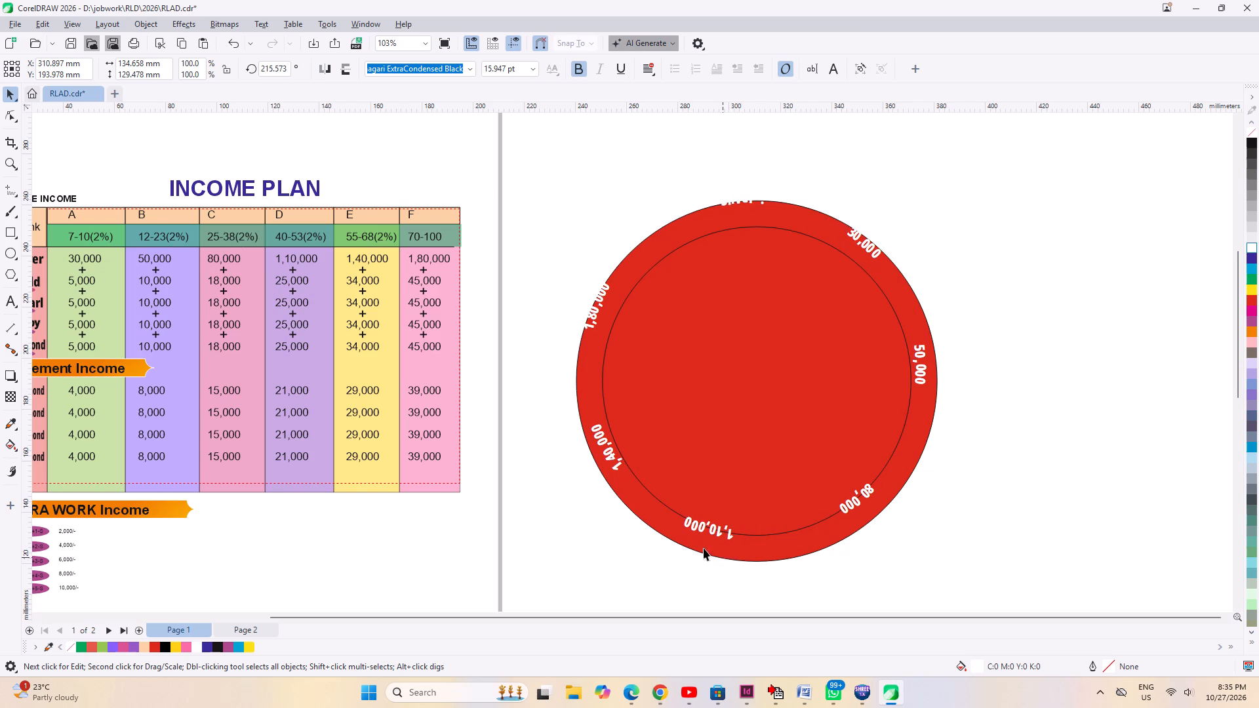
Nudge the rotated Silver text down in small increments so the Silver label sits inside the top of the outer red ring.
scroll(728, 227, up, 3)
key(shift+Down)
key(shift+Down)
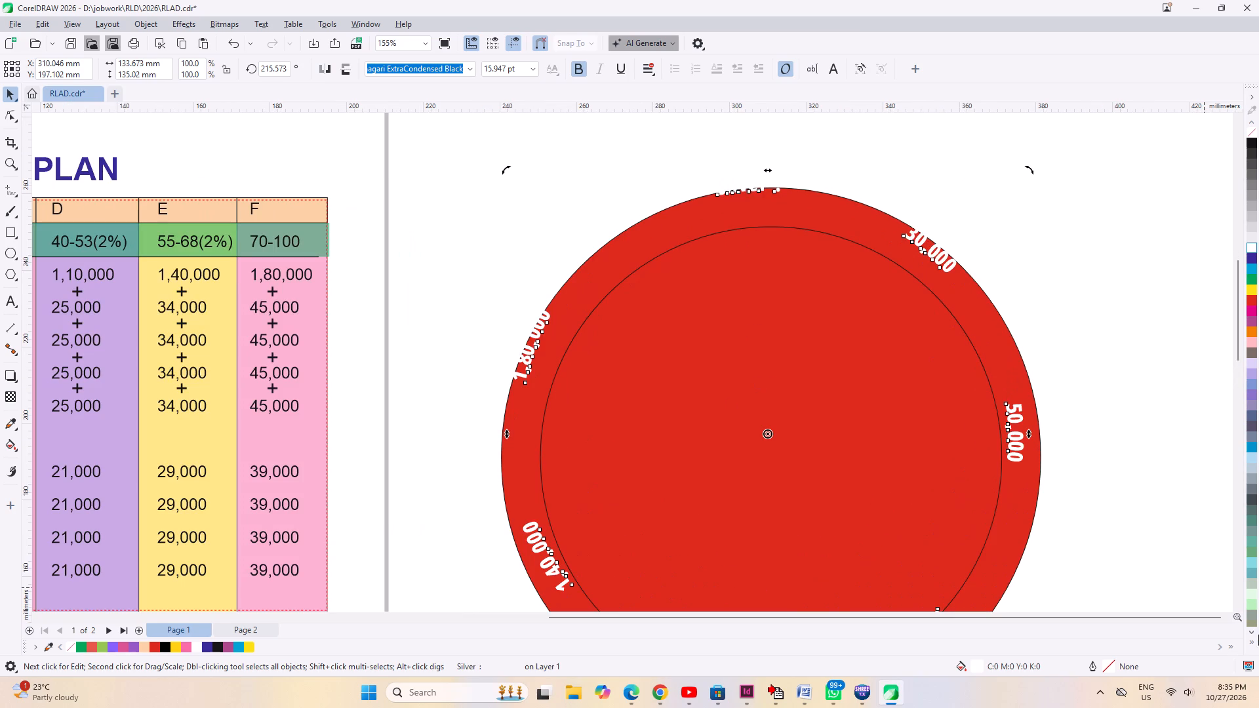
key(shift+Down)
key(shift+Down)
key(shift+Down)
key(shift+Down)
key(shift+Down)
key(shift+Down)
key(shift+Down)
key(shift+Down)
key(shift+Down)
key(shift+Down)
key(shift+Down)
key(shift+Down)
key(shift+Down)
key(shift+Down)
key(shift+Down)
key(shift+Down)
key(shift+Down)
key(shift+Down)
key(shift+Down)
key(shift+Down)
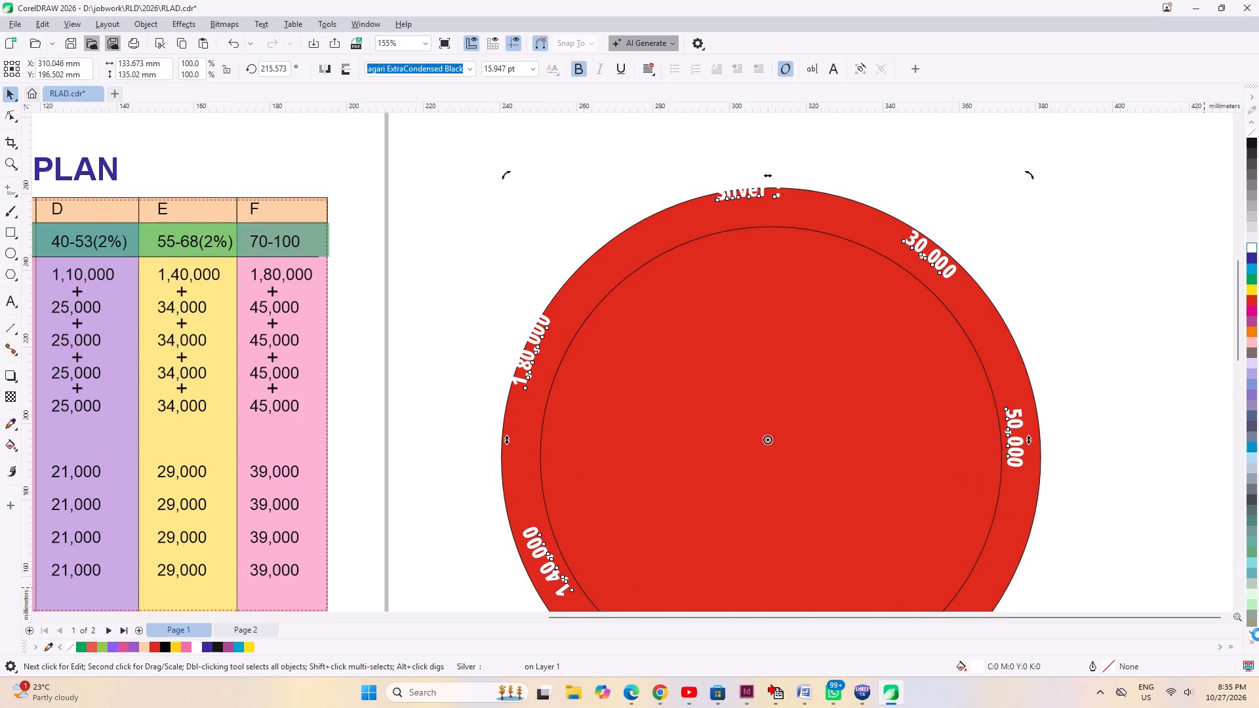
key(shift+Down)
key(shift+Down)
key(shift+Down)
Nudge the curved Silver text to about X 311.4 mm, Y 190.9 mm, fitting all its labels inside the outer red ring.
key(shift+Right)
key(shift+Right)
key(shift+Right)
key(shift+Right)
key(shift+Right)
key(shift+Right)
key(shift+Right)
key(shift+Right)
key(shift+Right)
key(shift+Right)
key(shift+Right)
key(shift+Right)
key(shift+Right)
key(shift+Right)
key(shift+Right)
key(shift+Right)
key(shift+Right)
key(shift+Right)
key(shift+Right)
key(shift+Right)
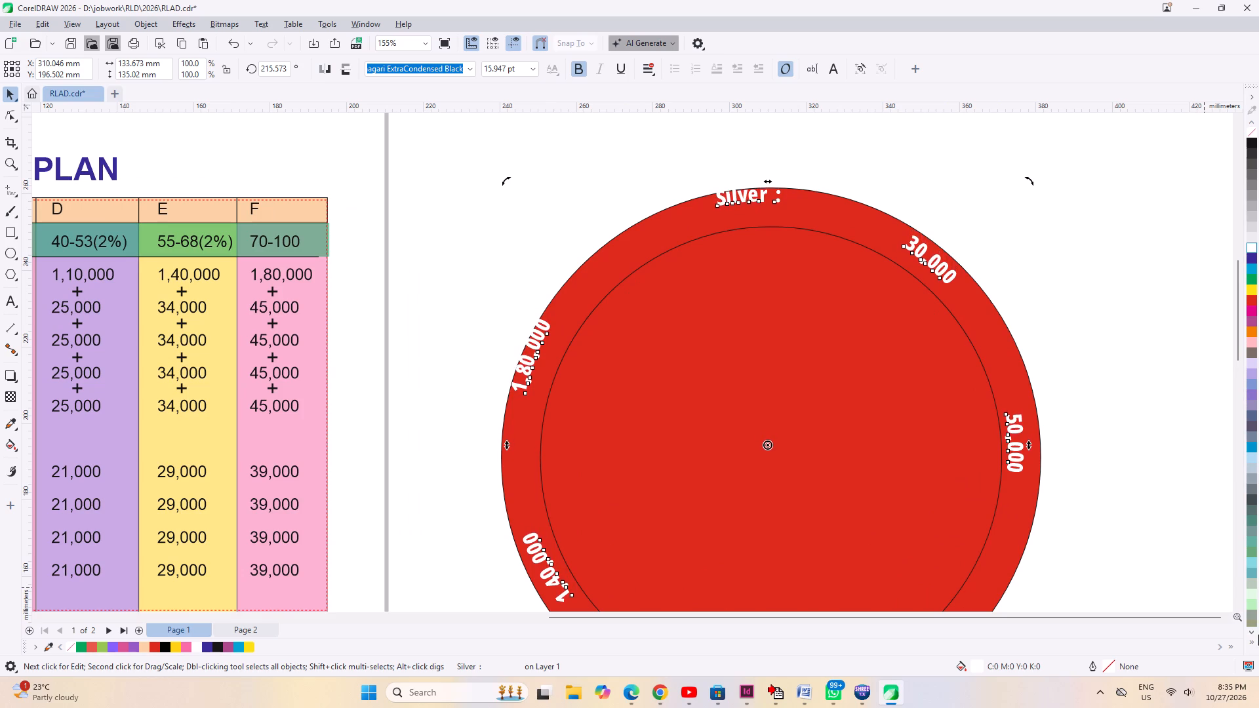
key(shift+Down)
key(shift+Down)
key(shift+Down)
key(shift+Down)
key(shift+Down)
key(shift+Down)
key(shift+Down)
key(shift+Down)
key(shift+Down)
key(shift+Down)
key(shift+Down)
key(shift+Down)
key(shift+Down)
key(shift+Down)
key(shift+Down)
key(shift+Down)
key(shift+Down)
key(shift+Down)
key(shift+Down)
key(shift+Down)
key(shift+Down)
key(shift+Down)
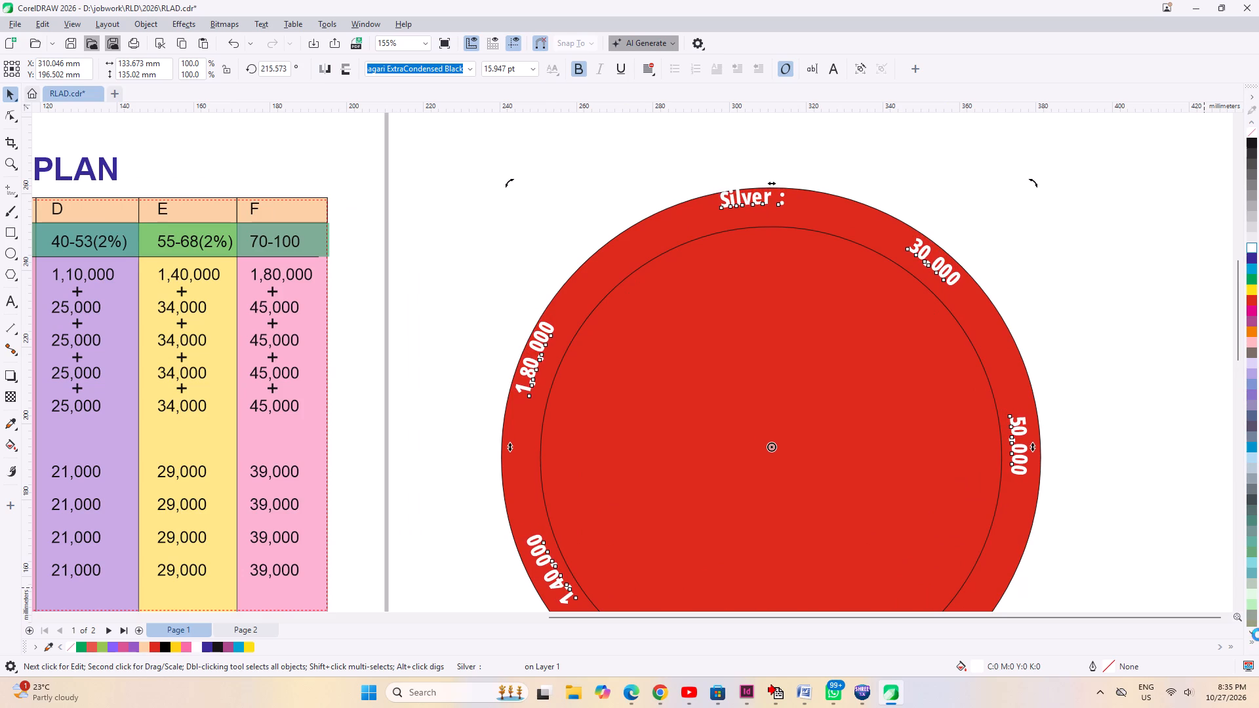
key(shift+Down)
key(shift+Down)
key(shift+Down)
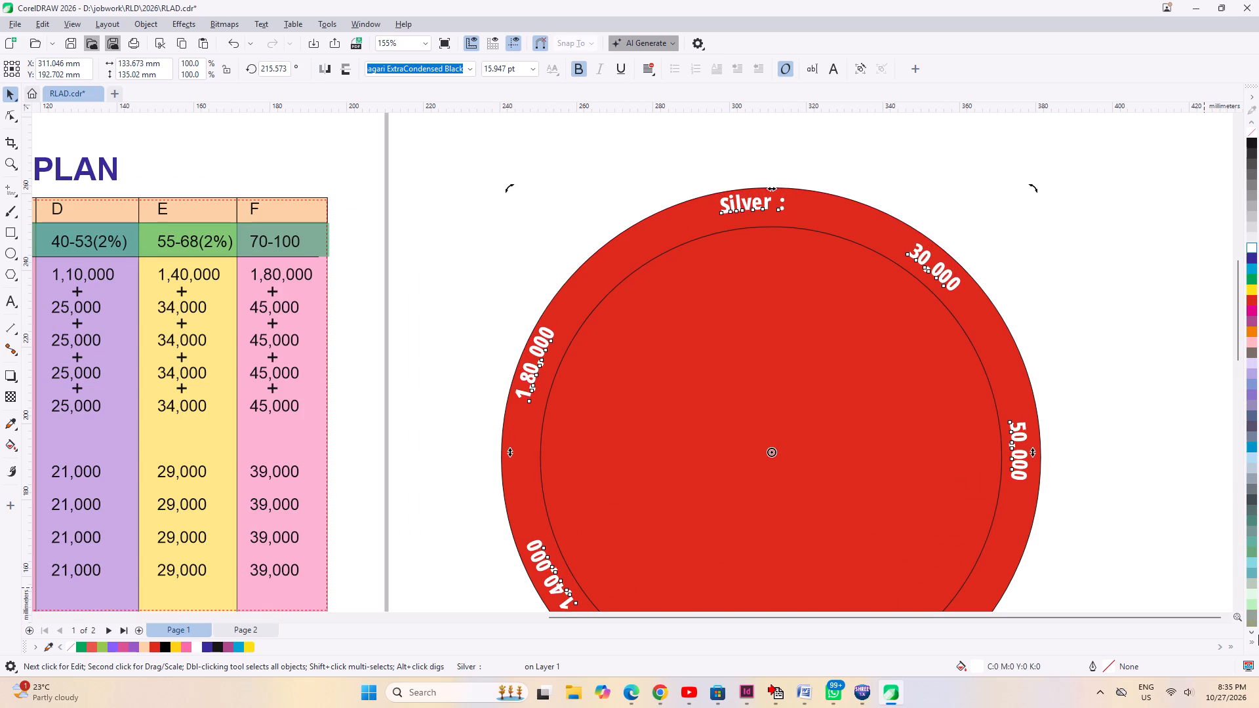
key(shift+Right)
key(shift+Right)
key(shift+Down)
key(shift+Down)
key(shift+Down)
key(shift+Down)
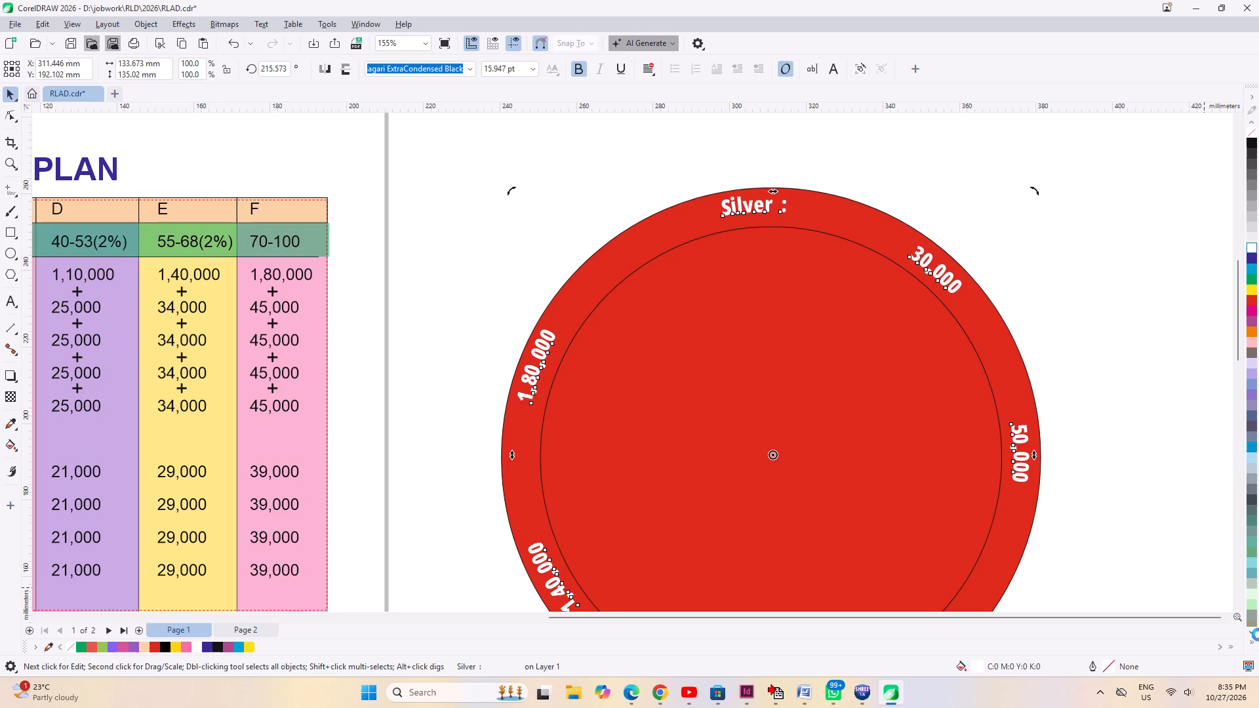
key(shift+Down)
key(shift+Down)
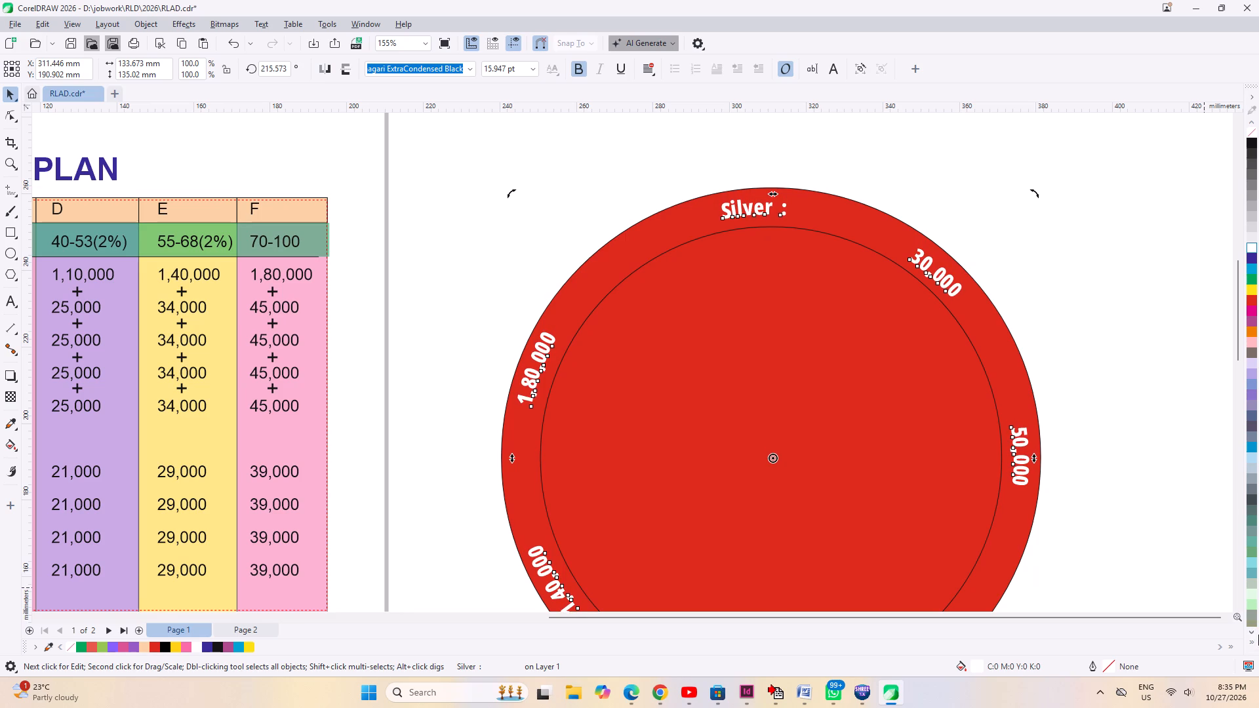
click(1080, 259)
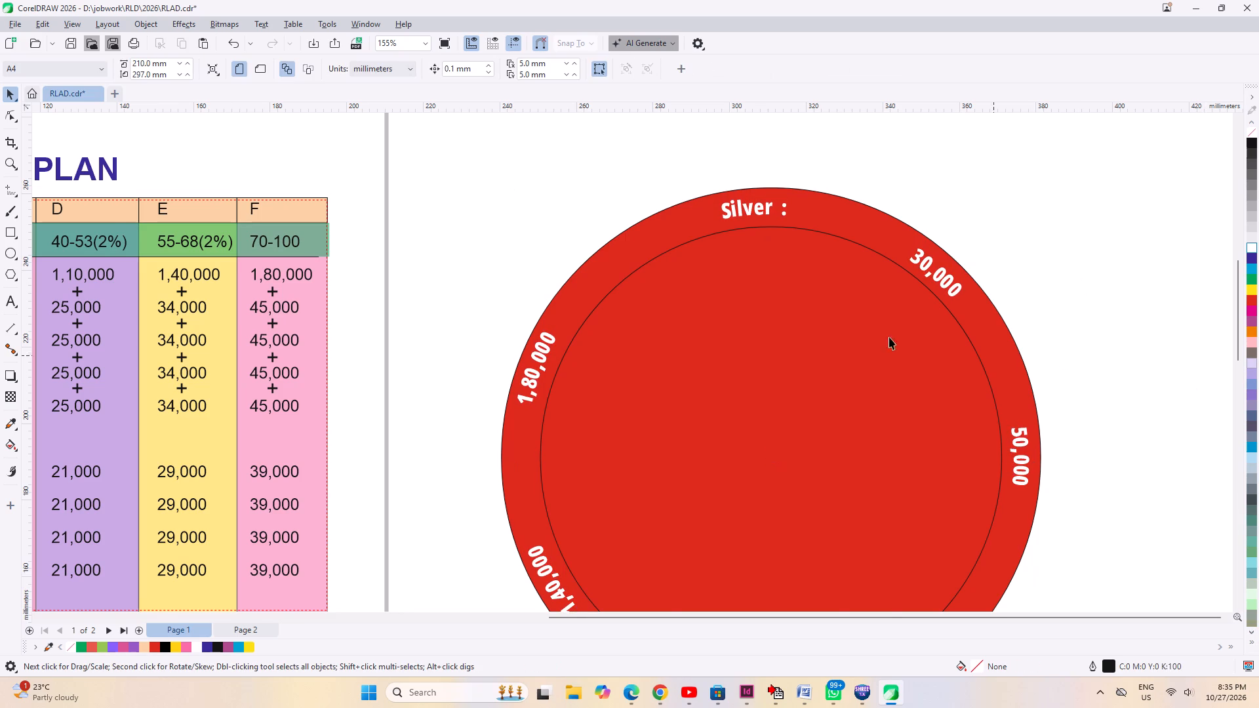
Duplicate the curved Silver text about its centre at about 84.9% scale, just inside the inner circle outline.
scroll(641, 239, down, 1)
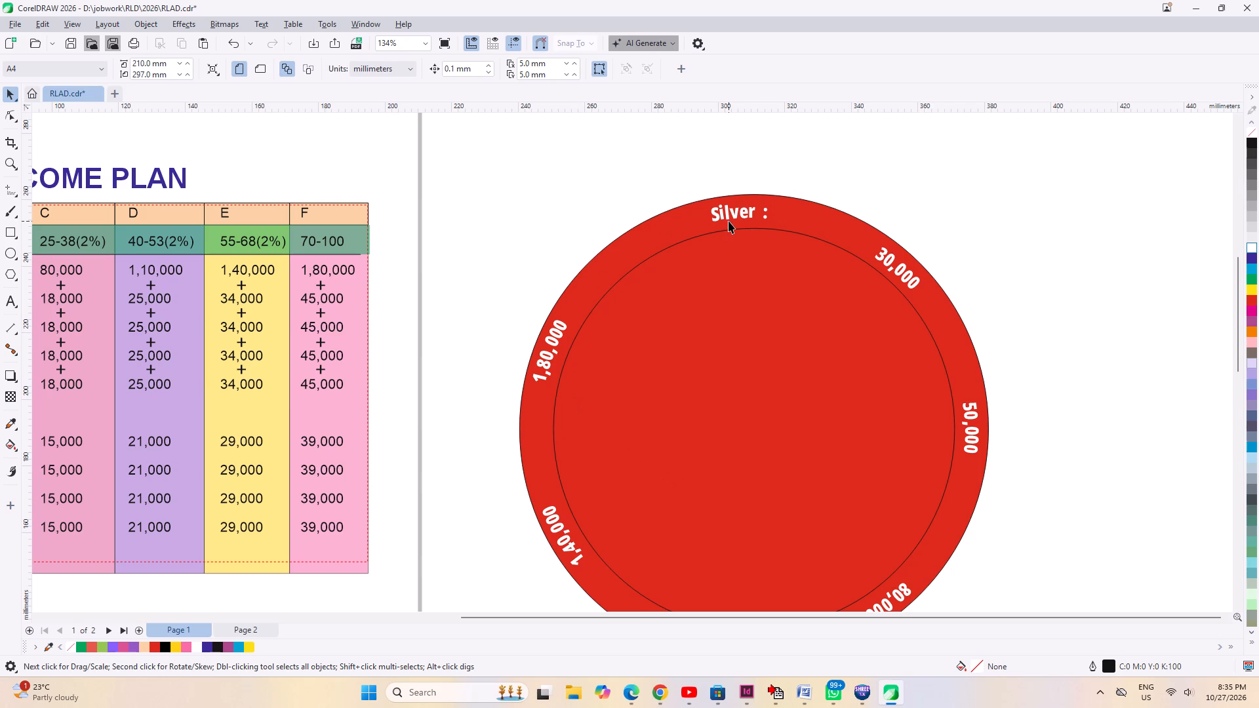
scroll(769, 264, down, 2)
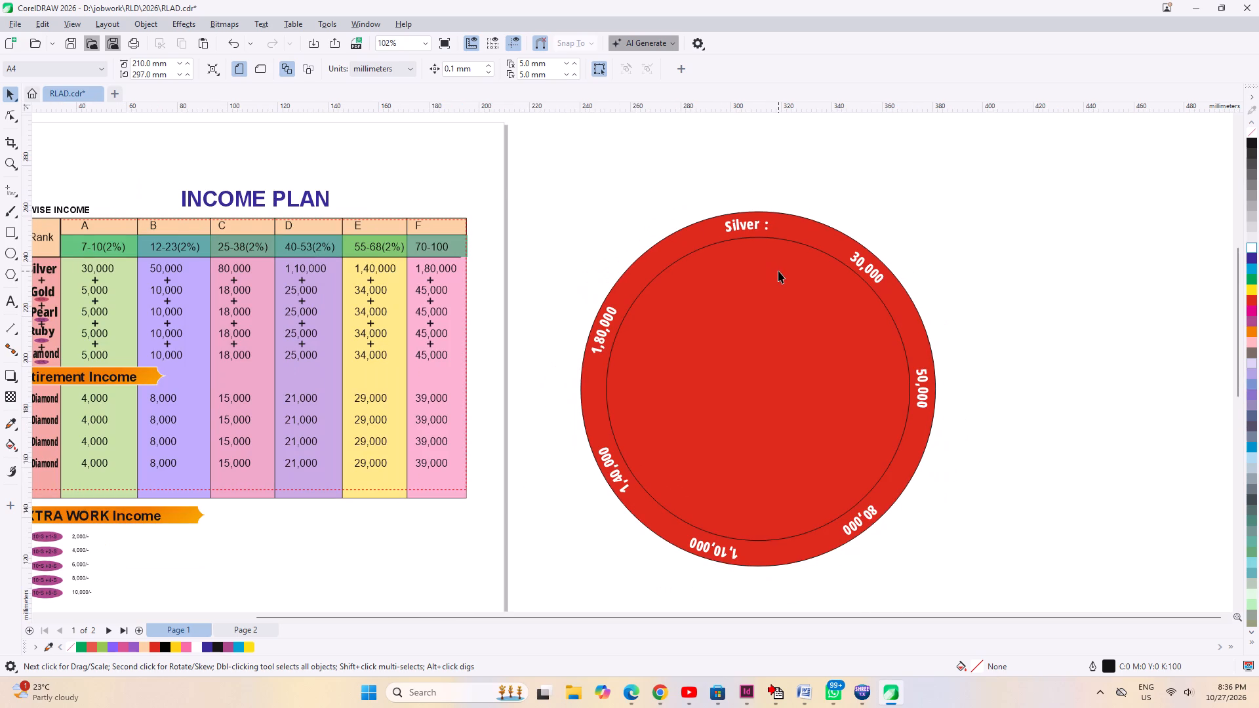
click(754, 224)
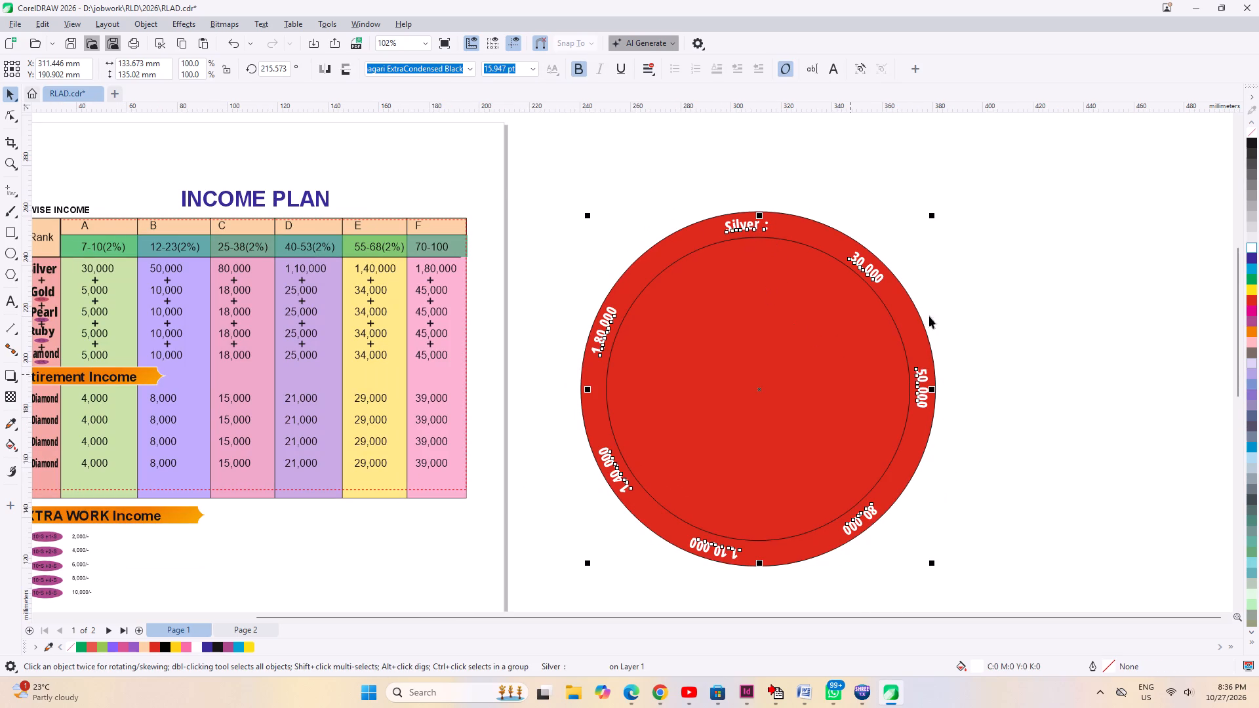
shift+drag(934, 216, 911, 245)
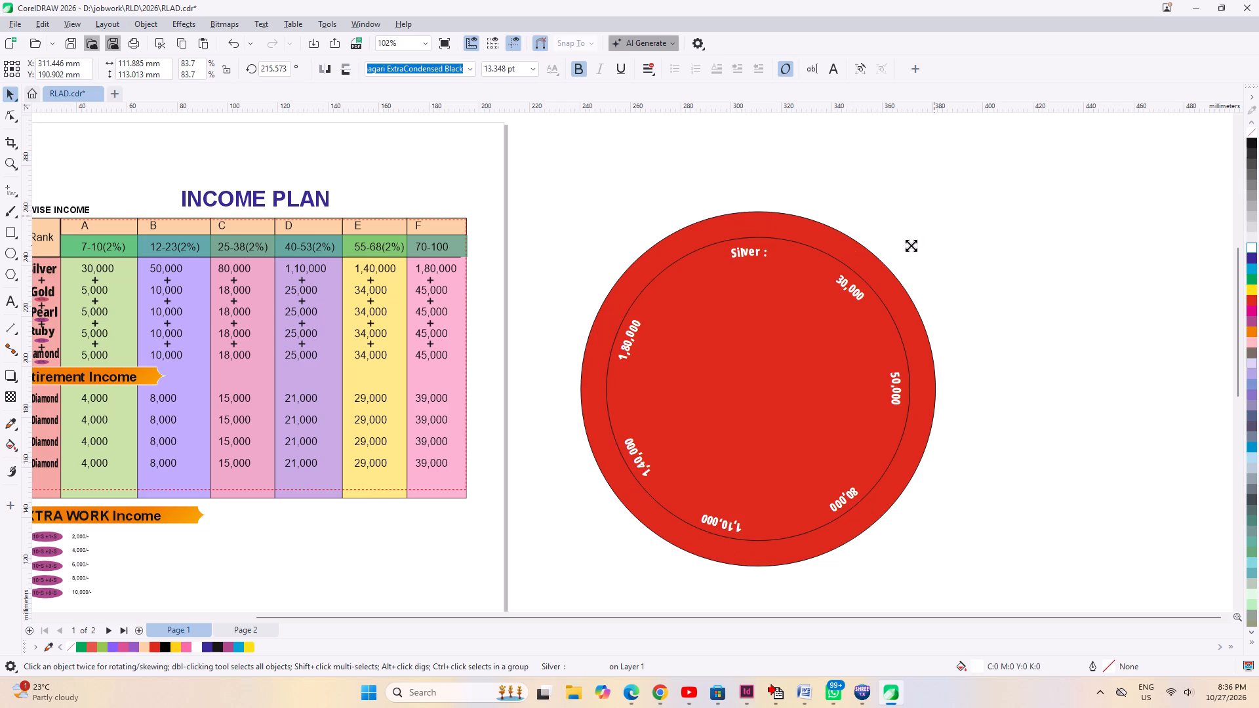
shift+drag(911, 245, 910, 241)
shift+right_click(910, 241)
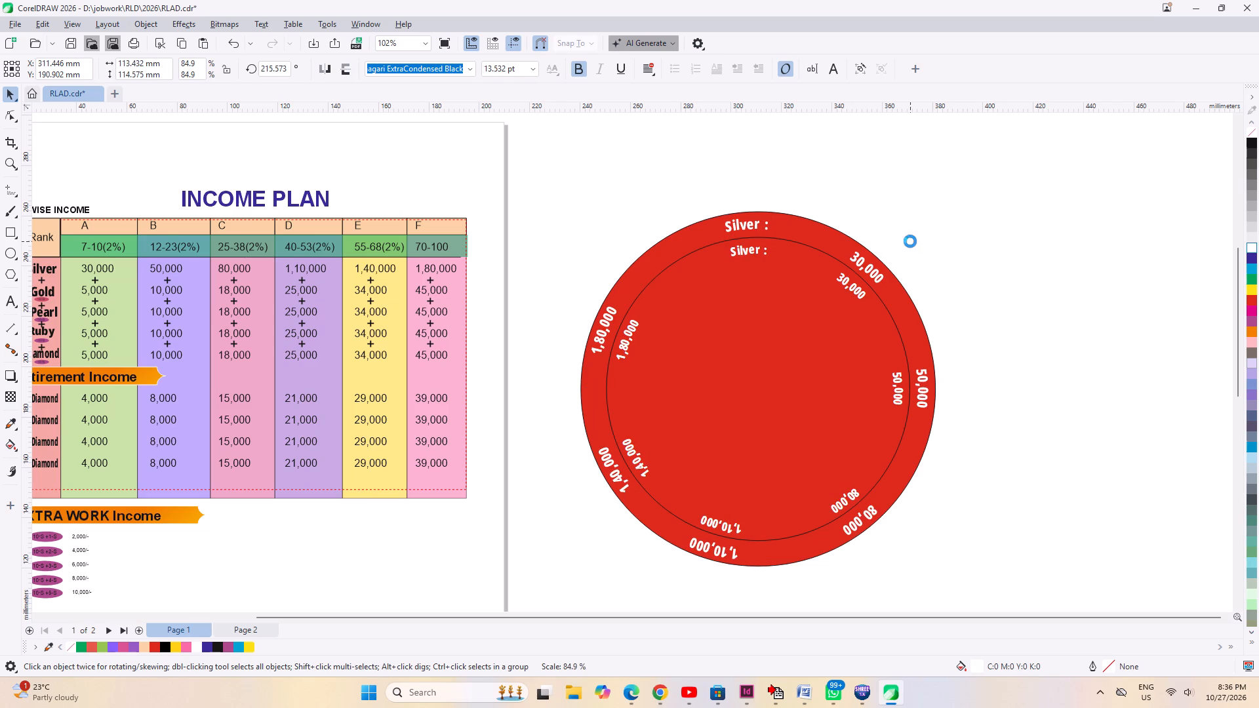
click(1022, 262)
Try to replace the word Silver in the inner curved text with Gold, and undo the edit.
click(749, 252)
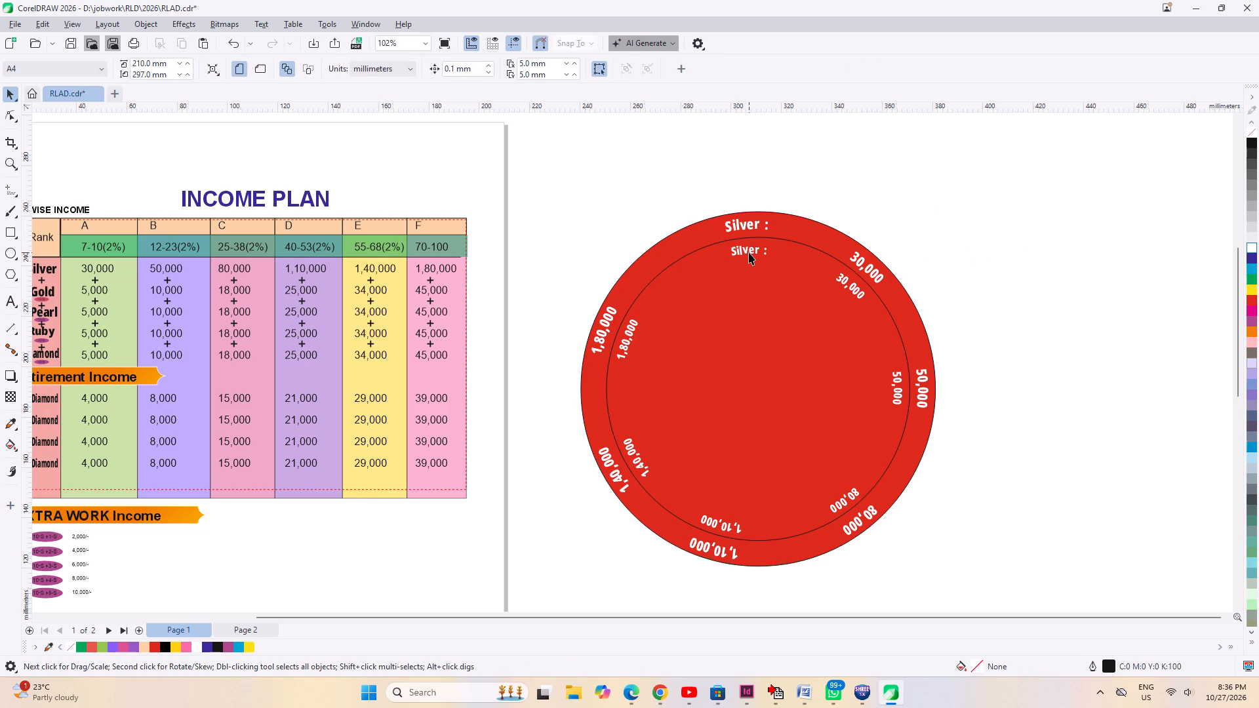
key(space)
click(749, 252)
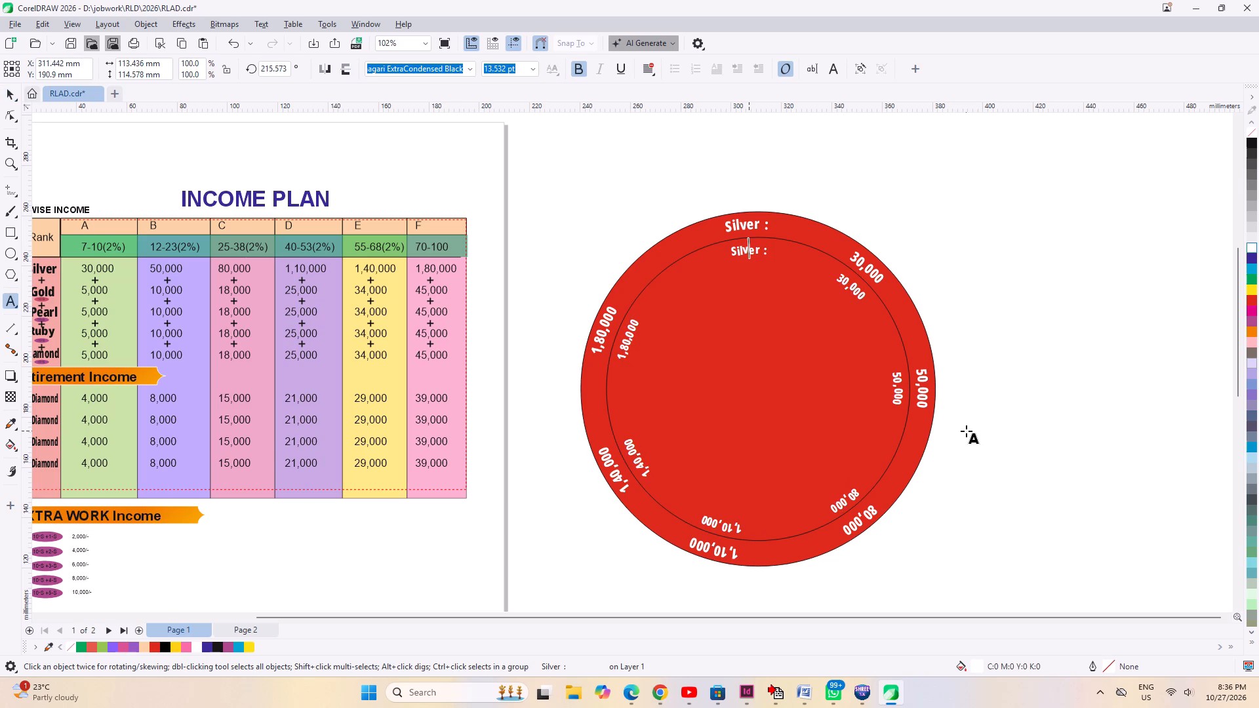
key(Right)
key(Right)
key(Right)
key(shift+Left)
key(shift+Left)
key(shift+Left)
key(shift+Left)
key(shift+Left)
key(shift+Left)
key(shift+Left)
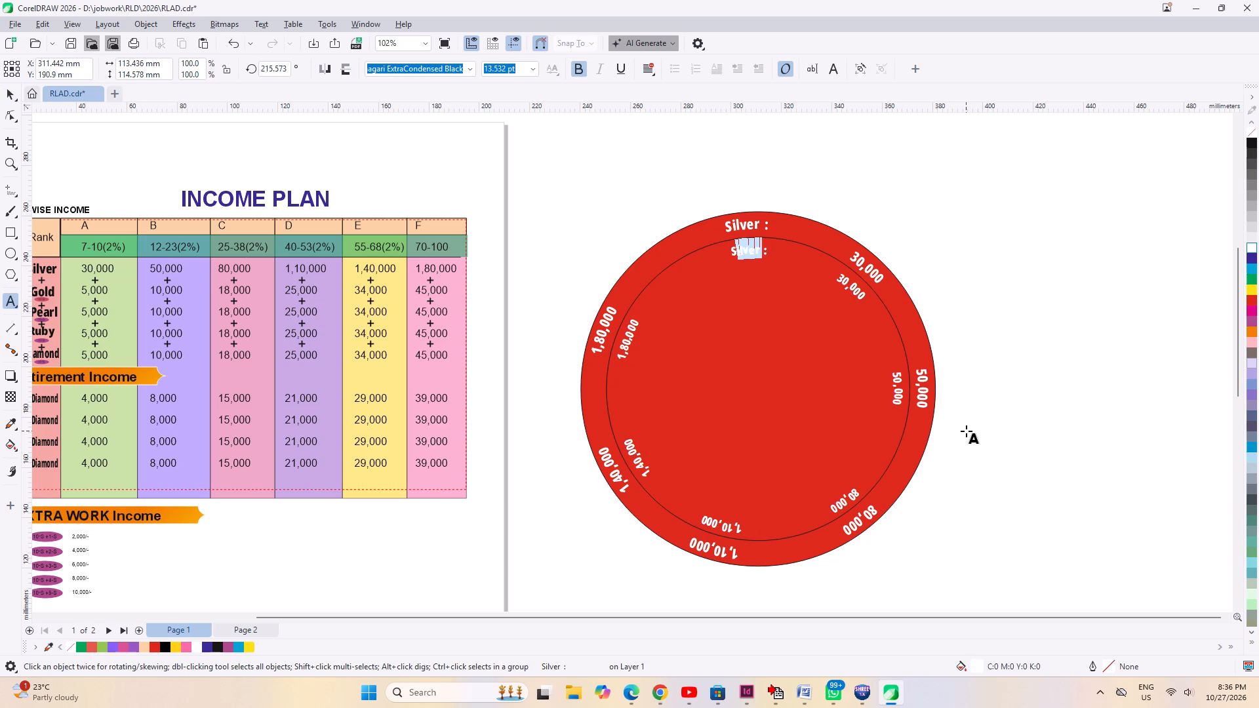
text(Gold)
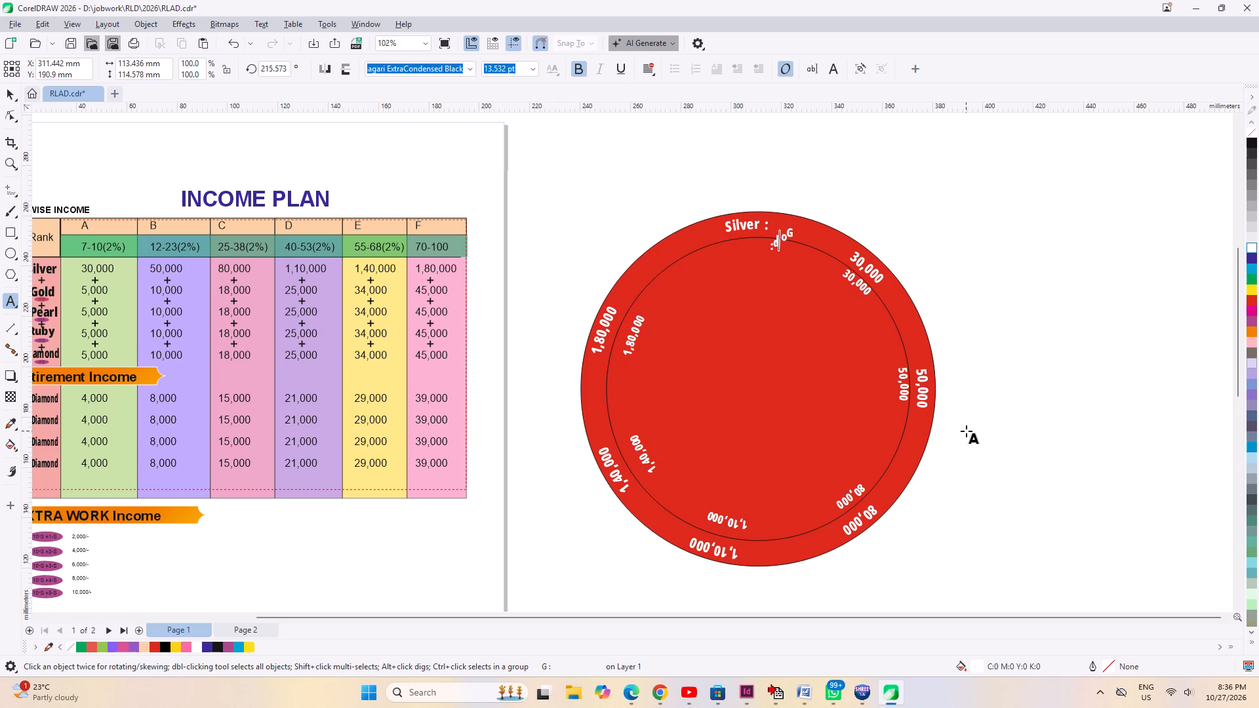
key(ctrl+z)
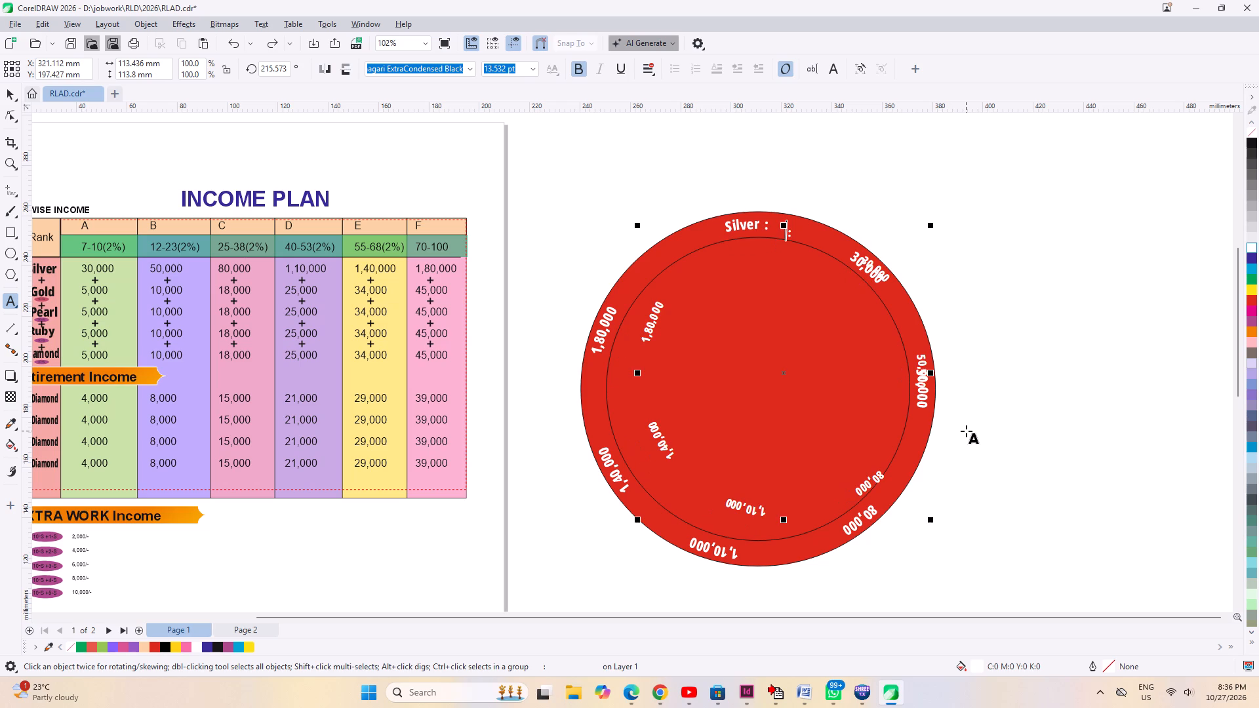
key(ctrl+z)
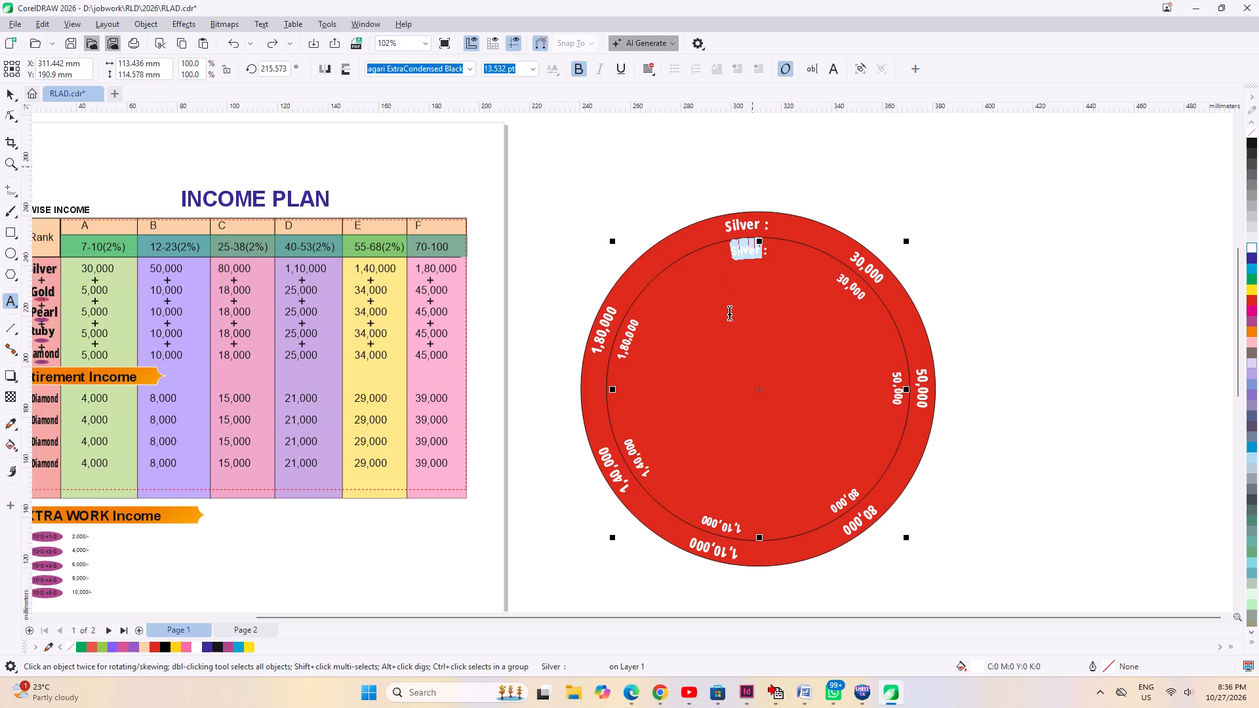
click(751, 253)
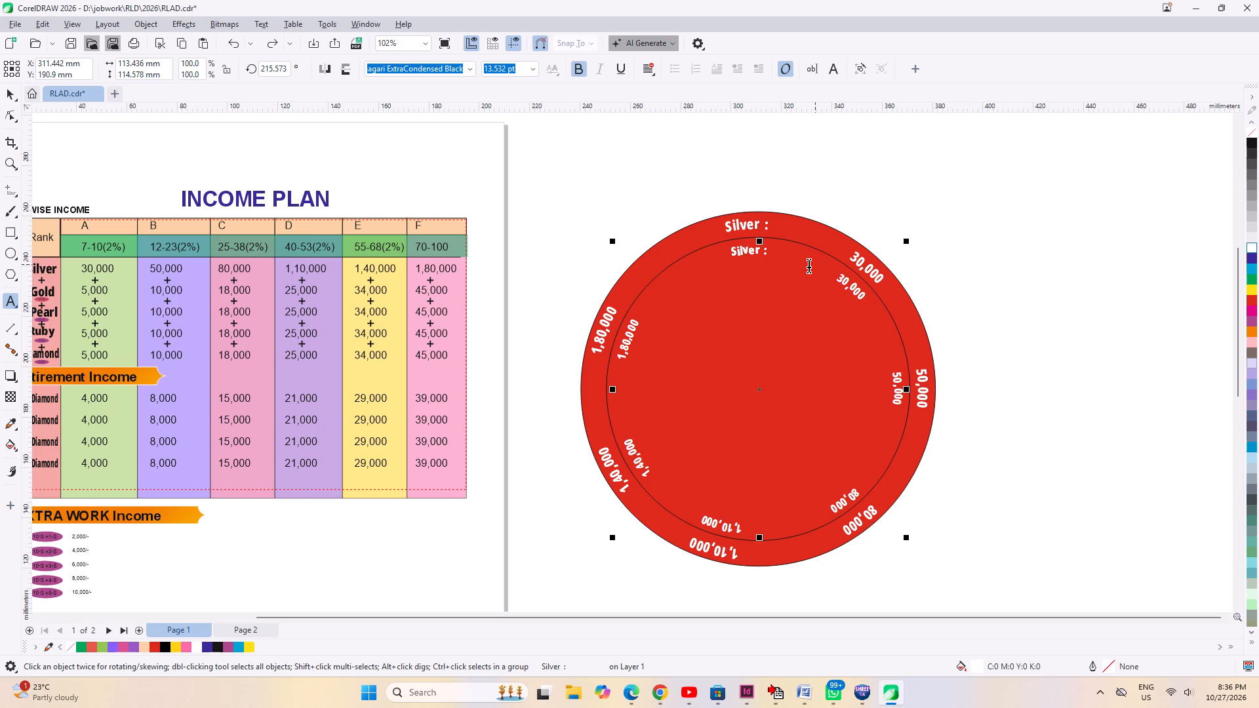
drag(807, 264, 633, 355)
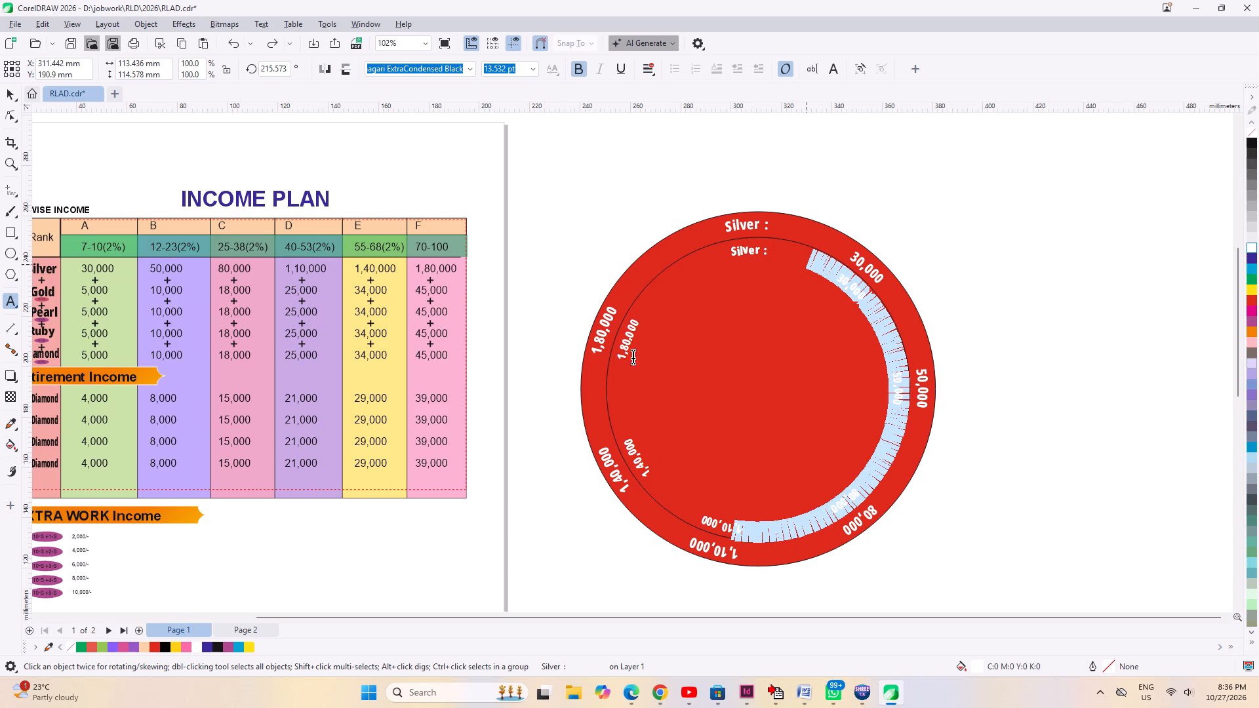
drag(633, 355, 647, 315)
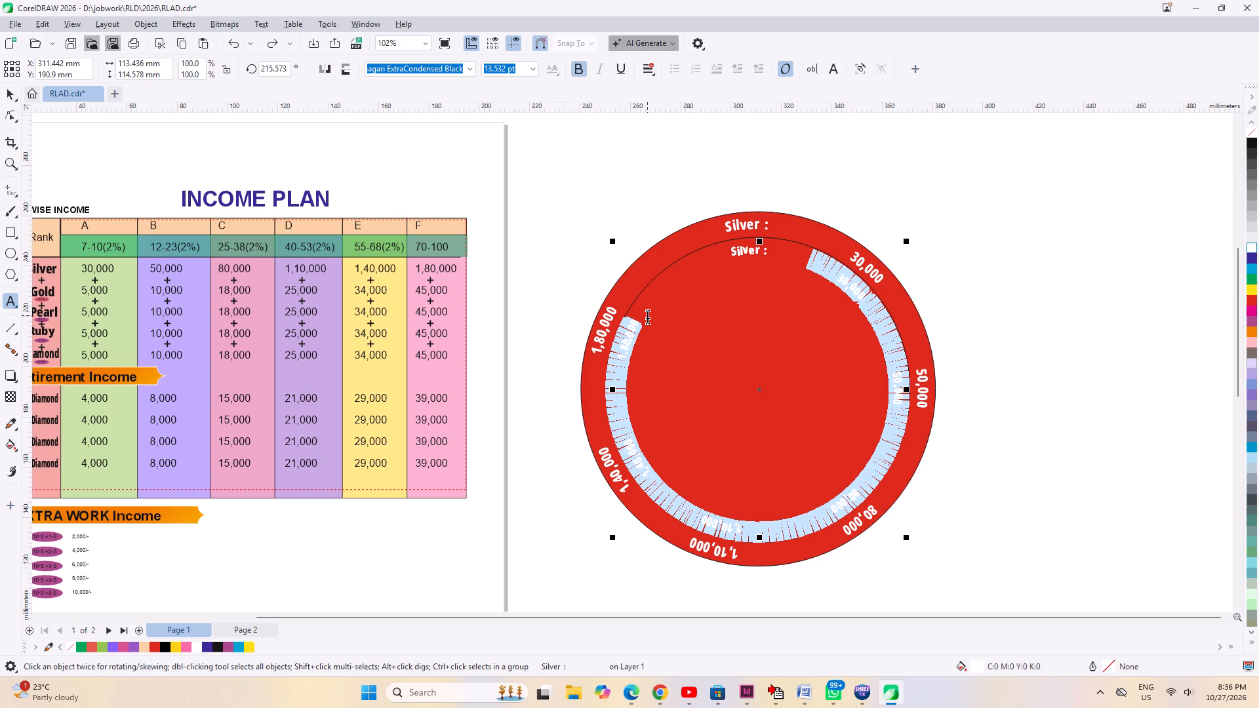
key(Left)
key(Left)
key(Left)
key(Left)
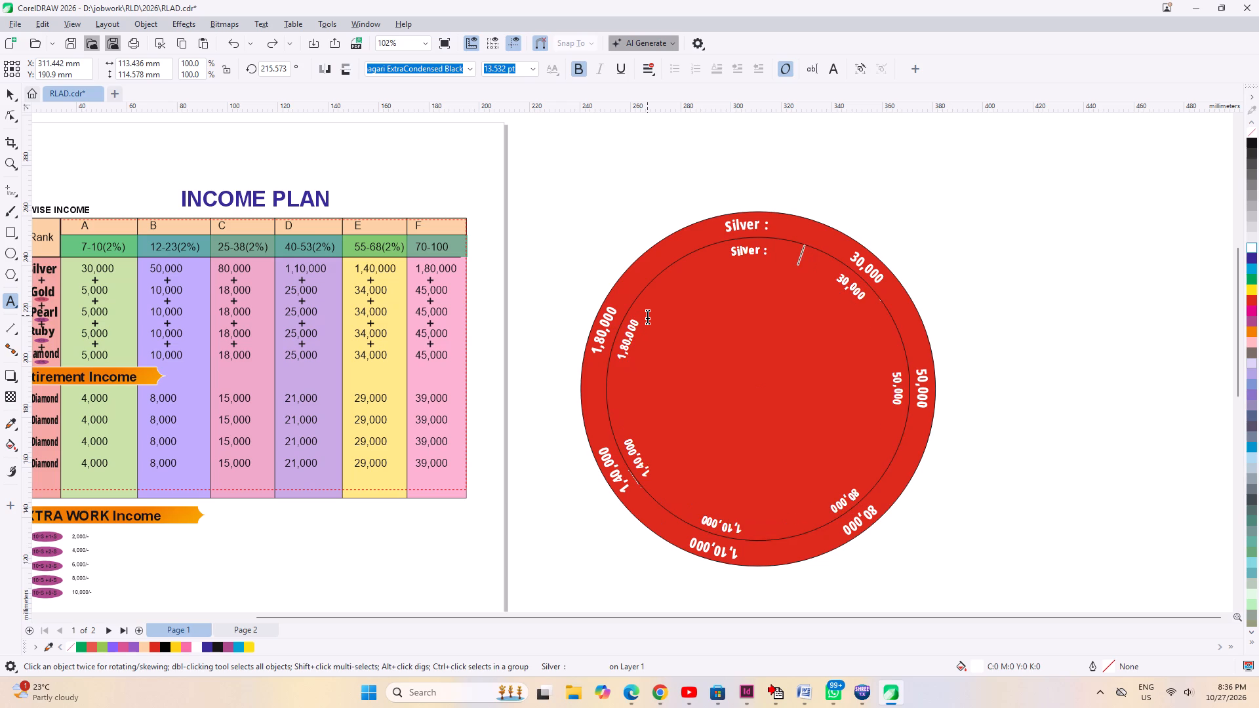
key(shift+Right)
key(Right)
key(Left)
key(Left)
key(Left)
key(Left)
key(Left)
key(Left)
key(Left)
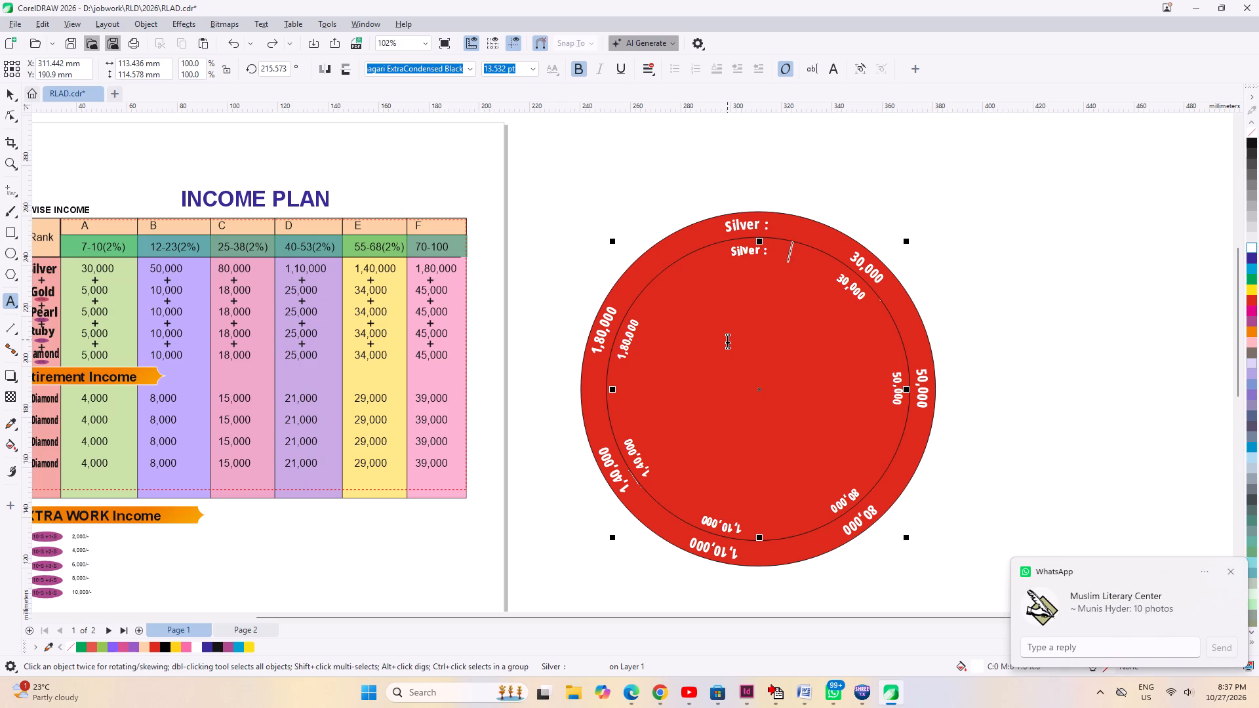
Duplicate the inner curved Silver text about its centre at about 83.5% scale, forming a third concentric ring of labels.
click(7, 99)
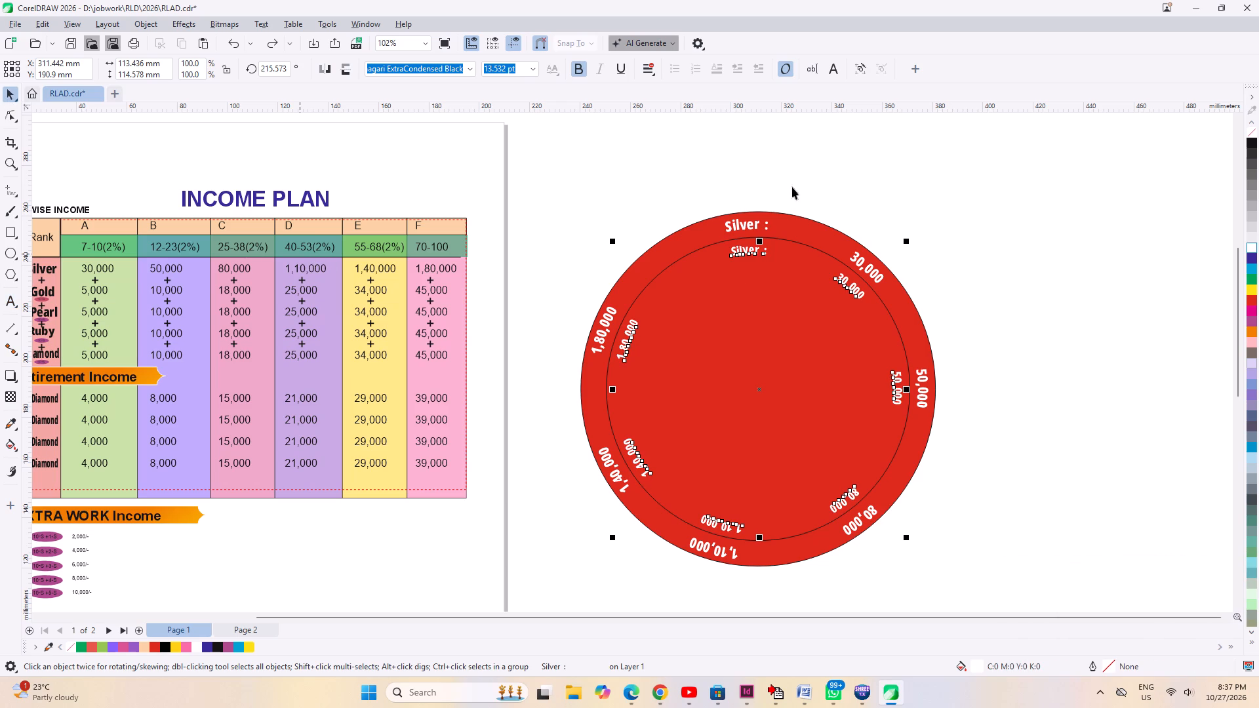
shift+drag(906, 240, 884, 271)
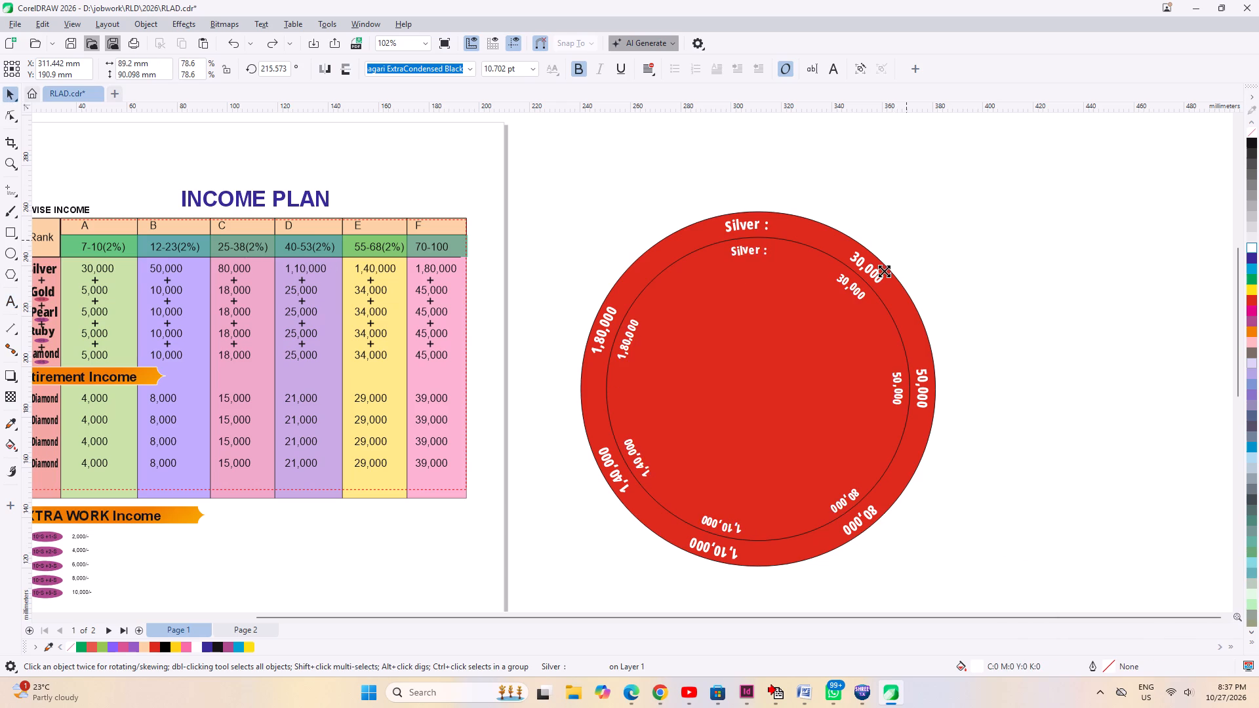
shift+drag(884, 271, 883, 263)
shift+right_click(883, 263)
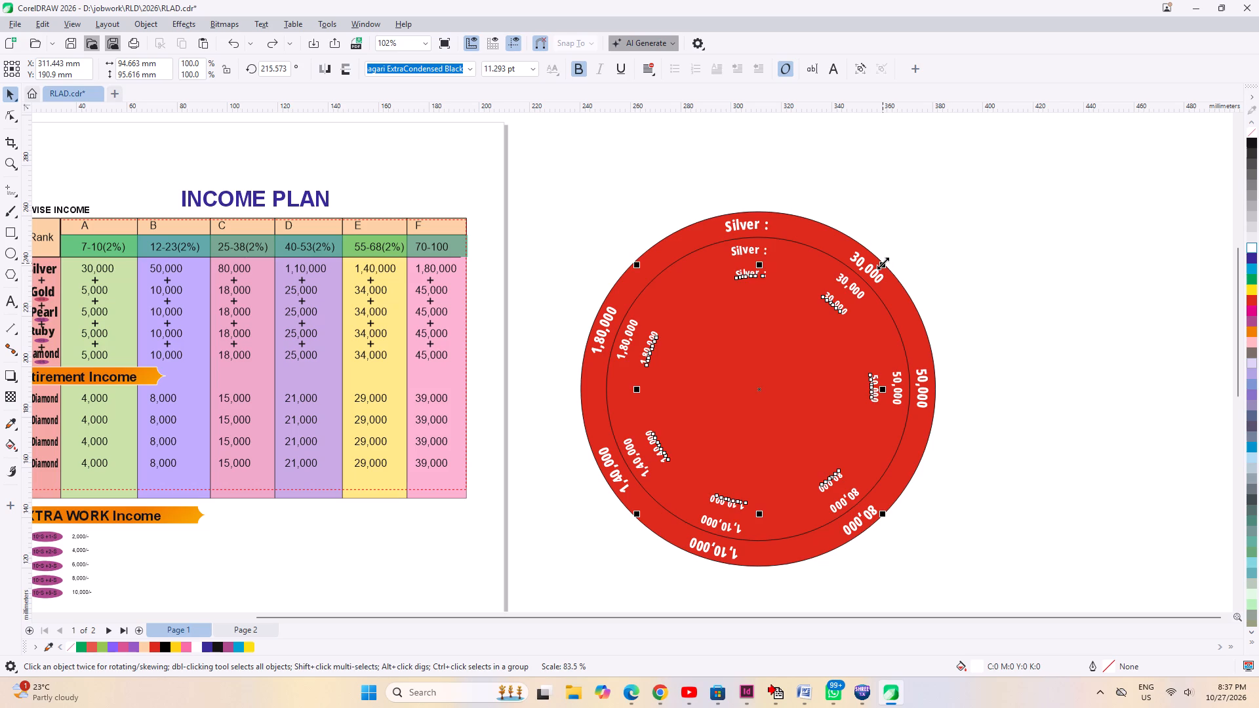
Duplicate the third curved text ring about its centre at about 73 × 73.7 mm, forming a fourth concentric ring of labels.
scroll(853, 301, down, 2)
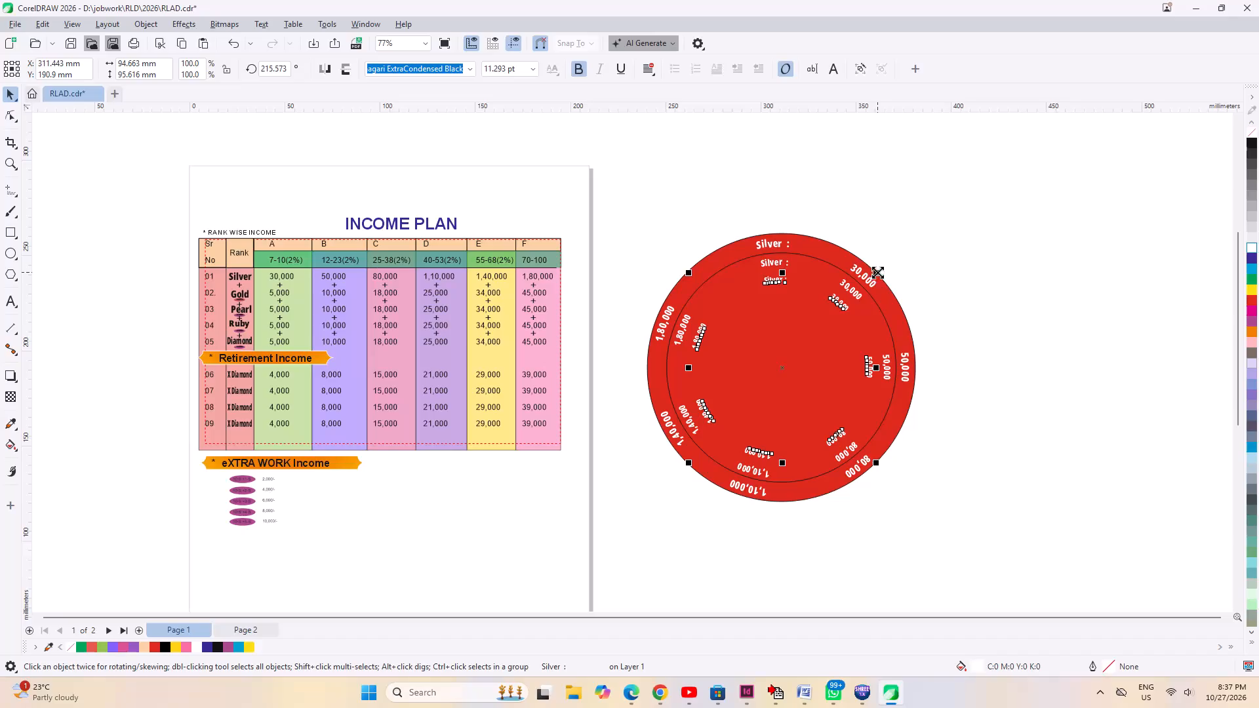
shift+drag(877, 271, 851, 295)
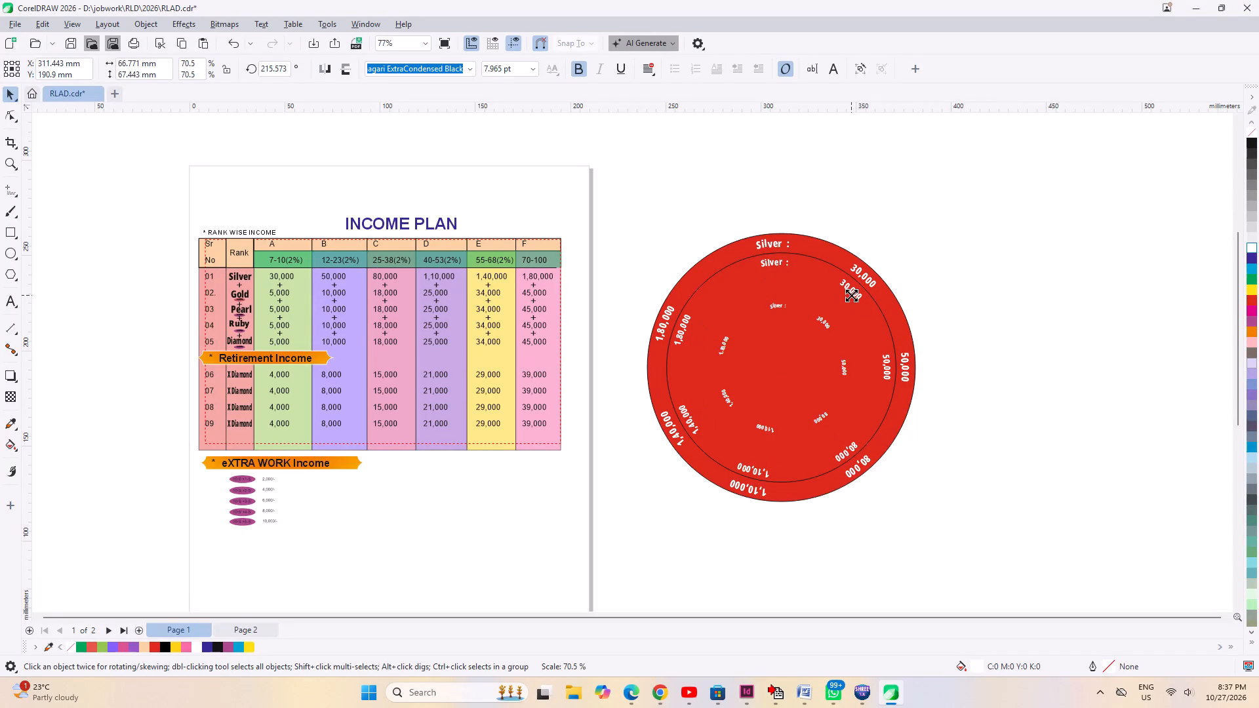
shift+drag(851, 295, 857, 283)
shift+right_drag(852, 291, 857, 283)
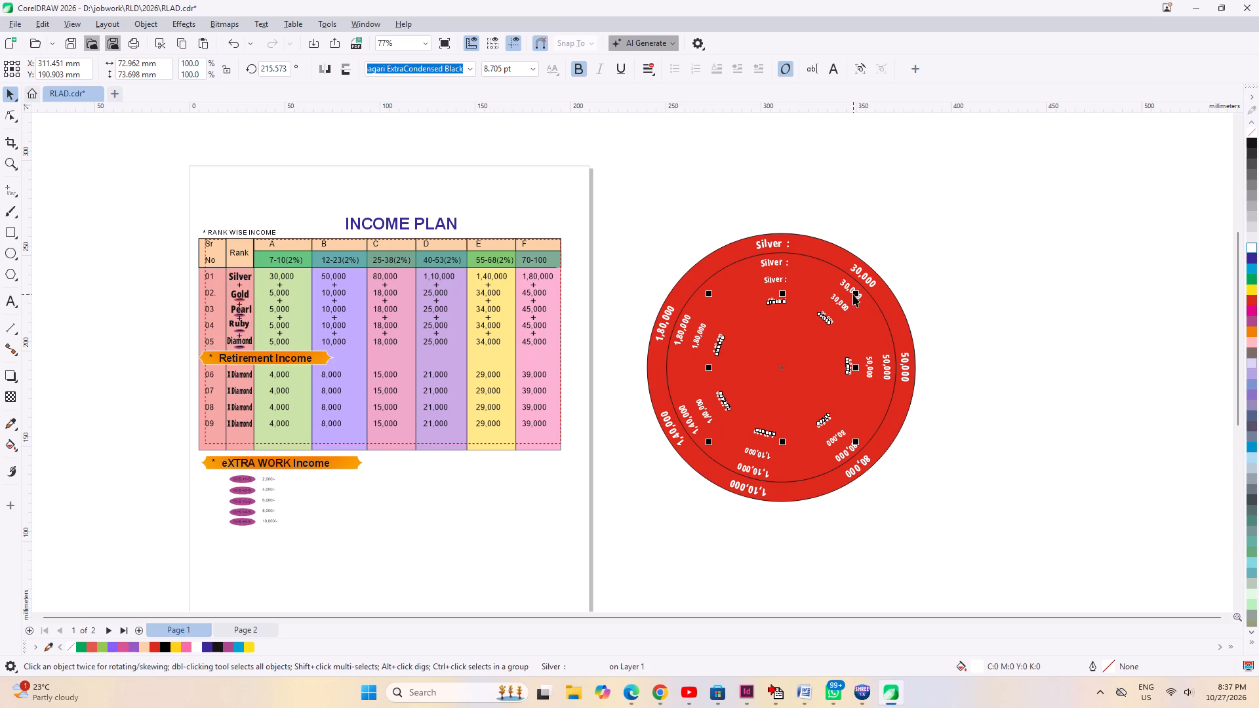
Duplicate the innermost curved Silver text concentrically once more, sizing the copy to about 54.6 mm wide and 55.2 mm high.
shift+drag(858, 292, 841, 315)
shift+right_click(841, 315)
scroll(839, 313, up, 9)
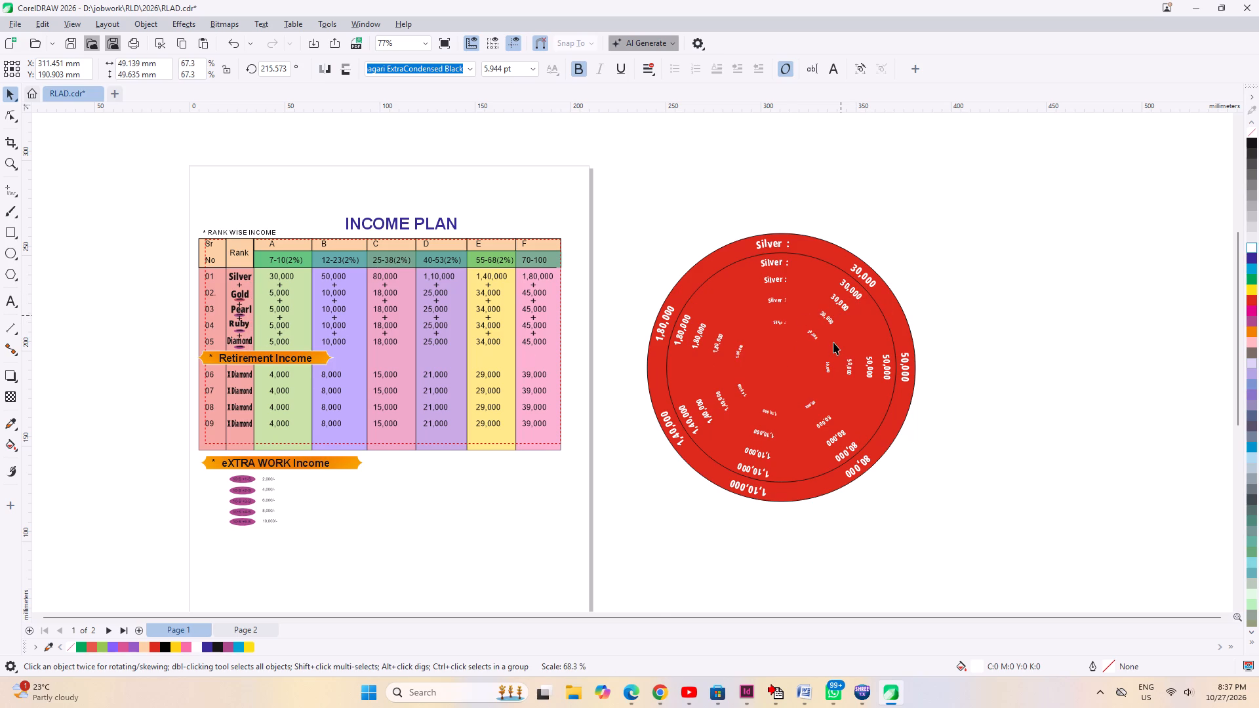
scroll(833, 342, up, 2)
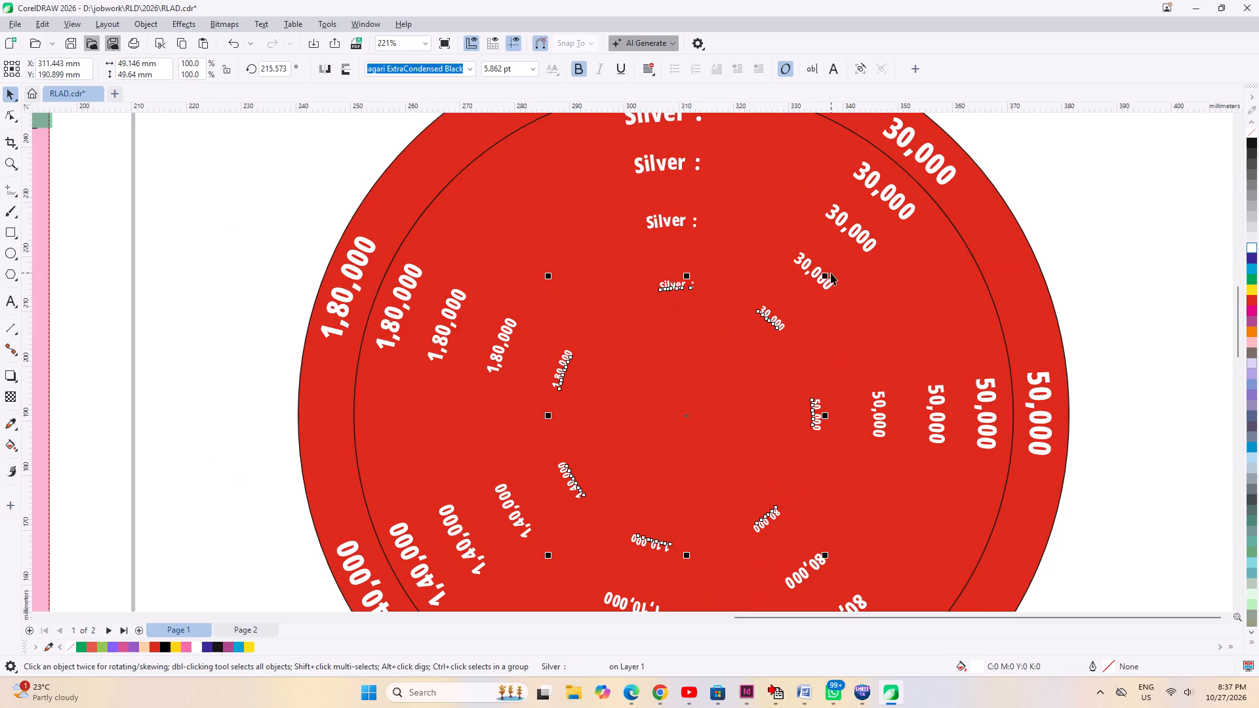
shift+drag(827, 274, 842, 254)
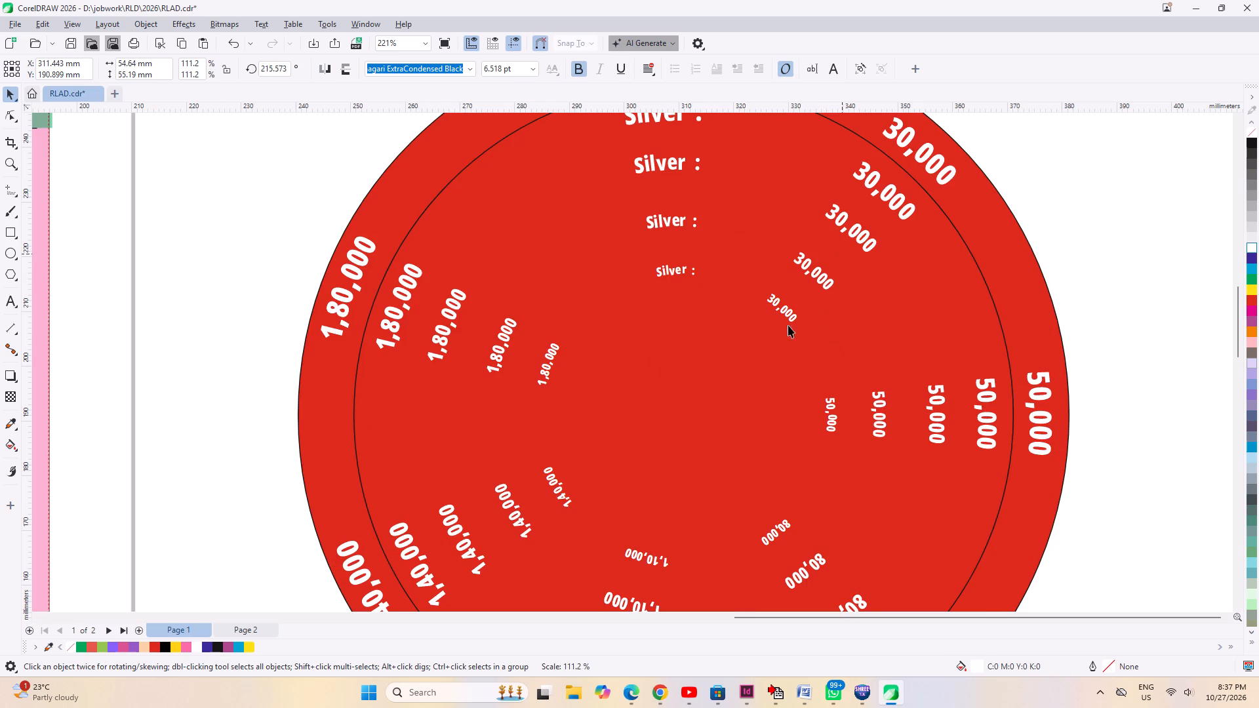
scroll(645, 360, down, 2)
click(1007, 382)
scroll(881, 334, down, 2)
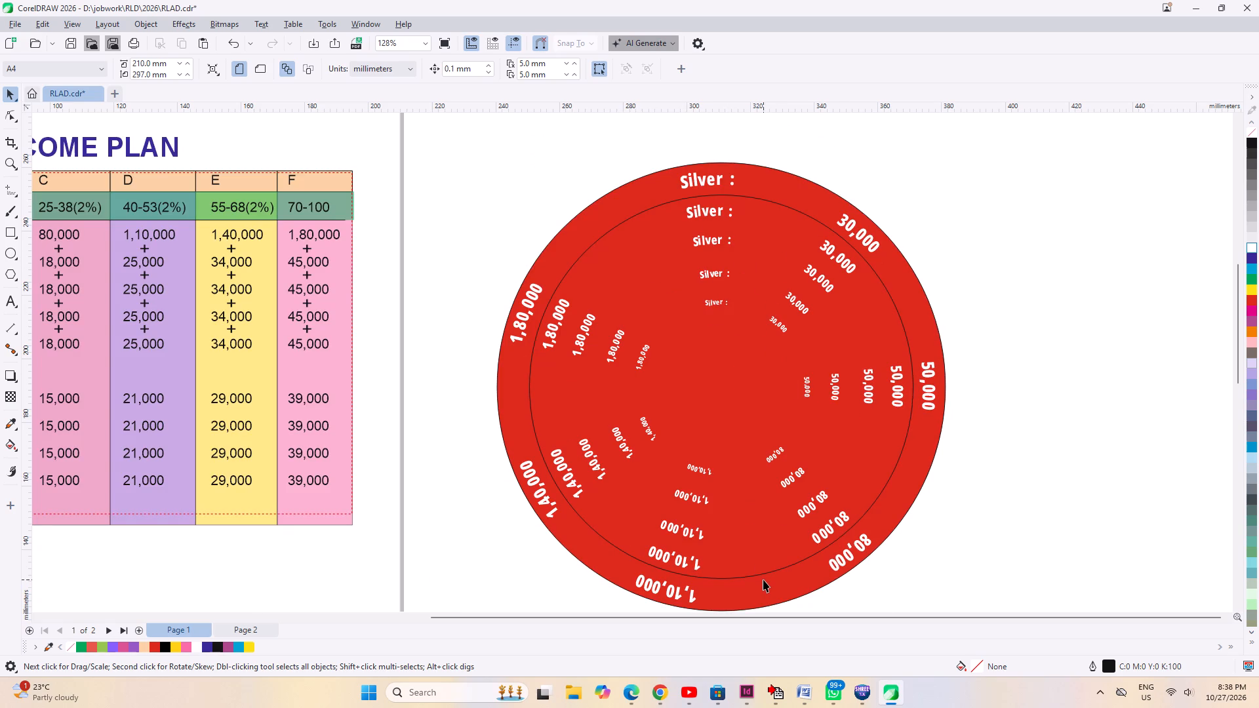
scroll(818, 428, down, 2)
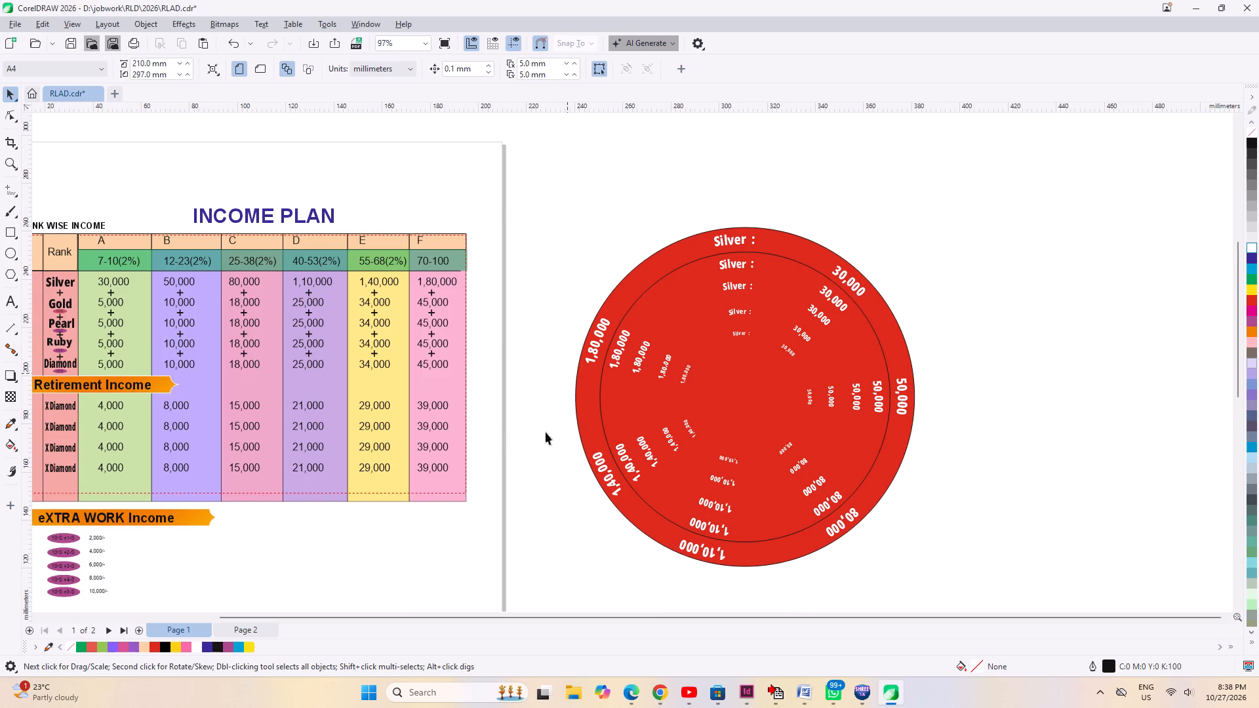
scroll(557, 374, down, 1)
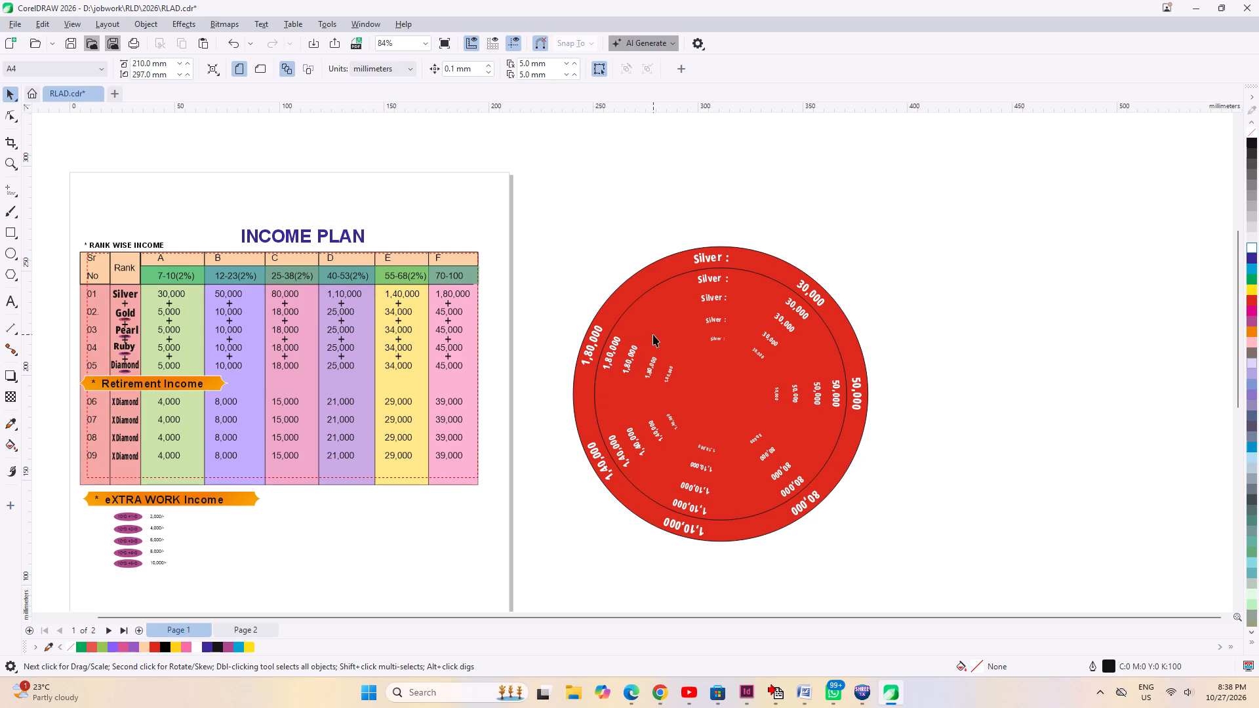
click(984, 538)
click(658, 693)
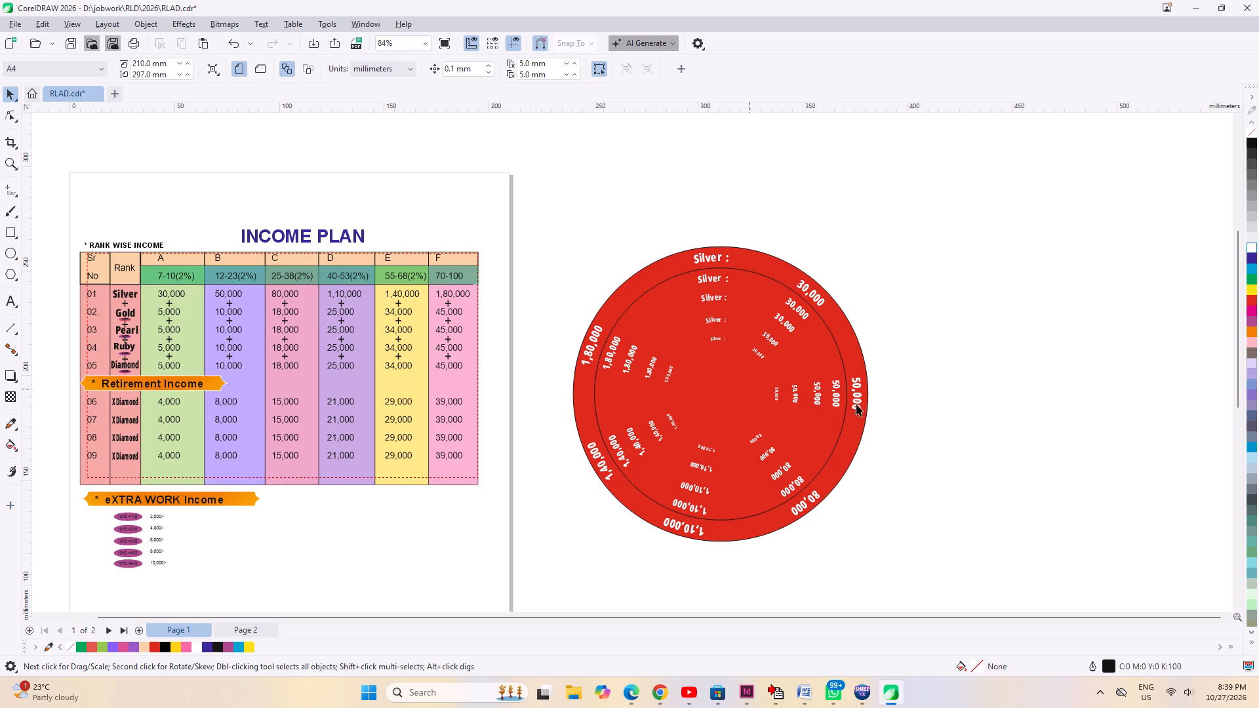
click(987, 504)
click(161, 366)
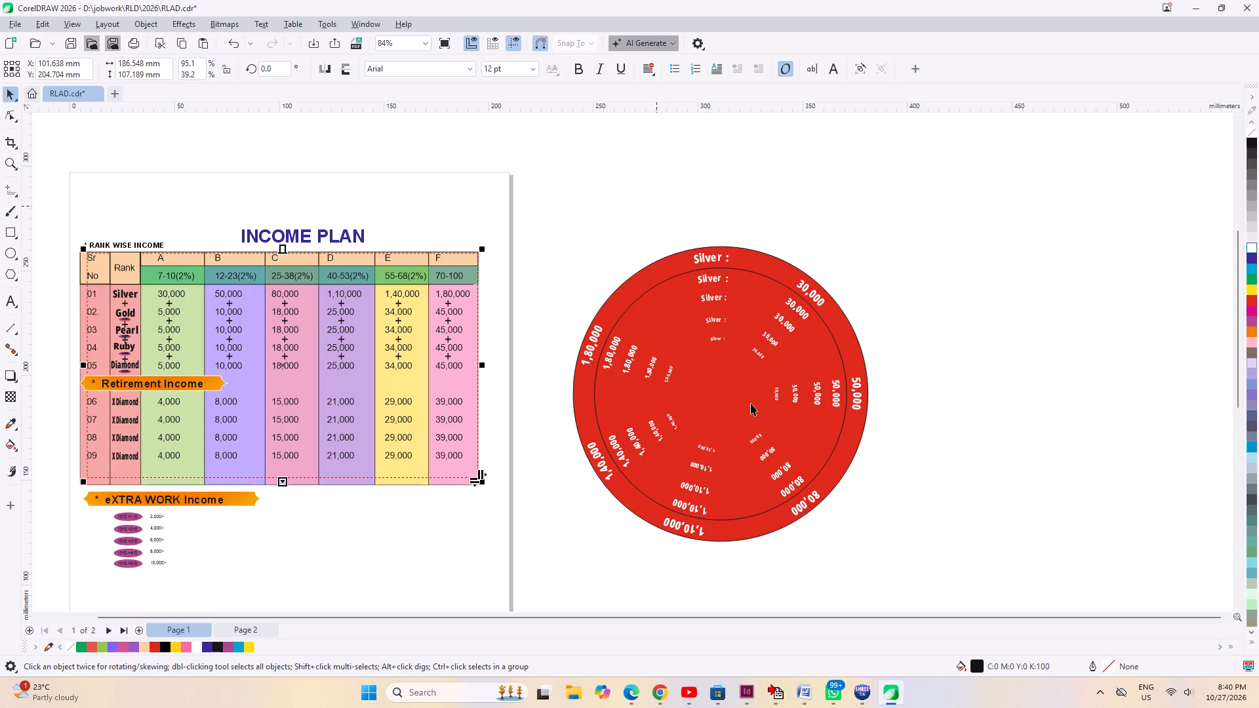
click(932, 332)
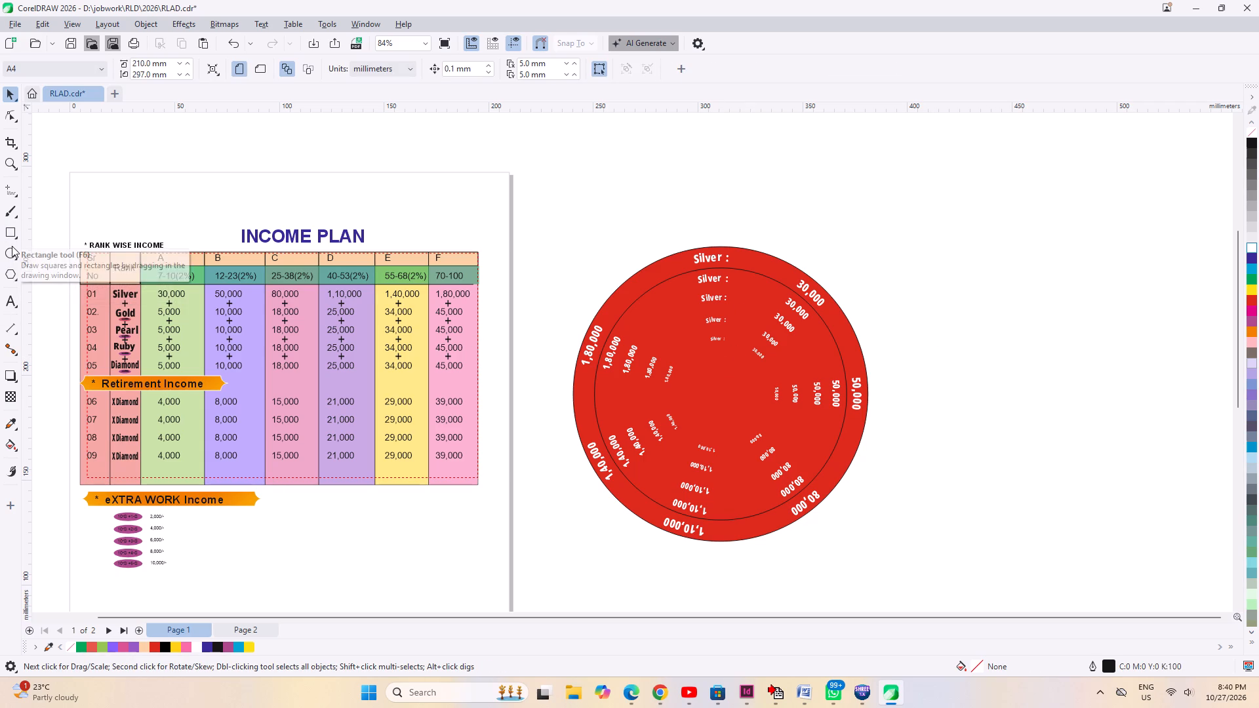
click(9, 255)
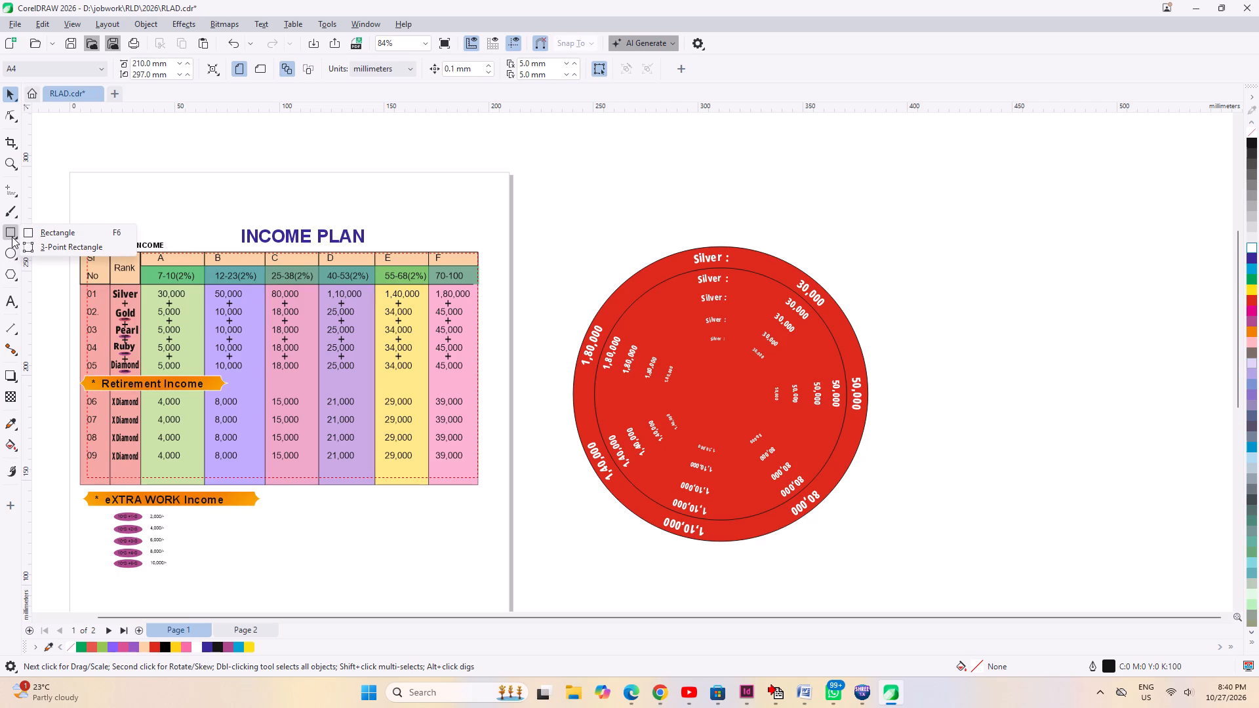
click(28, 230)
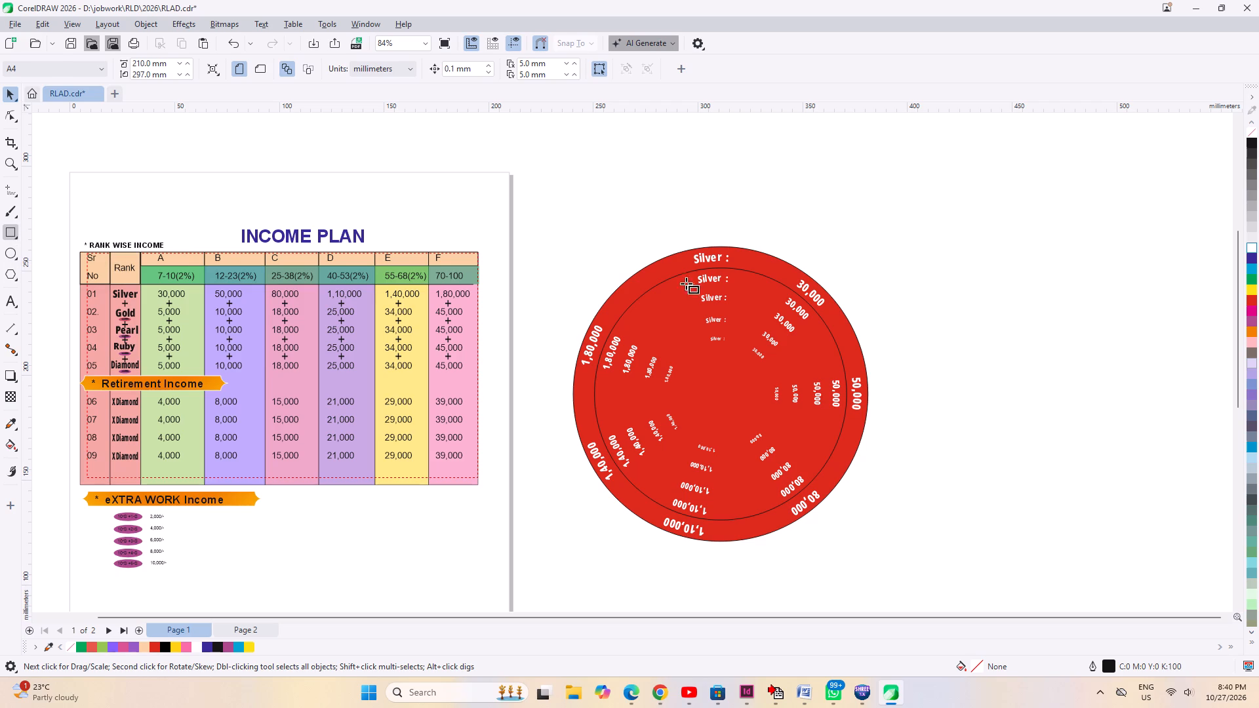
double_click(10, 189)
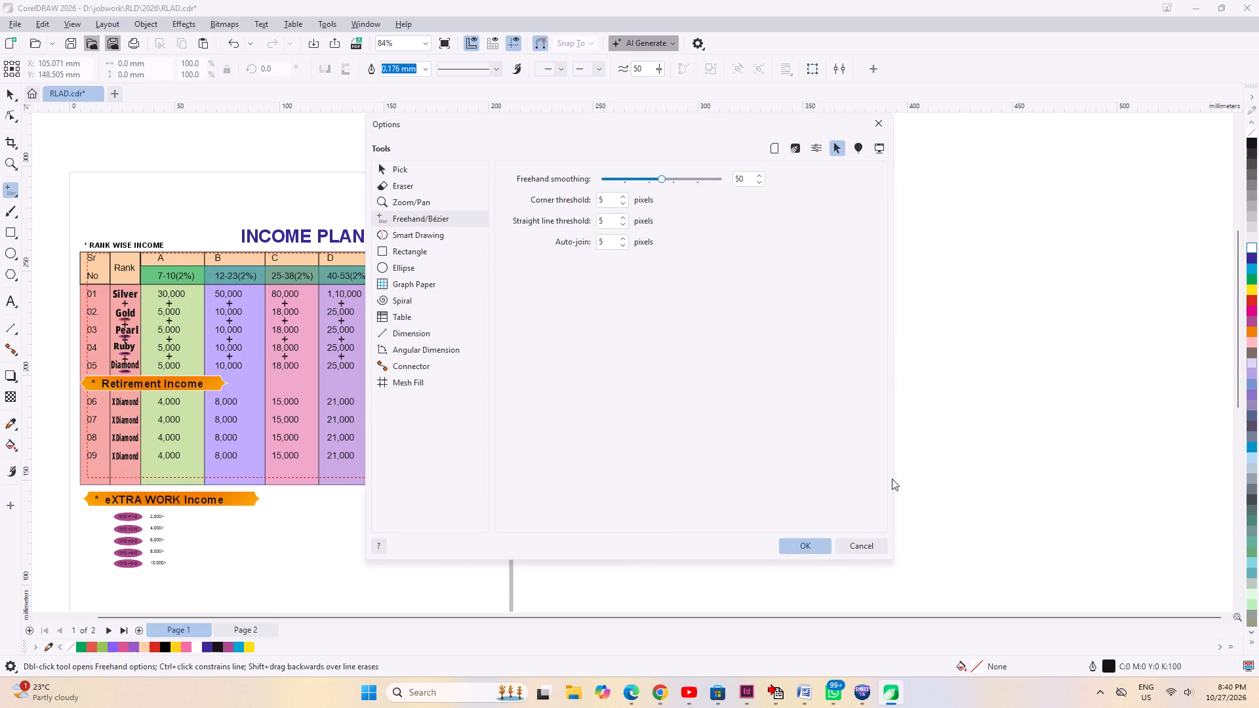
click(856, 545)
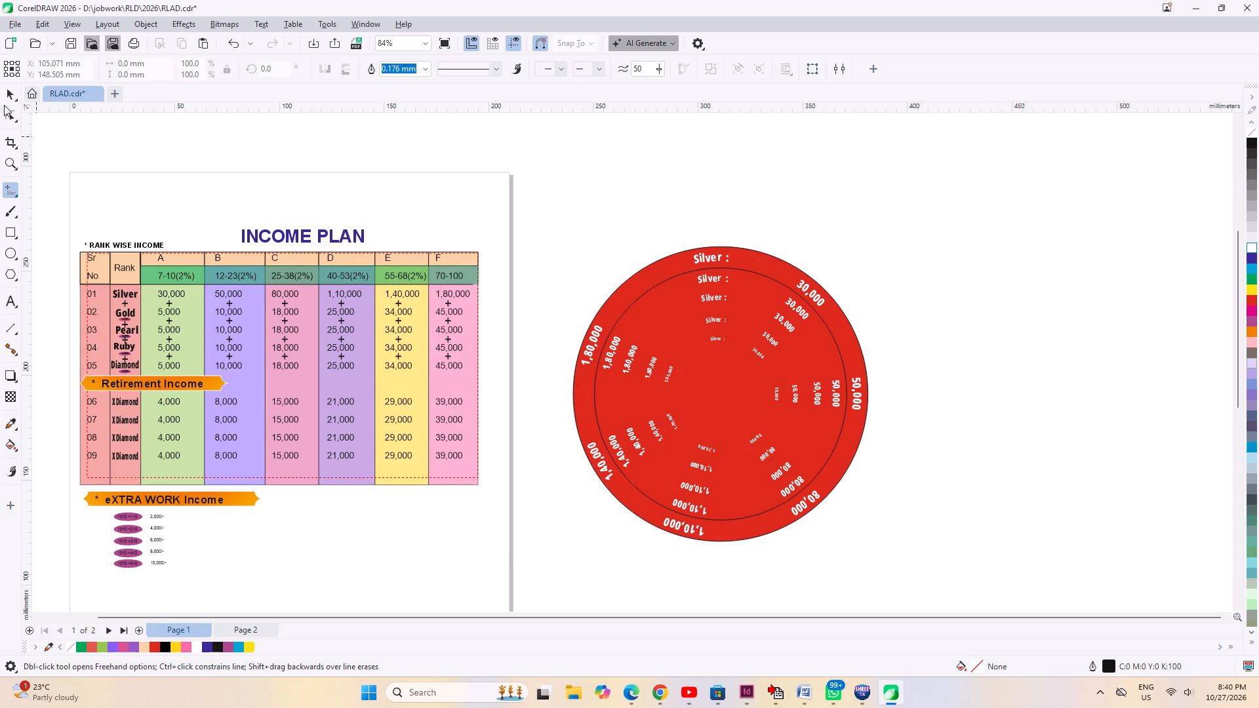
Duplicate the outer red circle concentrically at about 158 mm diameter and place the copy behind the rings with a yellow fill.
click(11, 94)
click(632, 280)
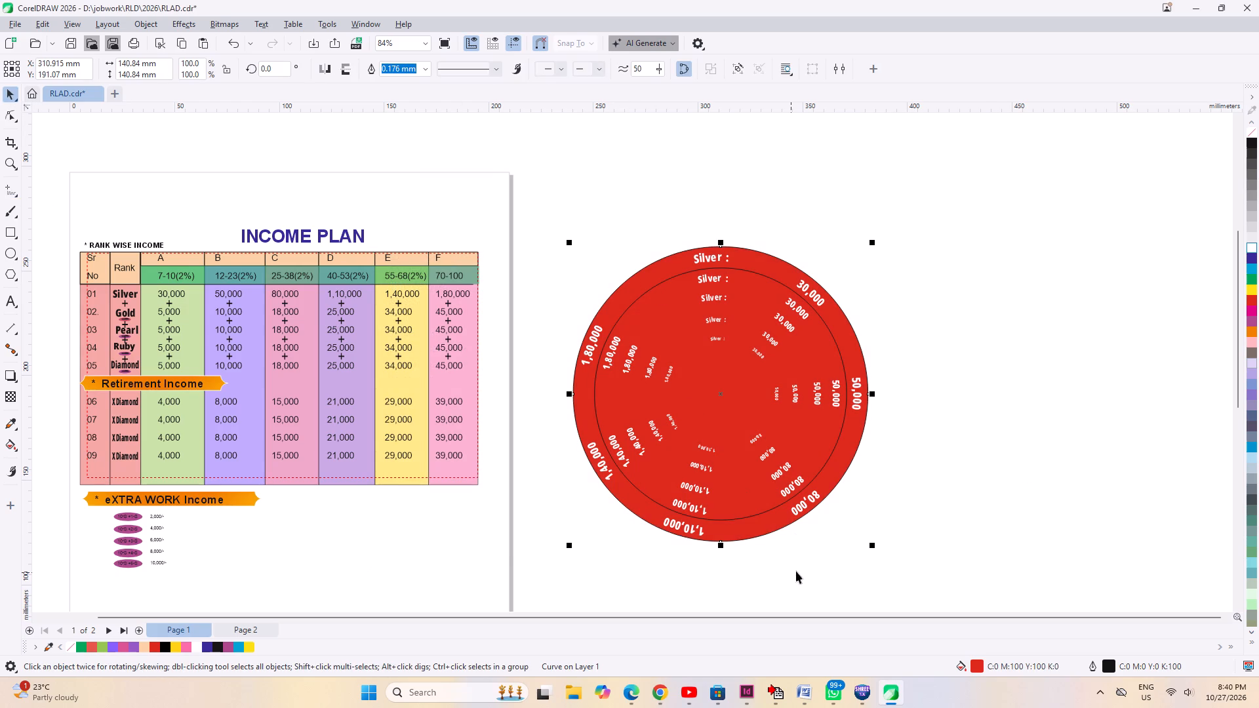
shift+drag(871, 548, 881, 564)
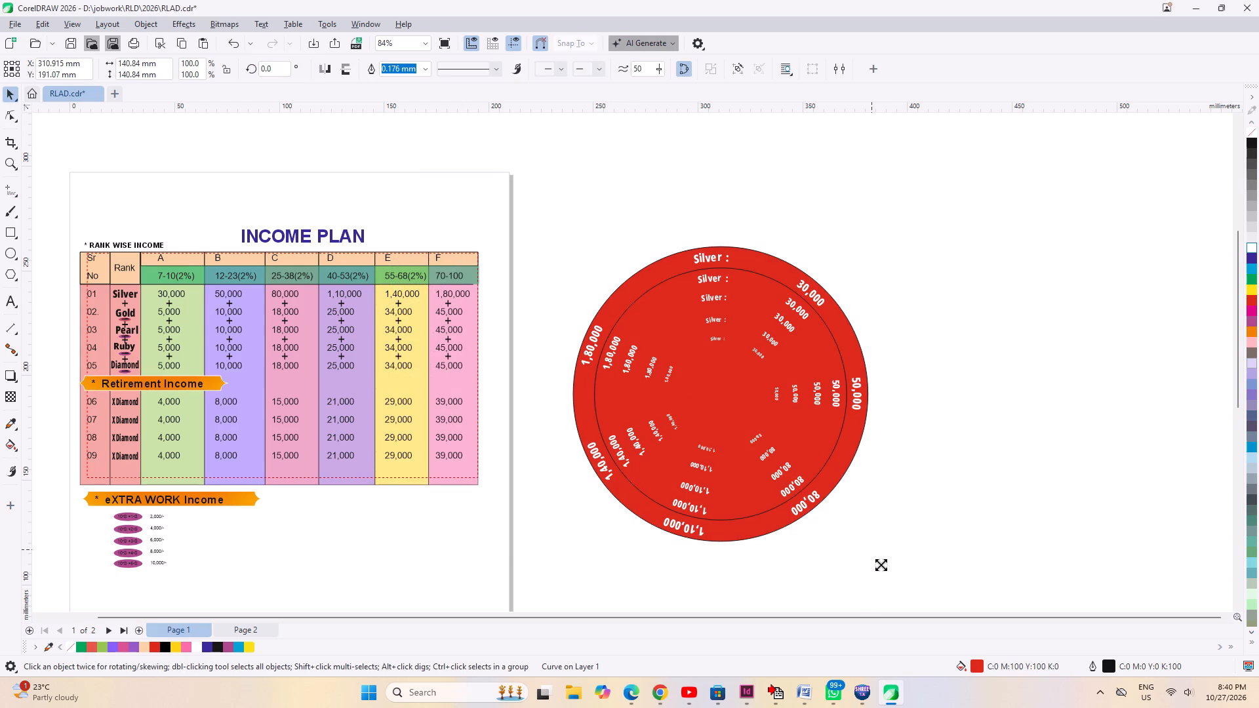
shift+drag(881, 564, 889, 576)
shift+right_click(889, 576)
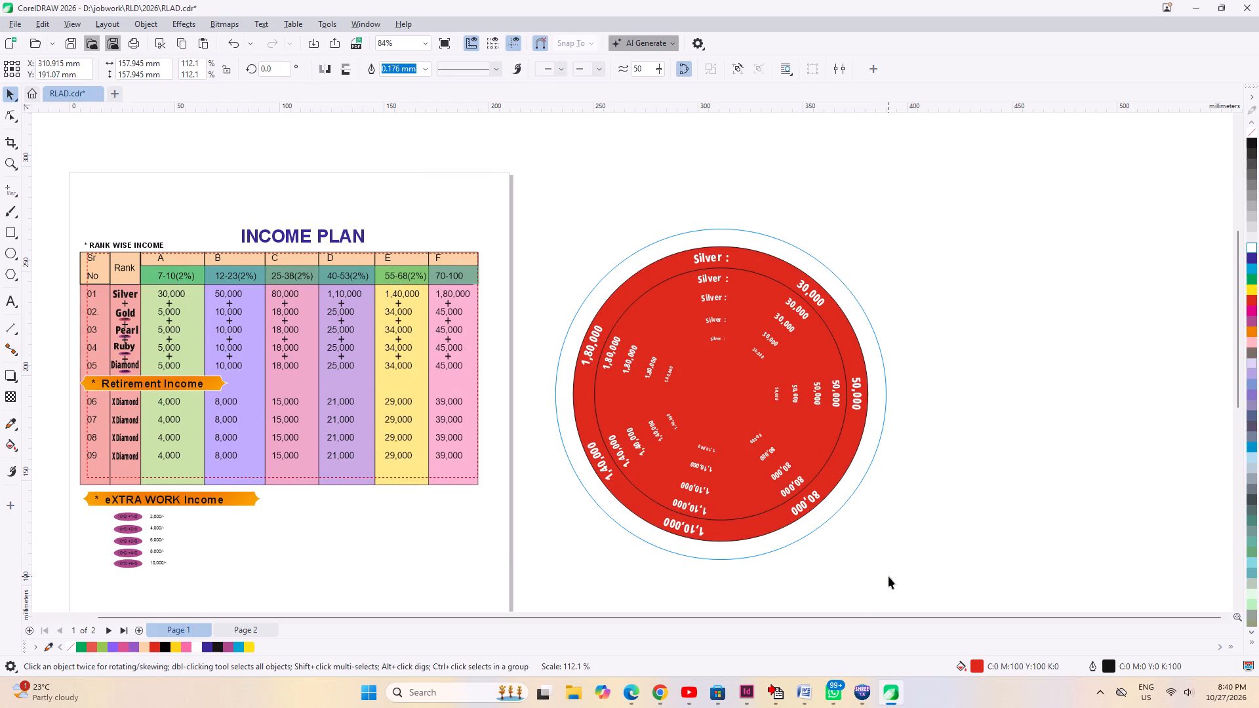
key(shift+Page_Down)
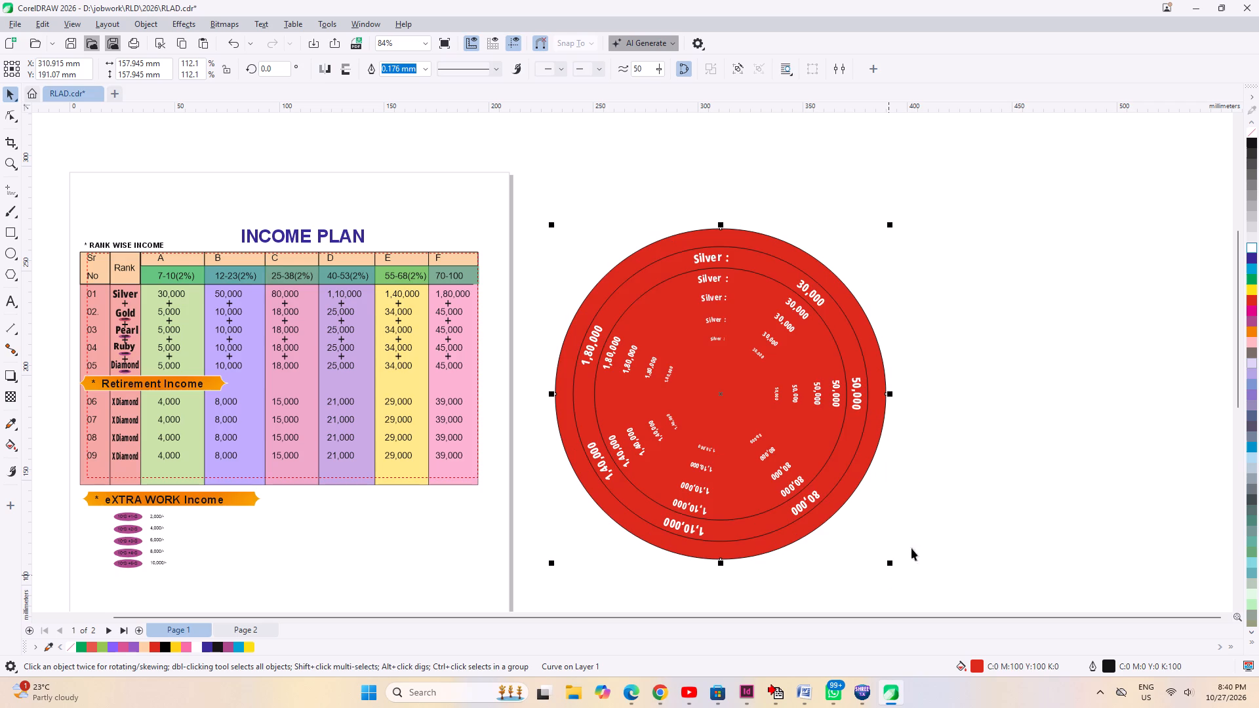
click(1250, 292)
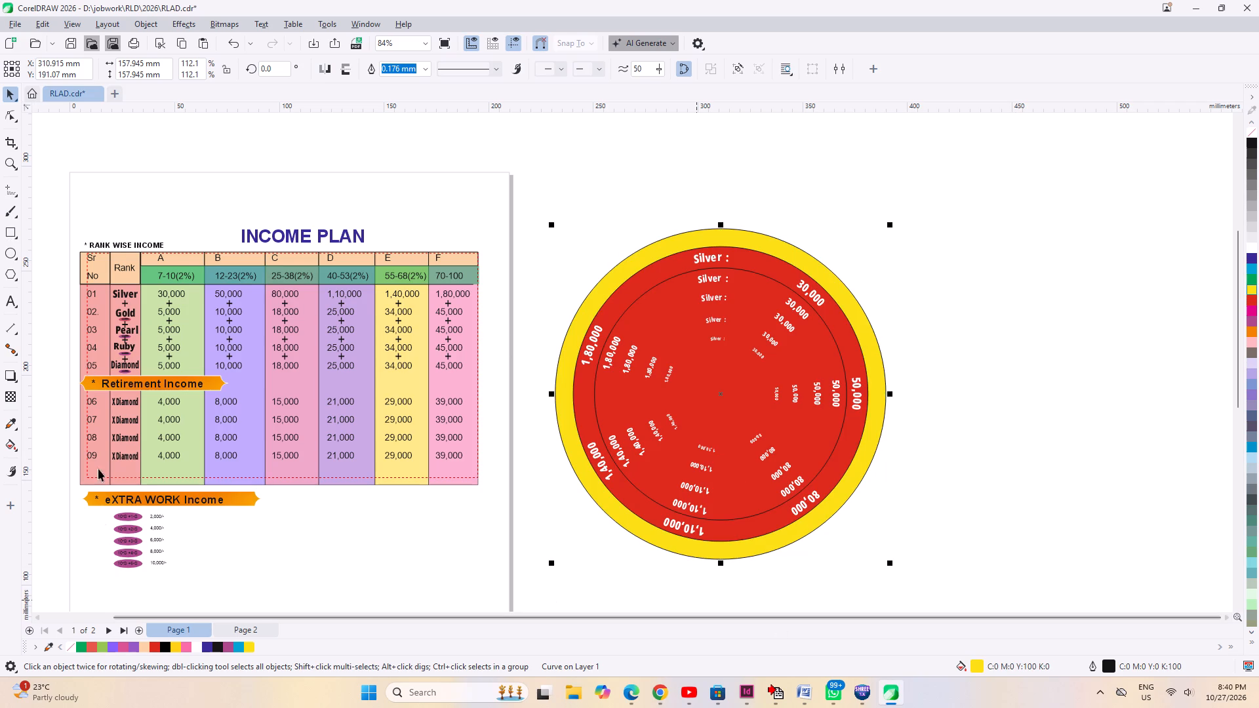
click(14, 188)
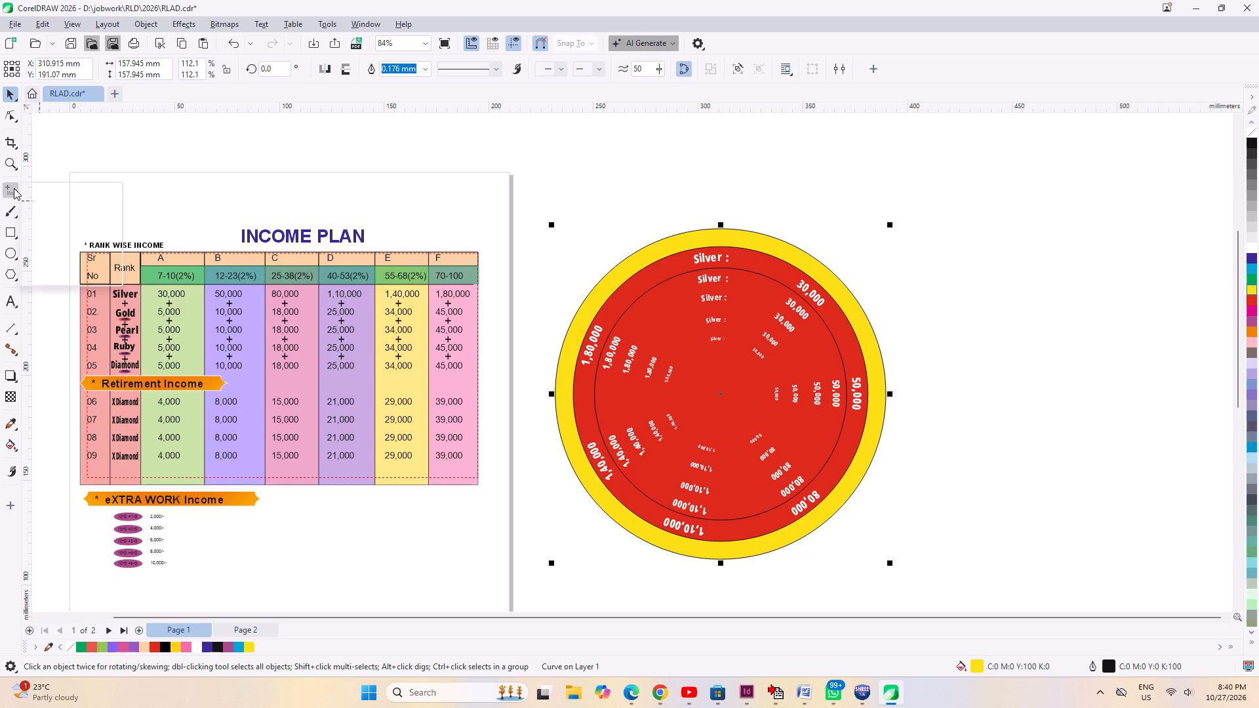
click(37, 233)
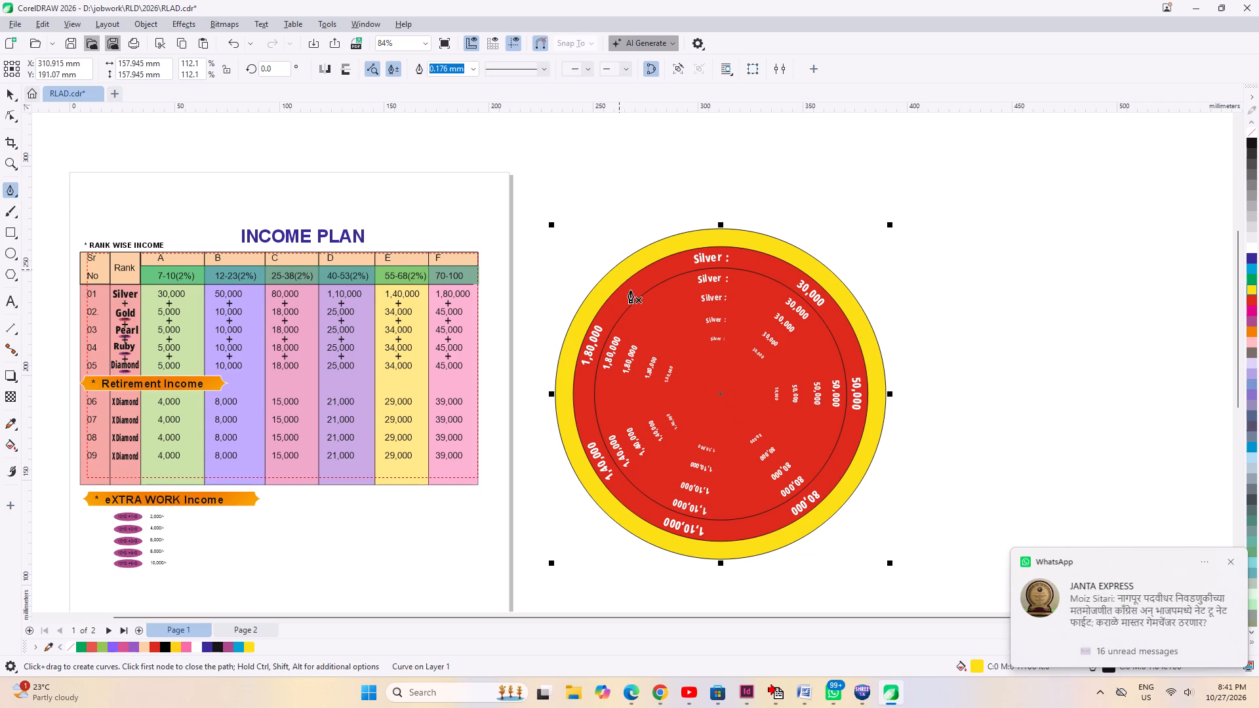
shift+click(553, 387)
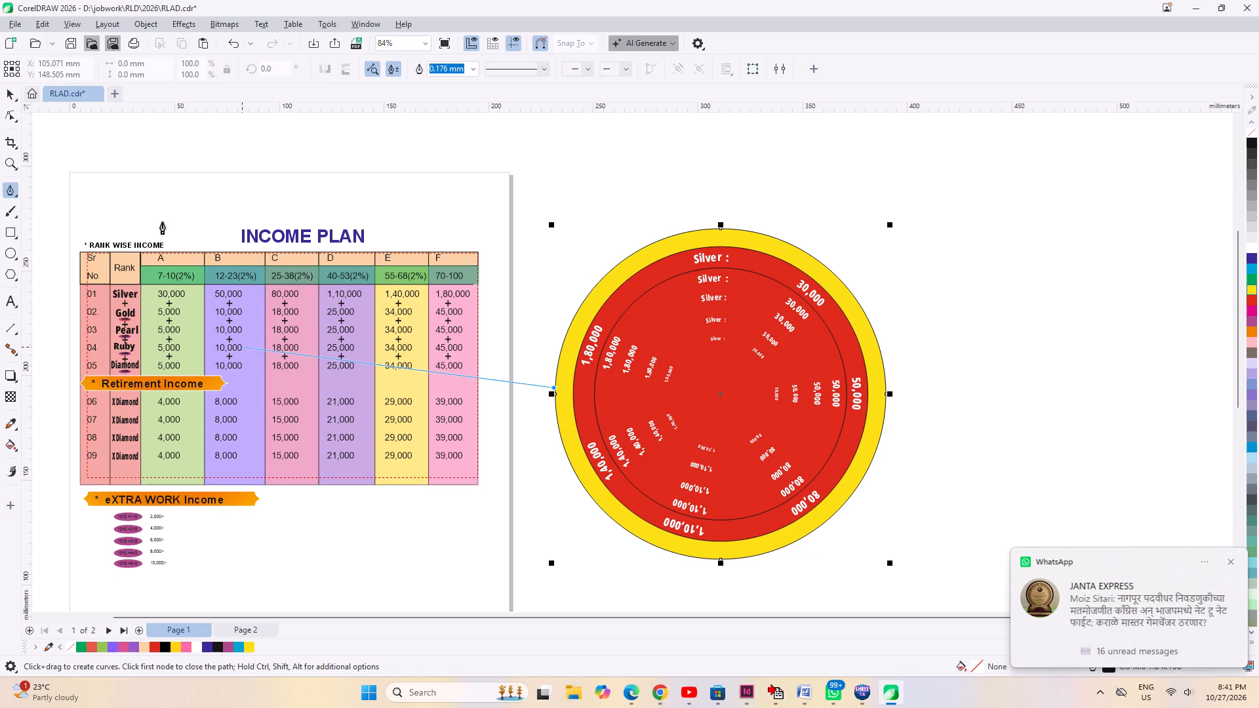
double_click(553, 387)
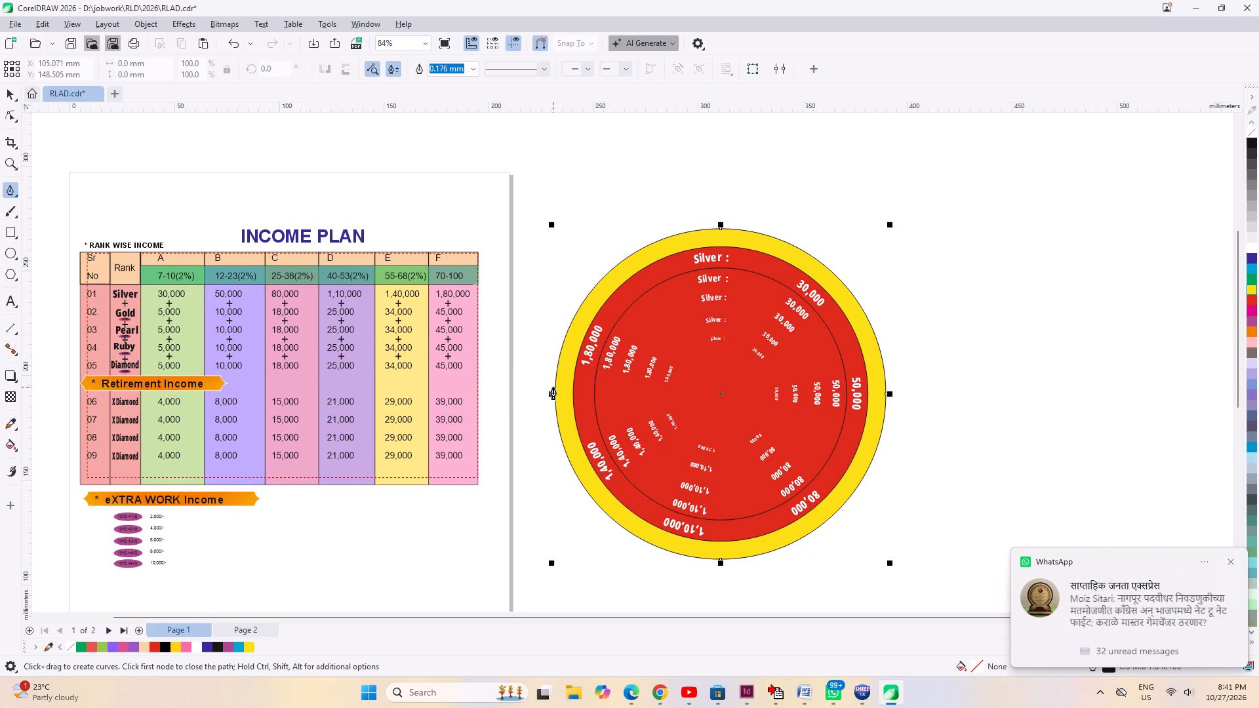
Place a horizontal guideline through the centre of the concentric circles, at about Y 191.4 mm.
drag(591, 111, 603, 378)
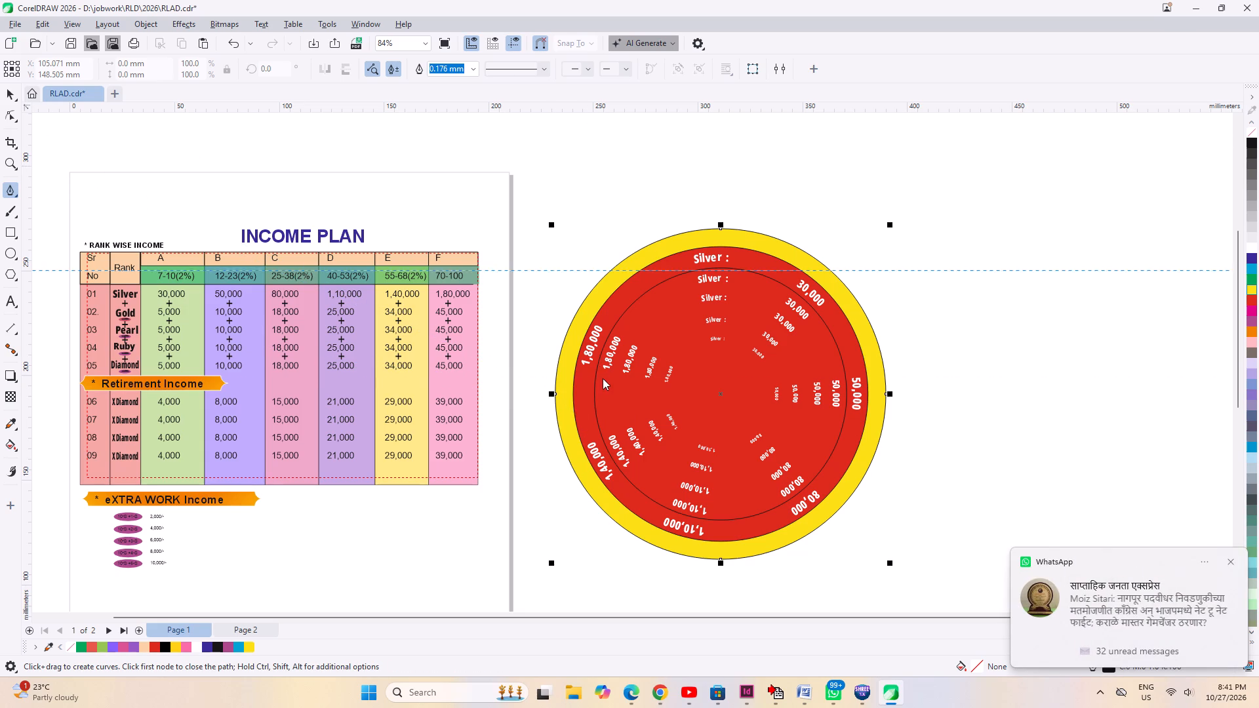
drag(603, 378, 605, 393)
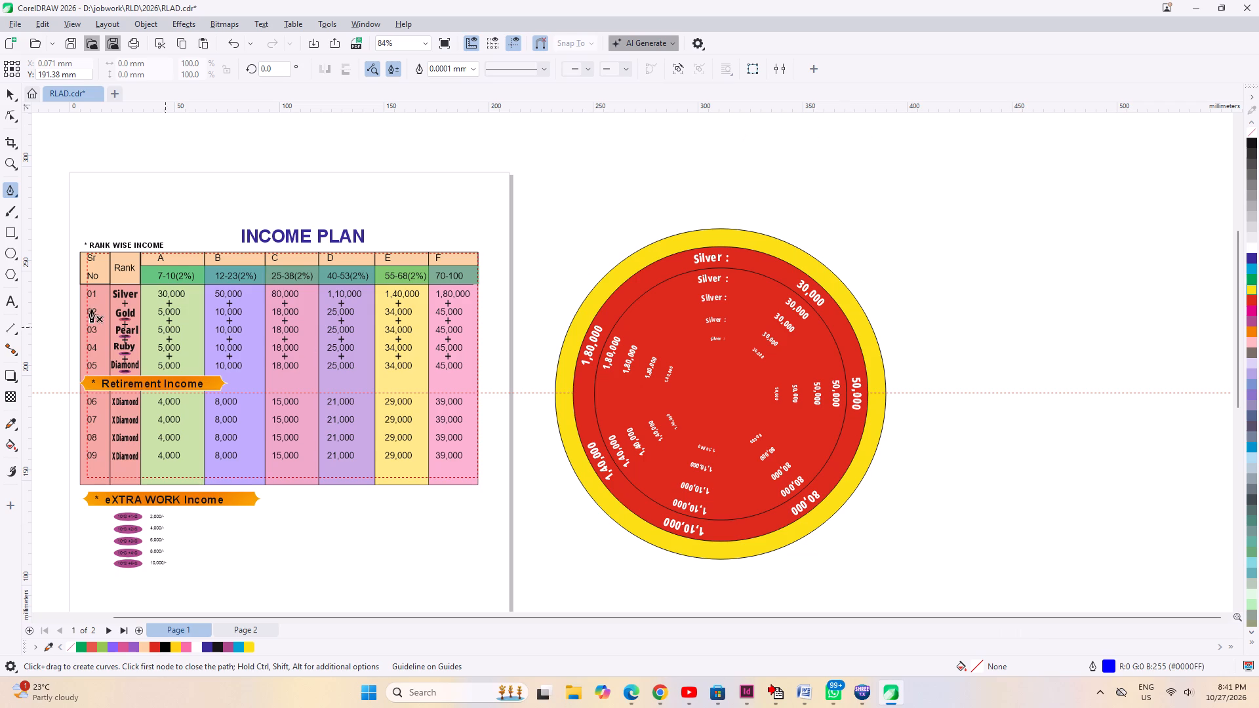
Draw a horizontal Pen line about 173 mm long along the guideline, from the yellow circle's outer edge across its full diameter.
click(6, 191)
shift+drag(551, 392, 914, 389)
shift+double_click(914, 389)
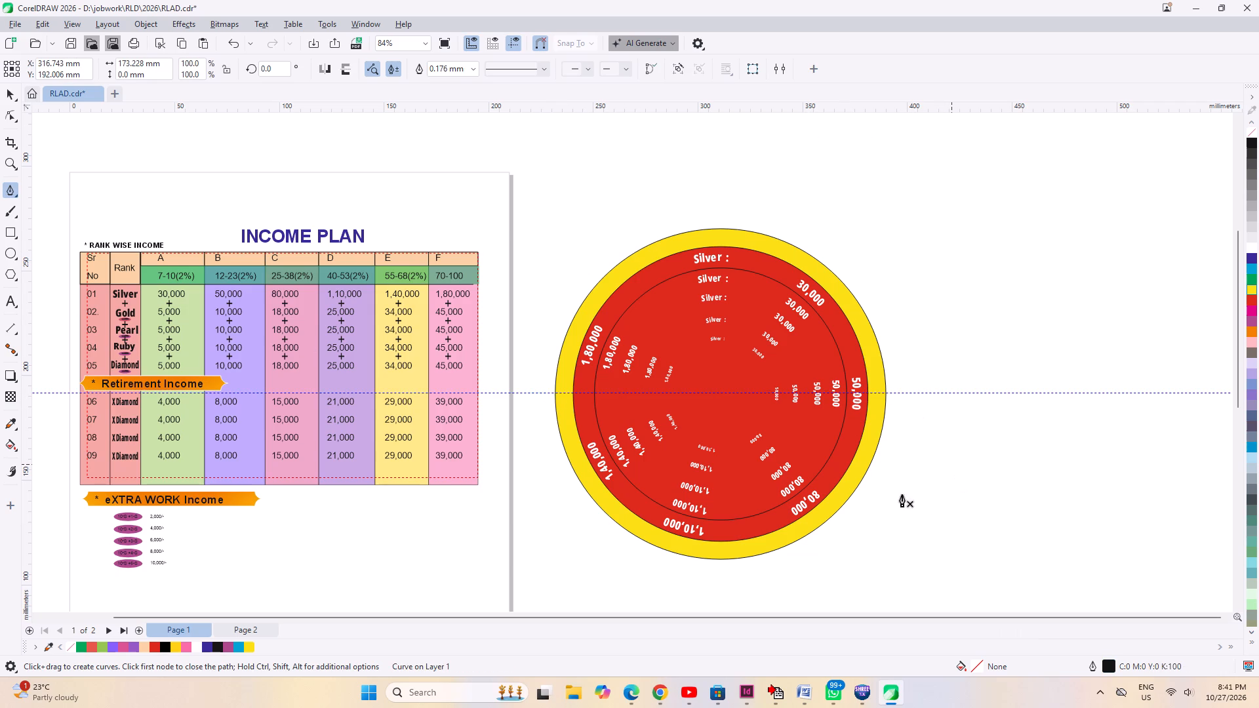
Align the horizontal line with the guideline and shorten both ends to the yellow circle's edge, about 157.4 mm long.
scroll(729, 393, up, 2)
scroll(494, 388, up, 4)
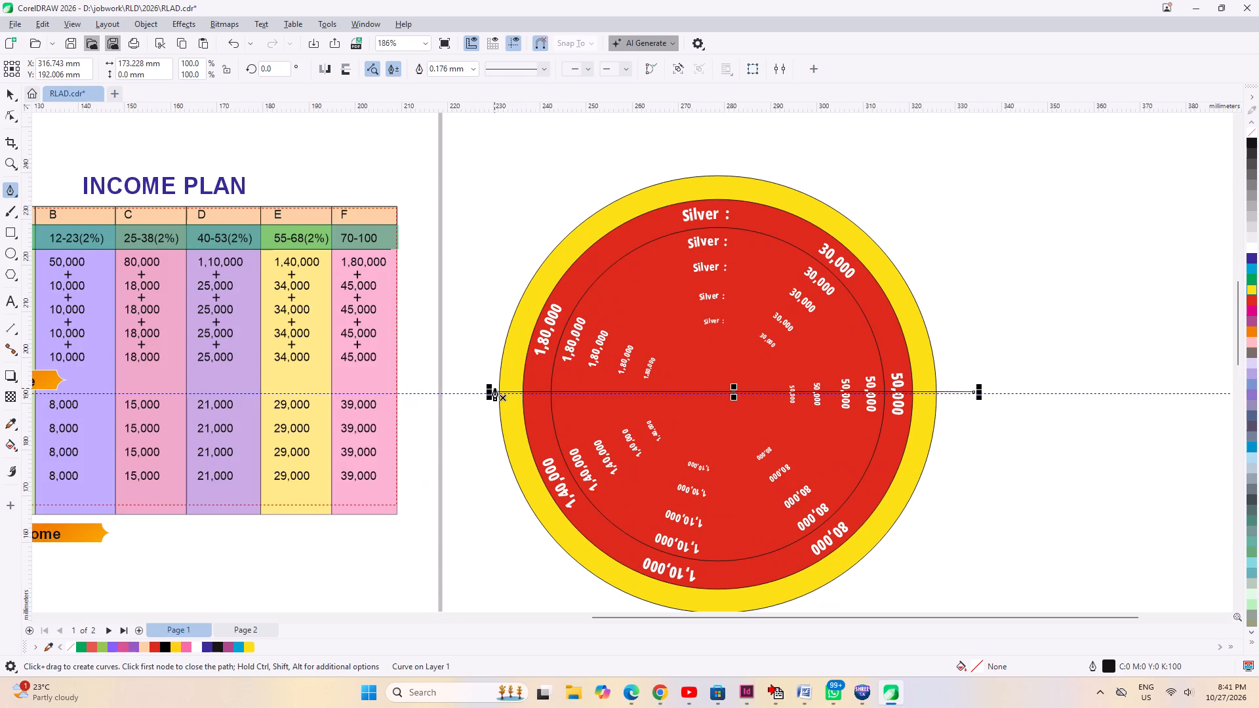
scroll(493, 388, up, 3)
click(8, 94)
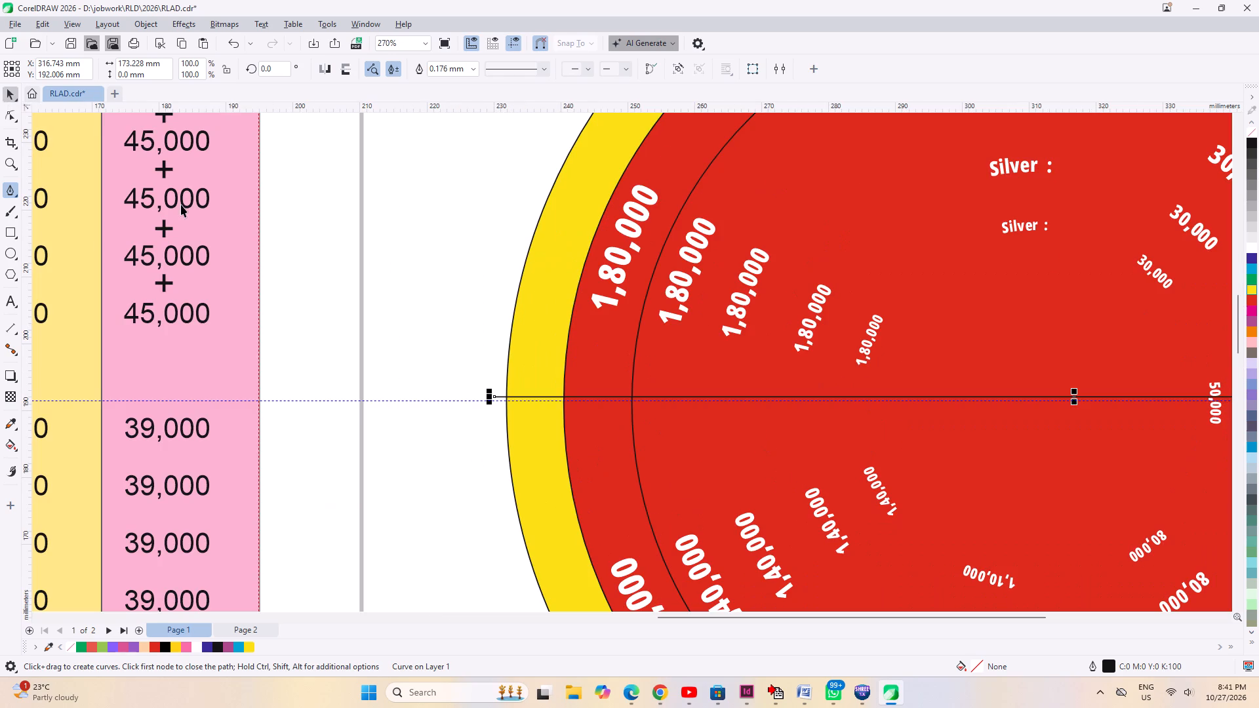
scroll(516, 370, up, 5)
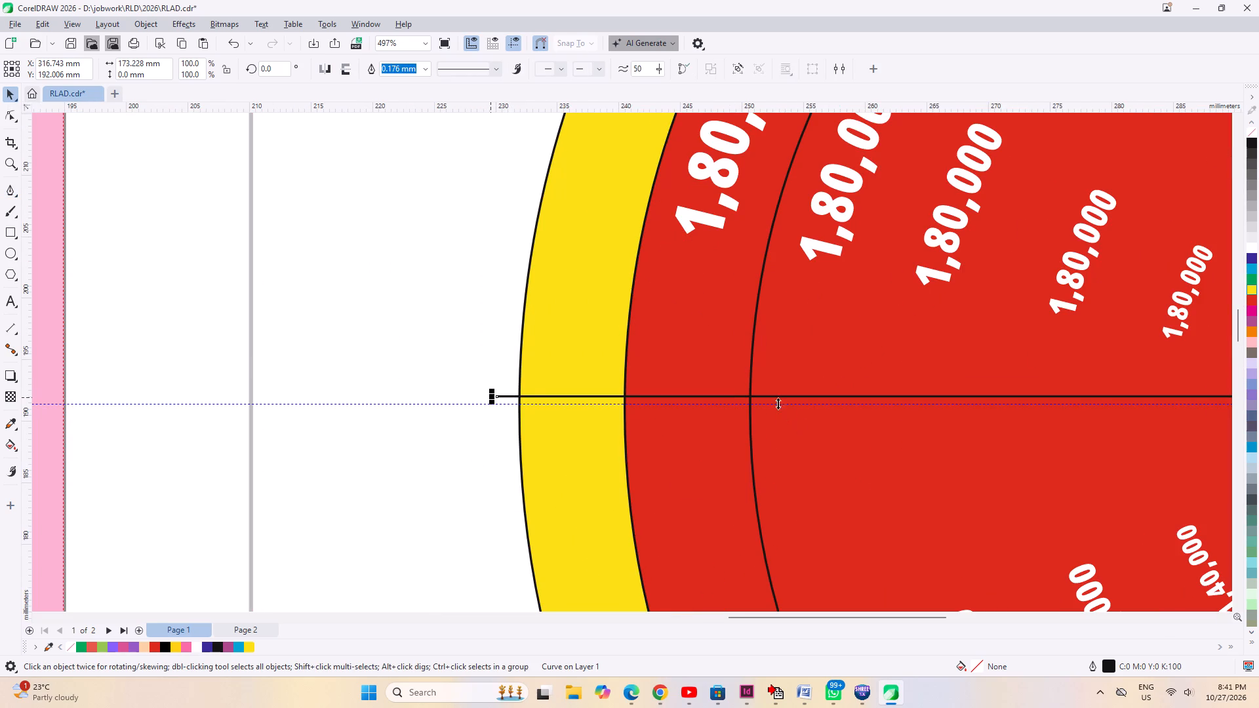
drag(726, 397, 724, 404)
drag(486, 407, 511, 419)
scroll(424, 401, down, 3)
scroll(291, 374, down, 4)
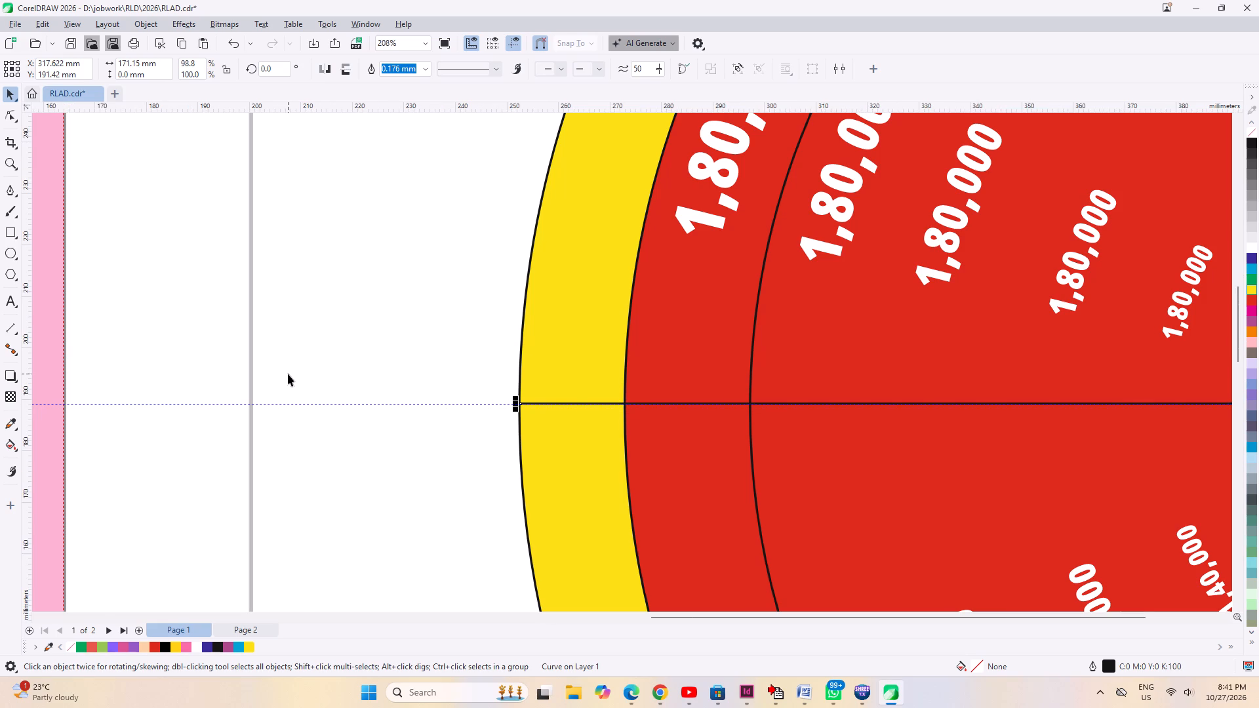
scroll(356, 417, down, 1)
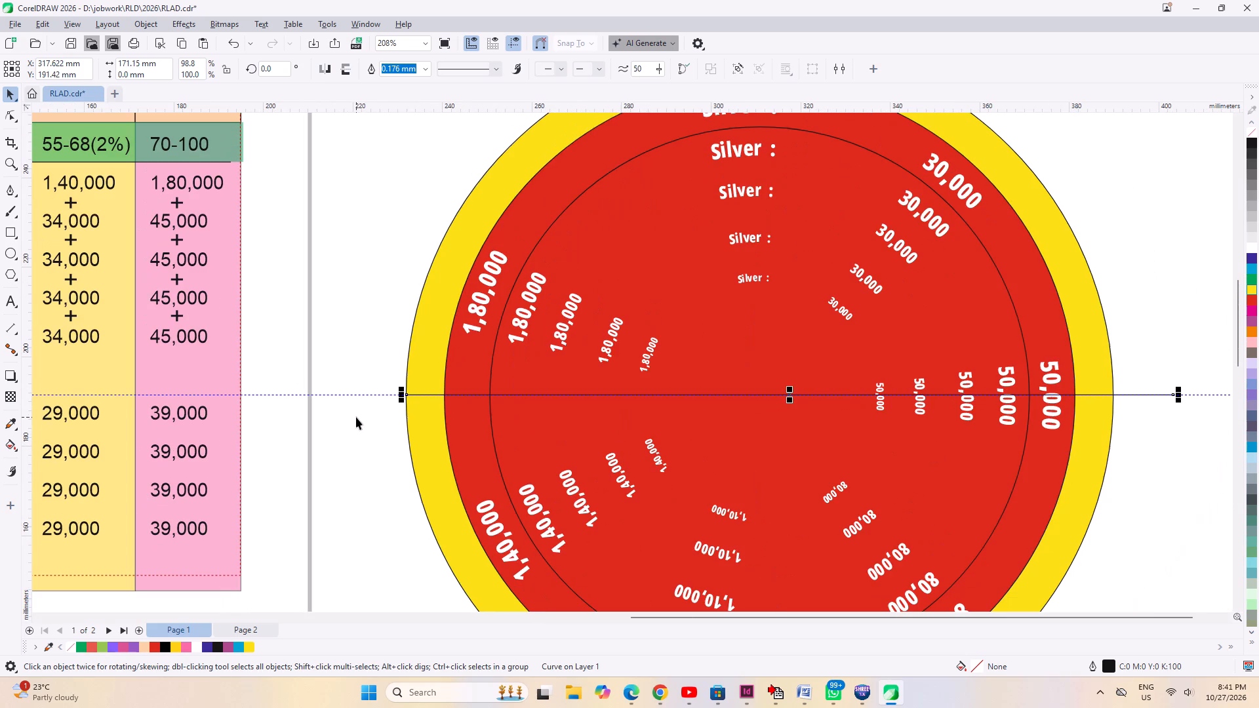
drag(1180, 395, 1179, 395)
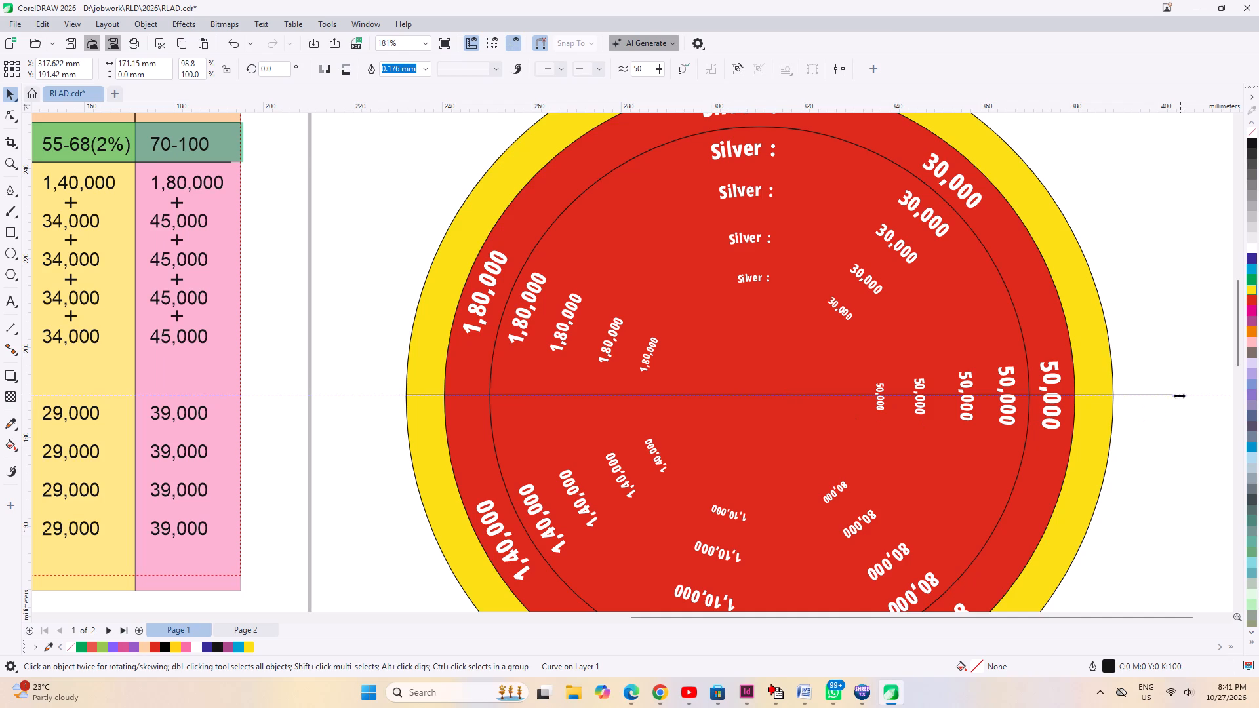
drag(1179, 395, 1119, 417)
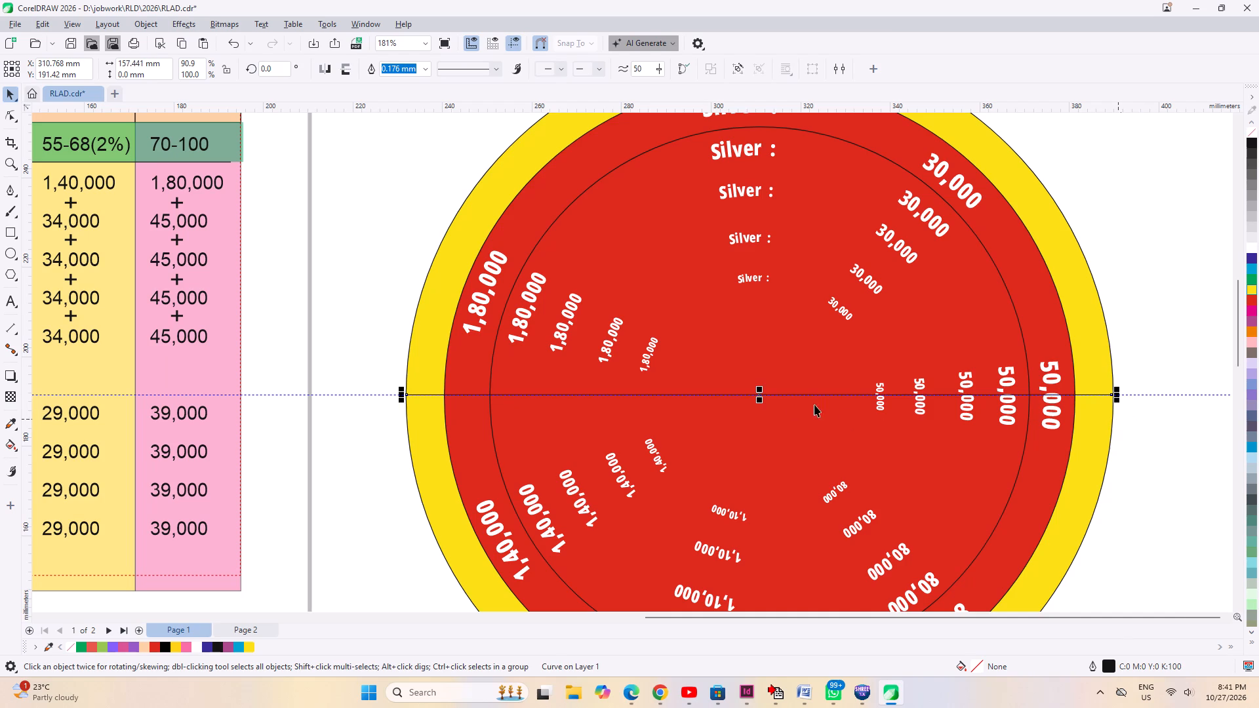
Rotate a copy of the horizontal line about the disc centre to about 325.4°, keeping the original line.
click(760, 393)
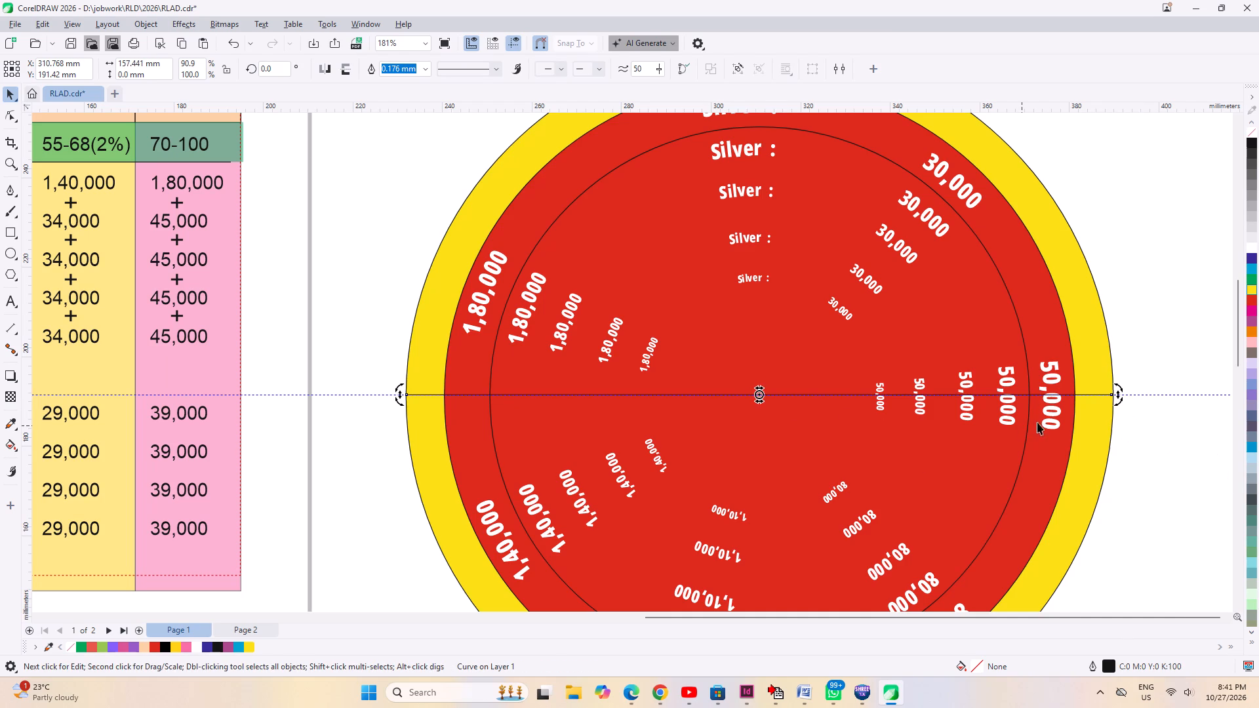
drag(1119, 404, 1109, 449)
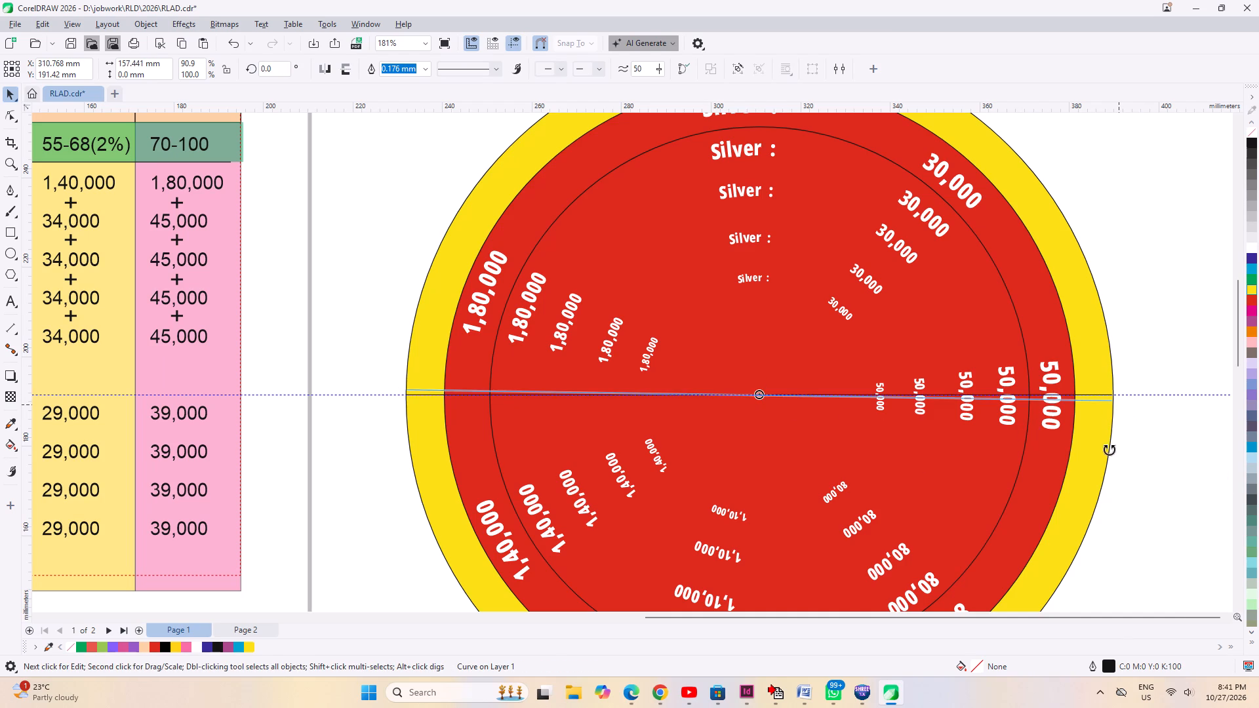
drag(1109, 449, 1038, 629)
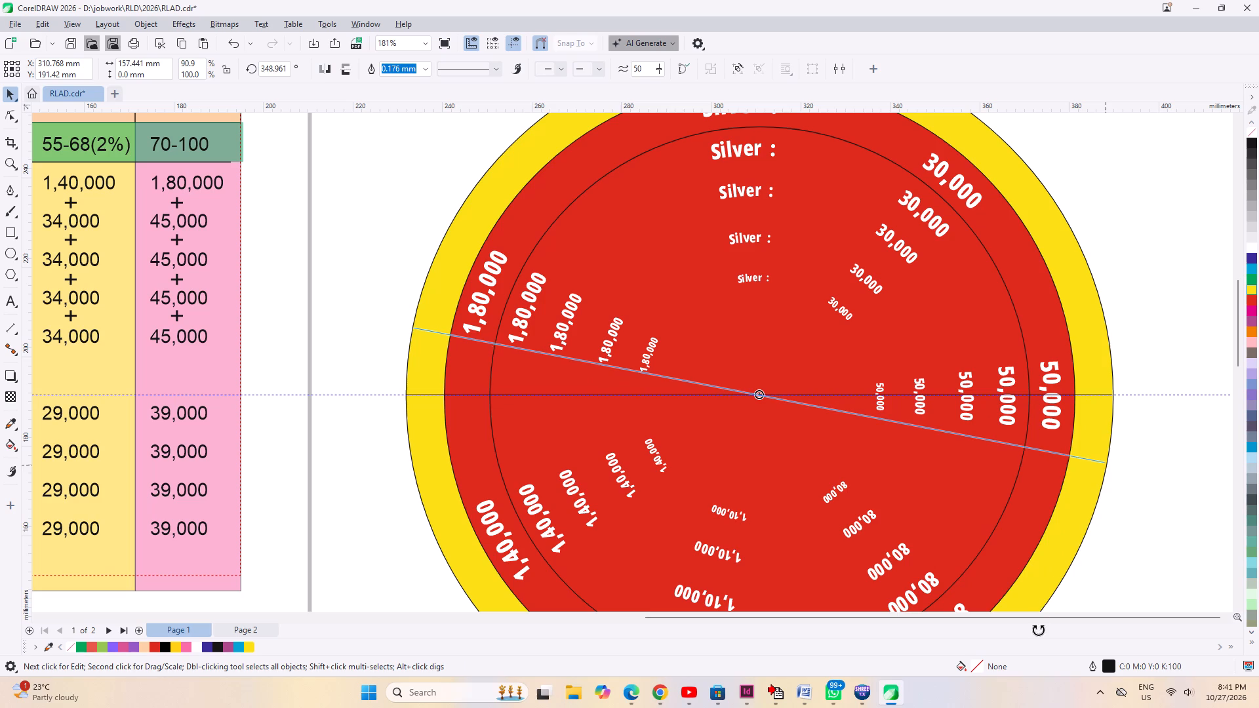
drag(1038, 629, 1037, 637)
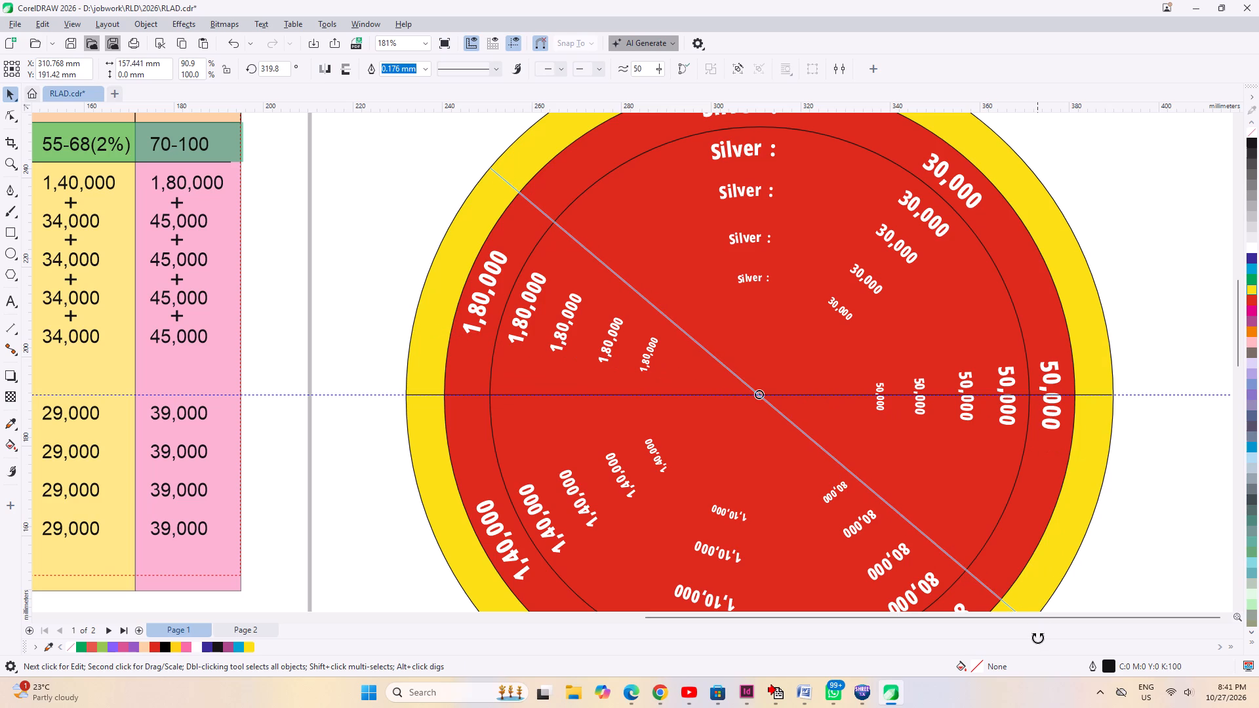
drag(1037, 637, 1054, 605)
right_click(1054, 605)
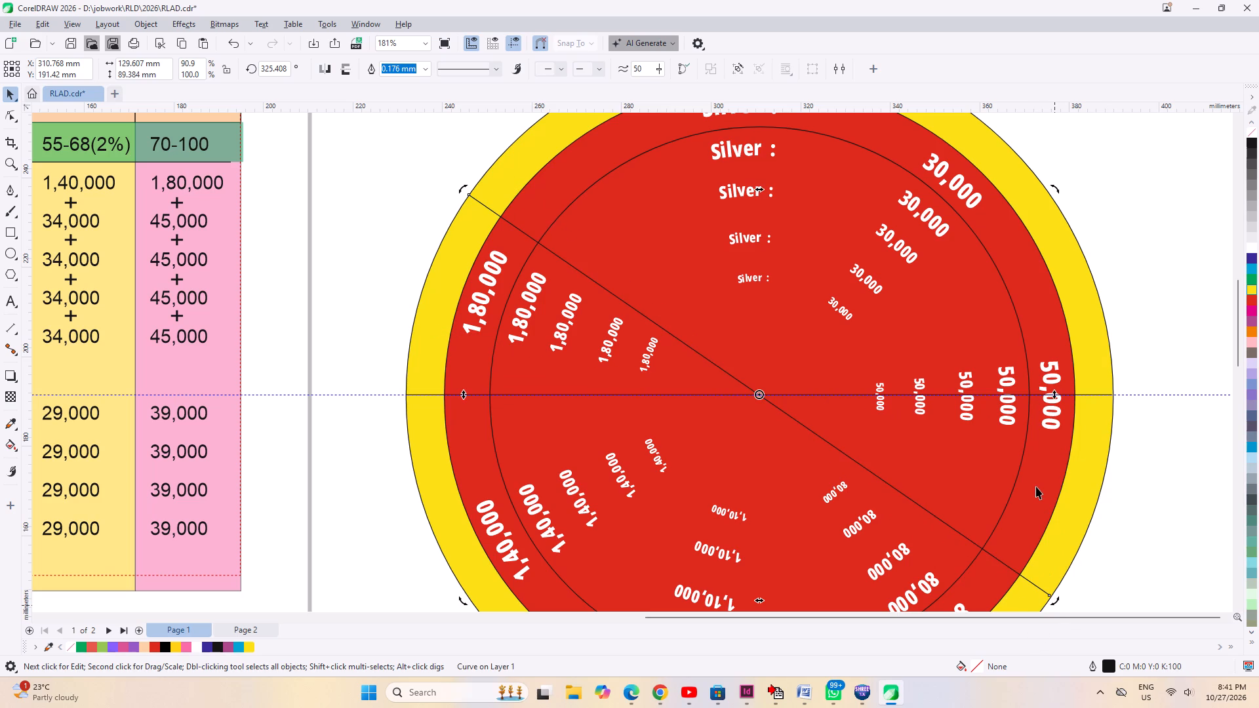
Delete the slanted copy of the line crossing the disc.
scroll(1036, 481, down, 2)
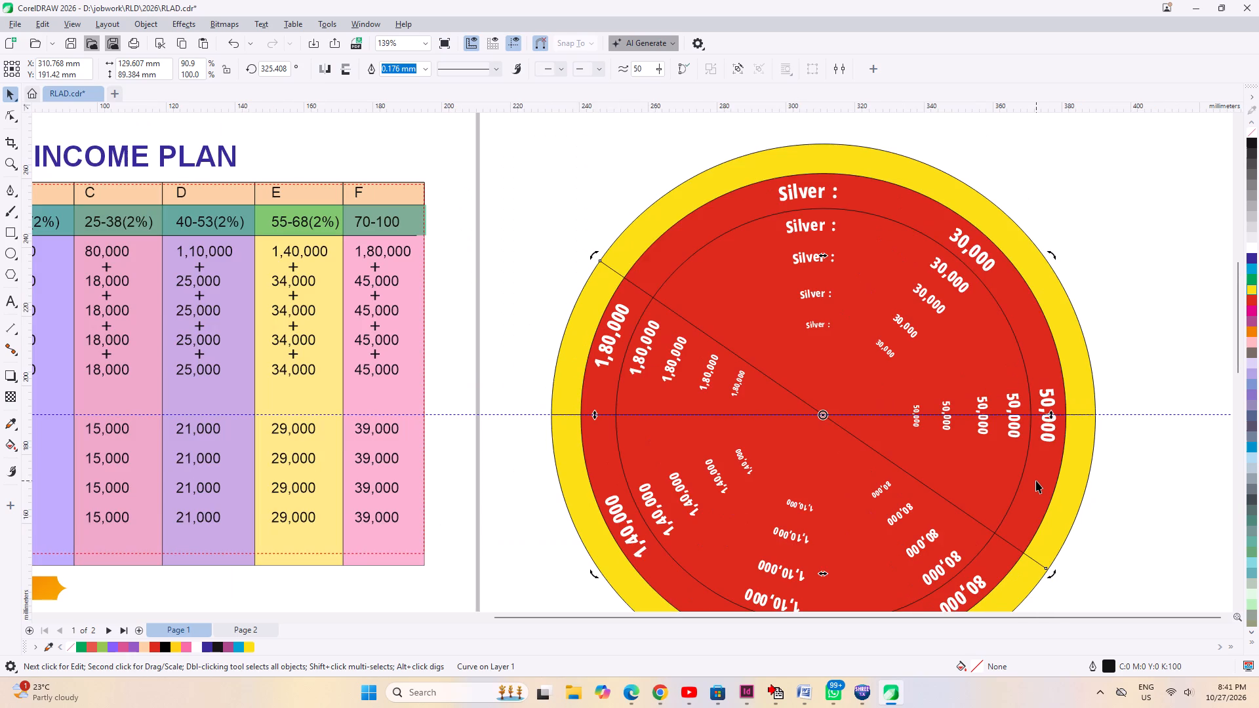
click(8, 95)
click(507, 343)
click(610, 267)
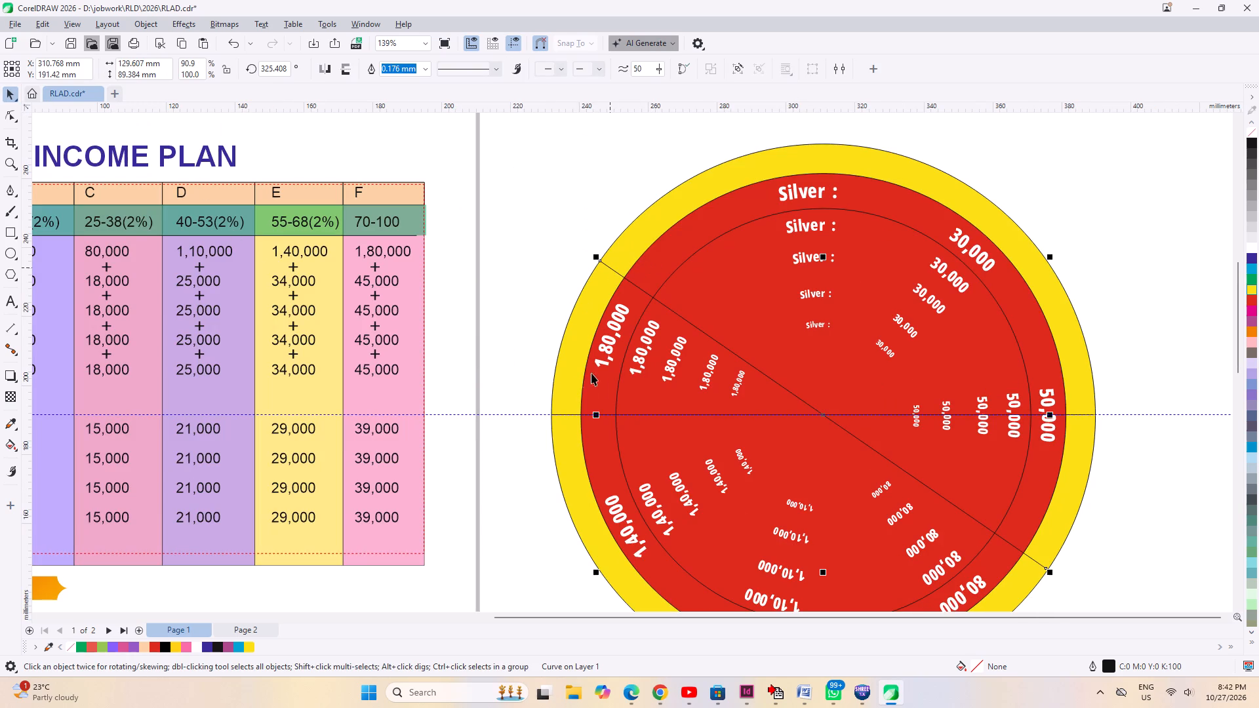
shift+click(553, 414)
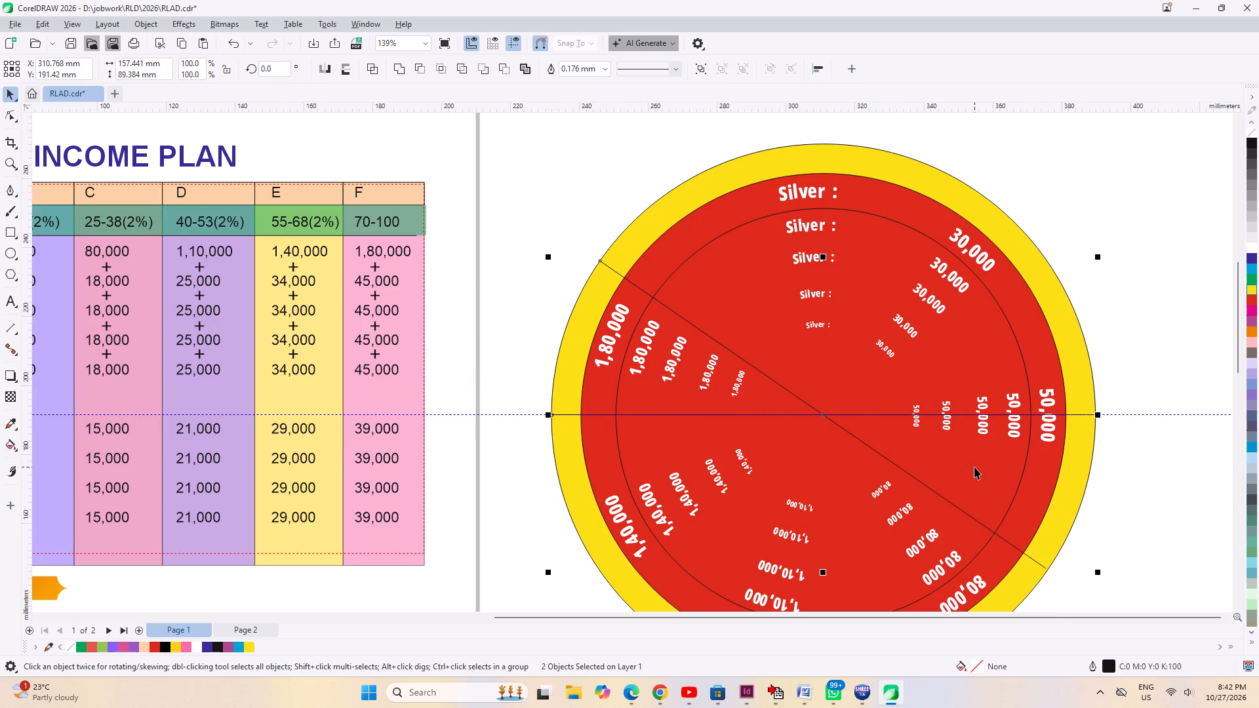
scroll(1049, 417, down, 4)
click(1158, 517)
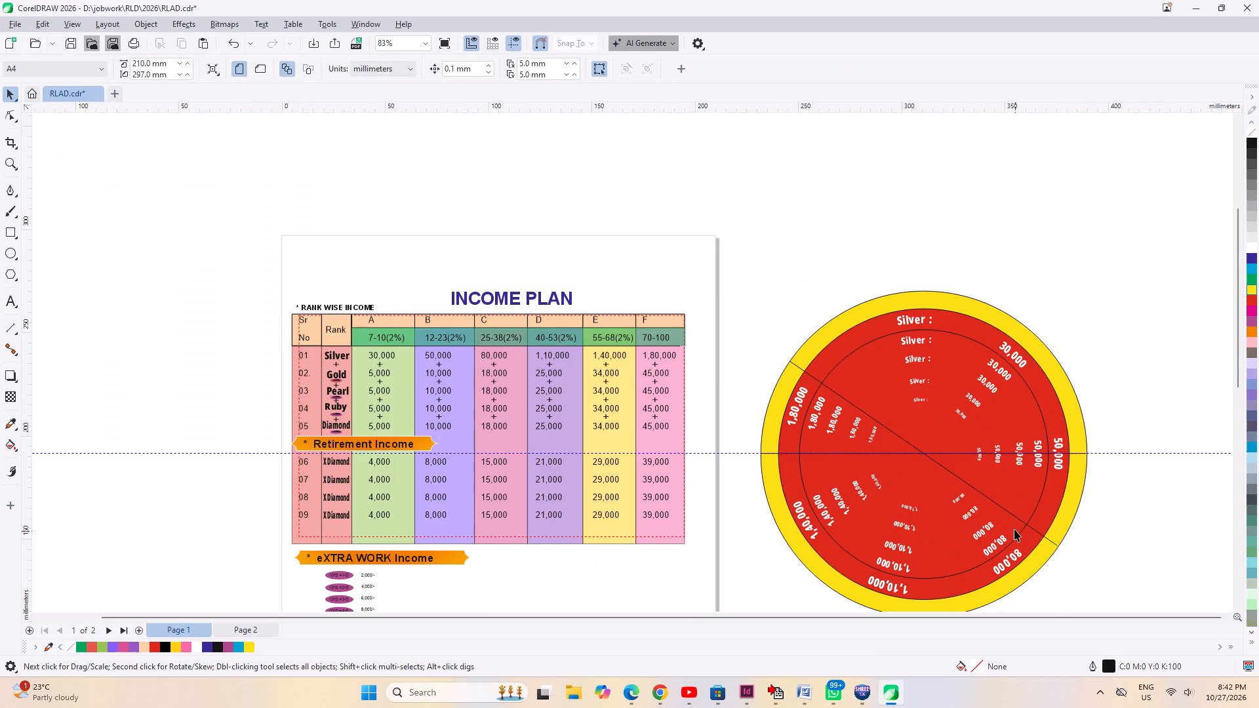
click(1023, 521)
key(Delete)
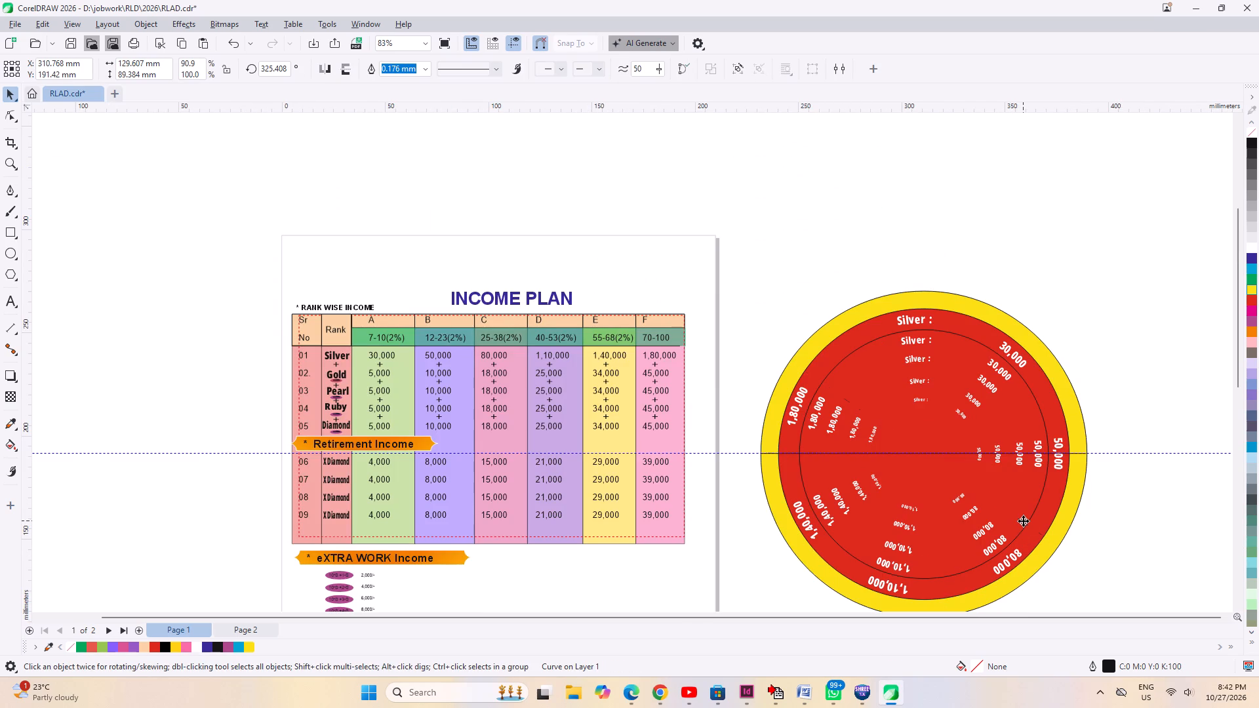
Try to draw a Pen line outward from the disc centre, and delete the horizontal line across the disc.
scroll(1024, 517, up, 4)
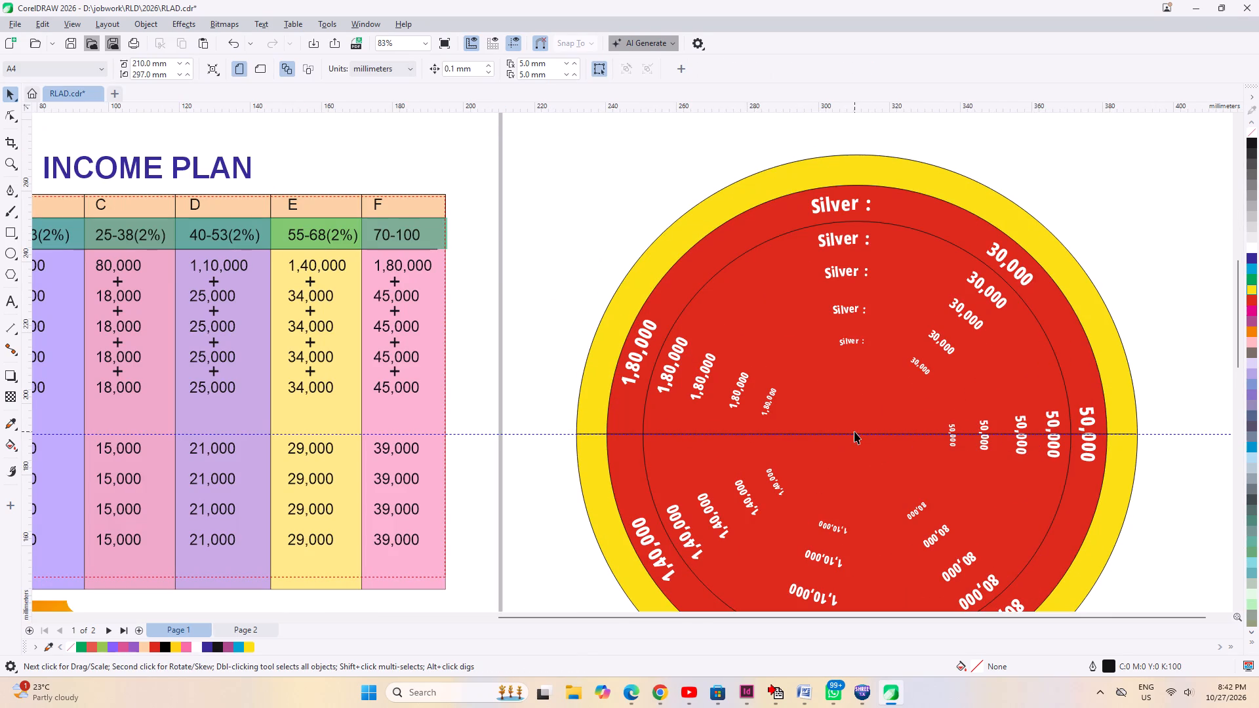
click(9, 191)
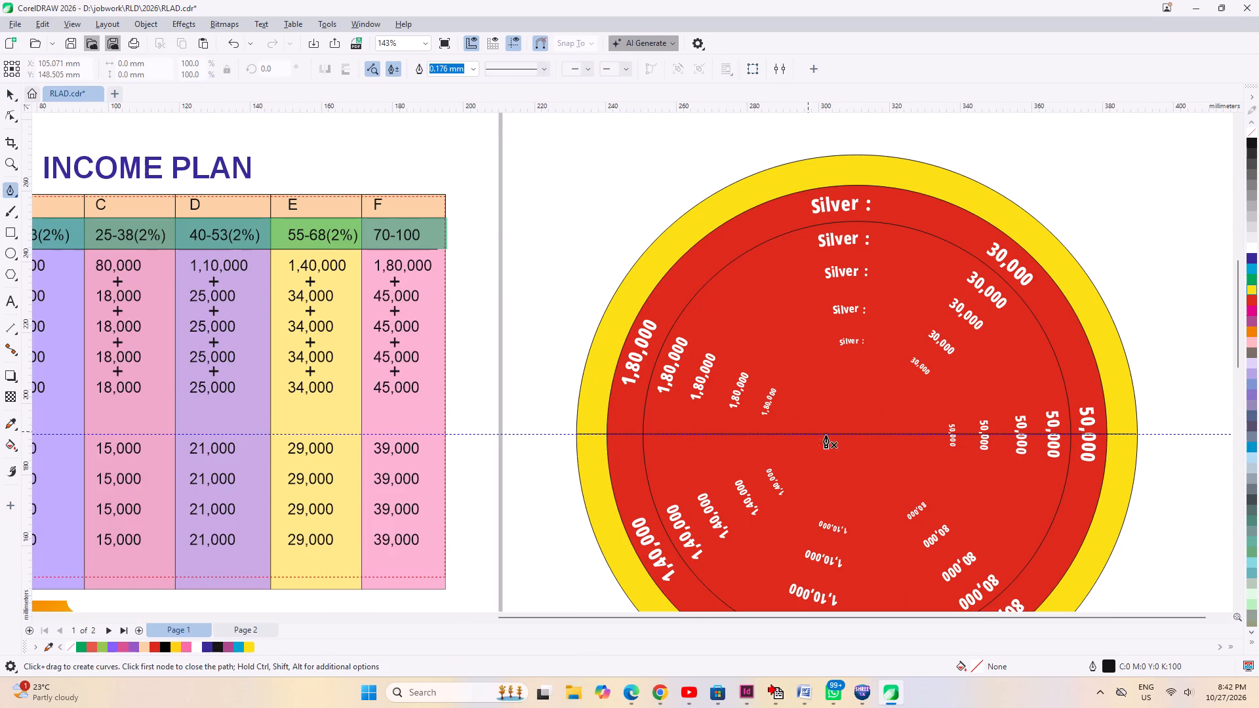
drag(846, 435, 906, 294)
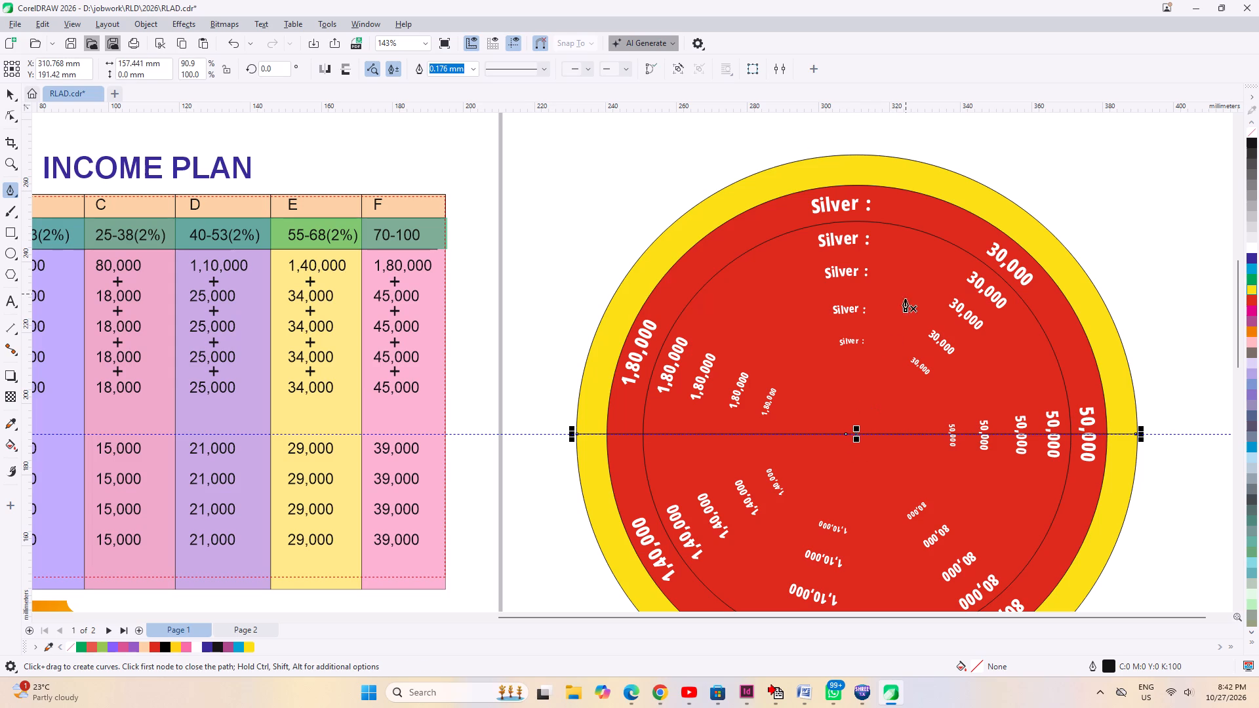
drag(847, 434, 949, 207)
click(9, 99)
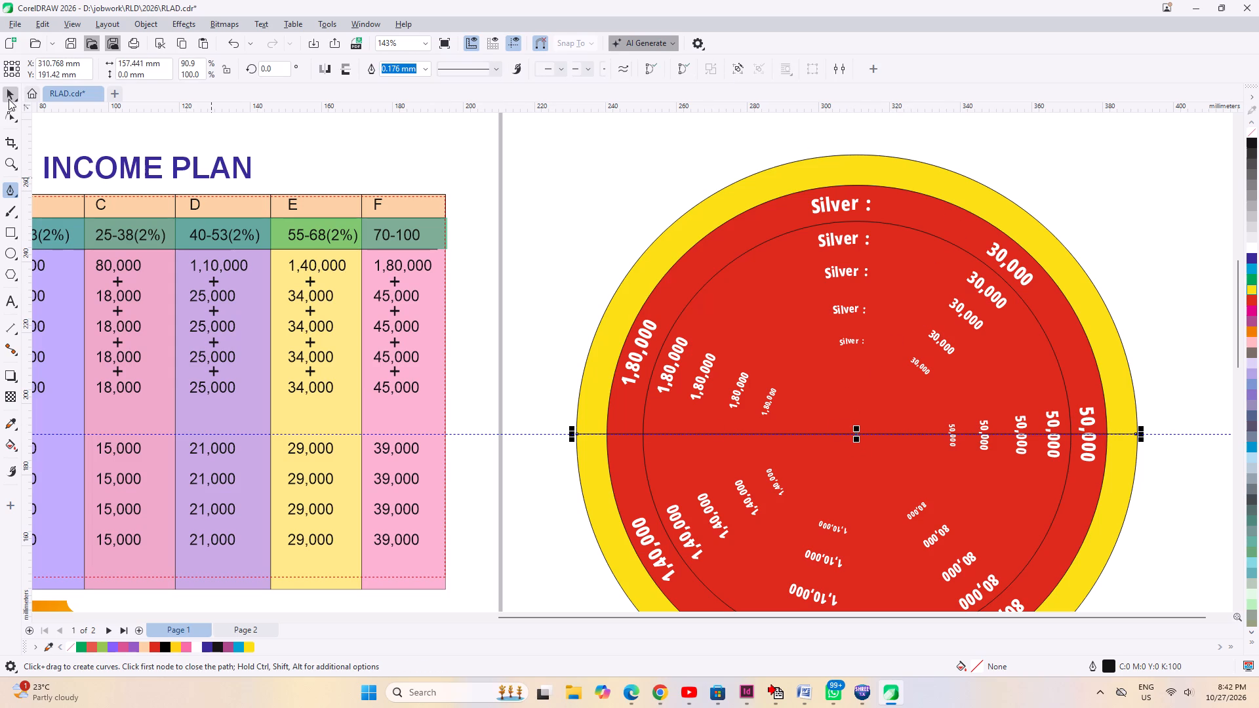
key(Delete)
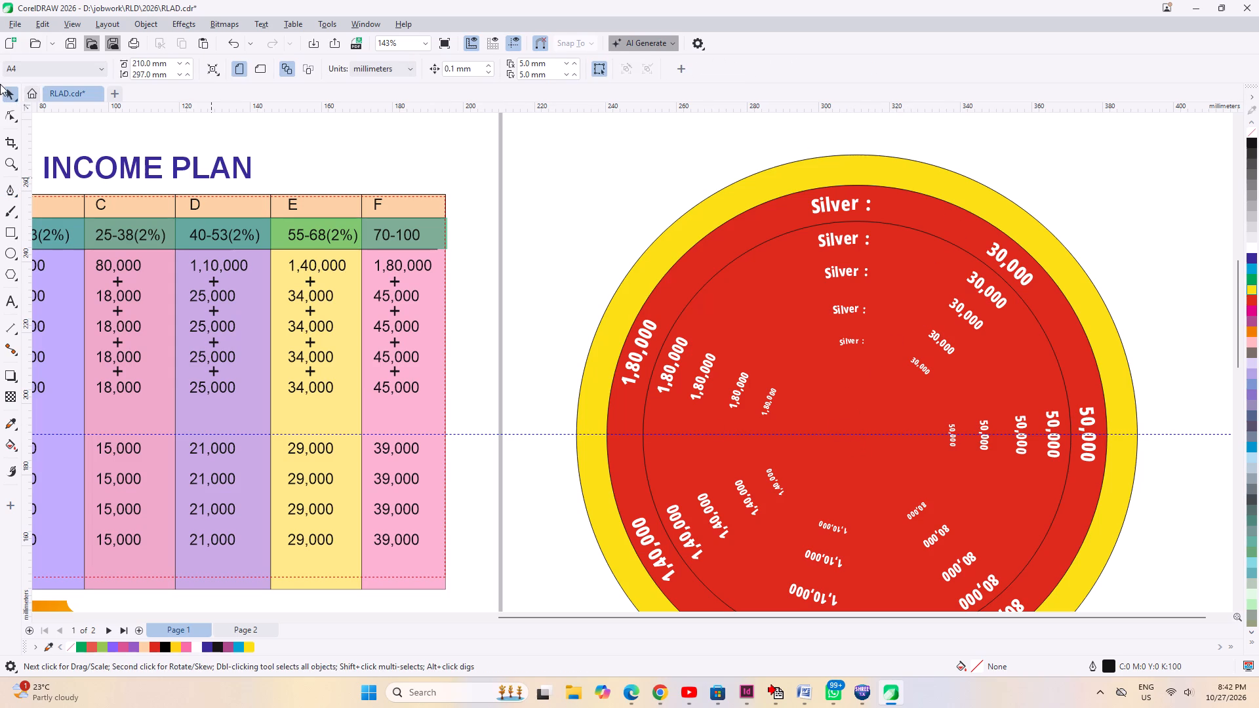
Draw a closed triangular wedge with the Pen tool from the disc centre to the yellow circle's edge around the 30,000 figures, about 72.2 × 73.5 mm.
click(11, 193)
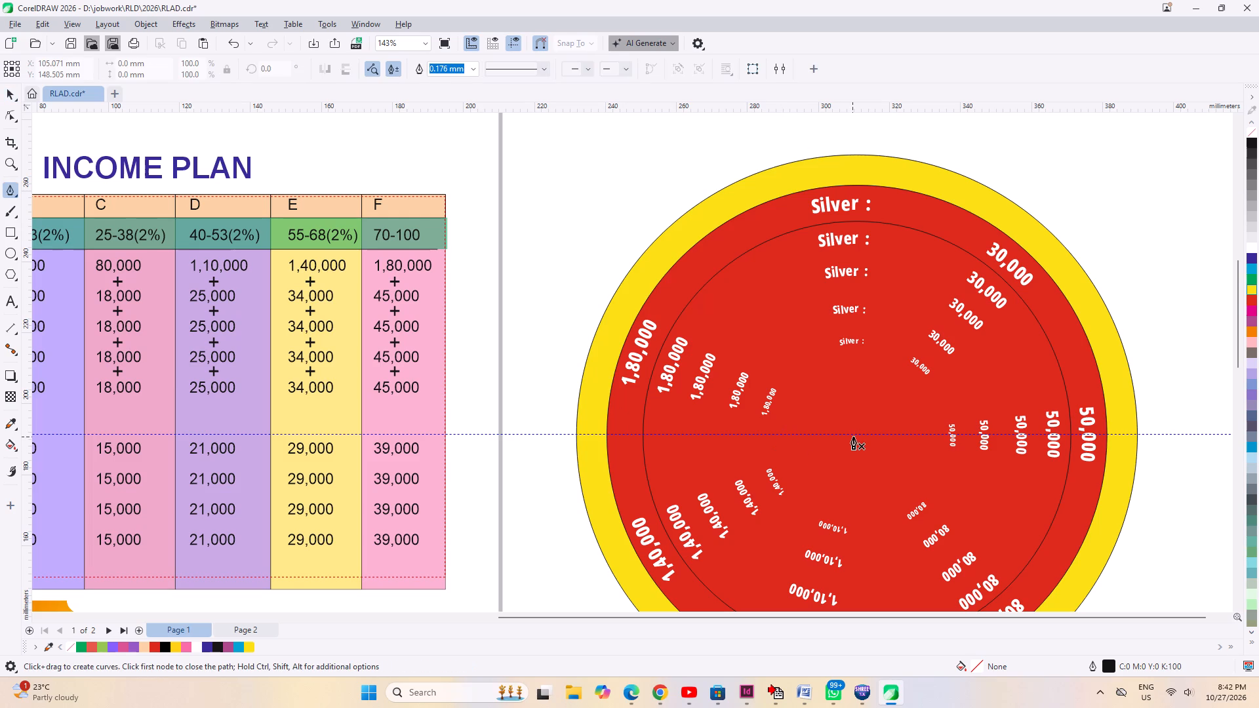
drag(853, 431, 953, 170)
click(953, 170)
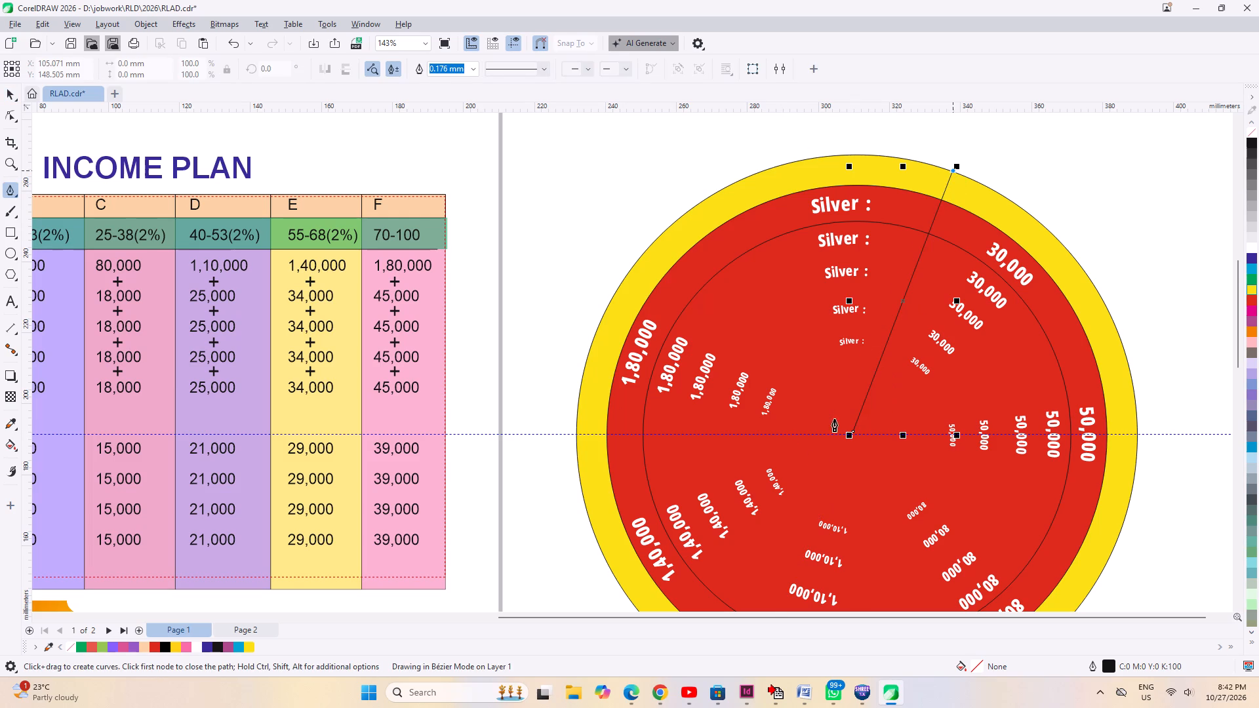
click(1109, 316)
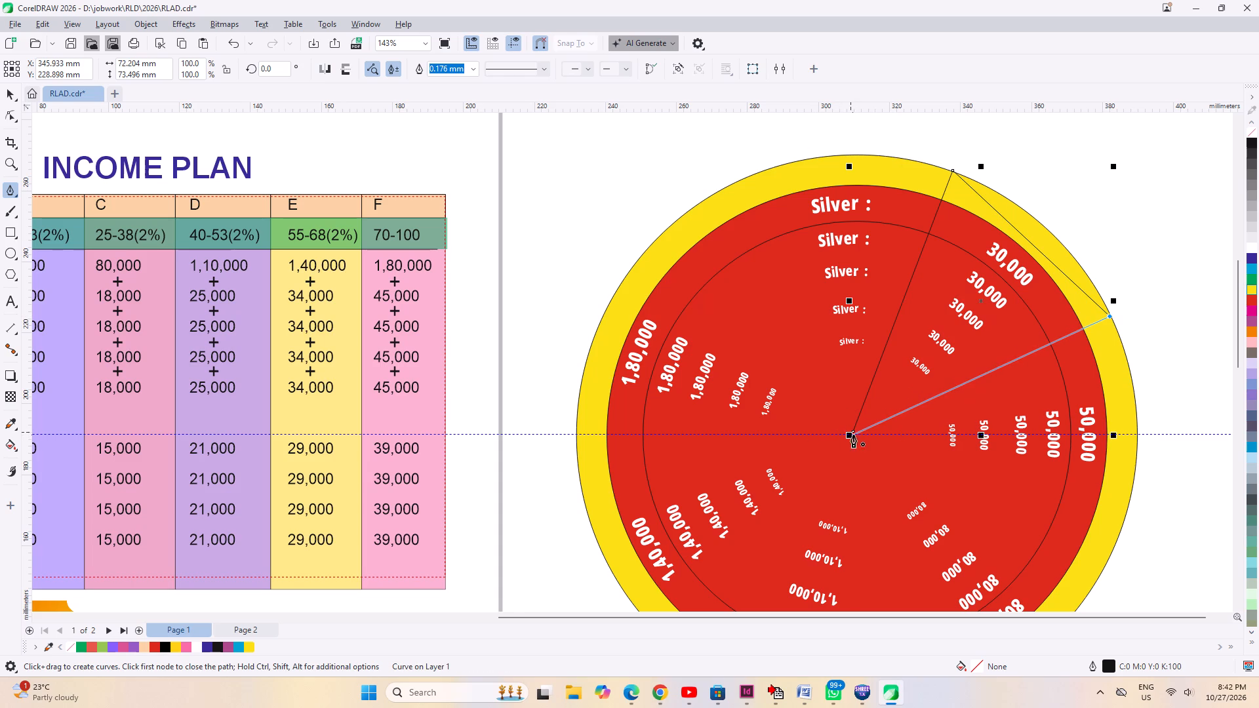
scroll(859, 428, up, 12)
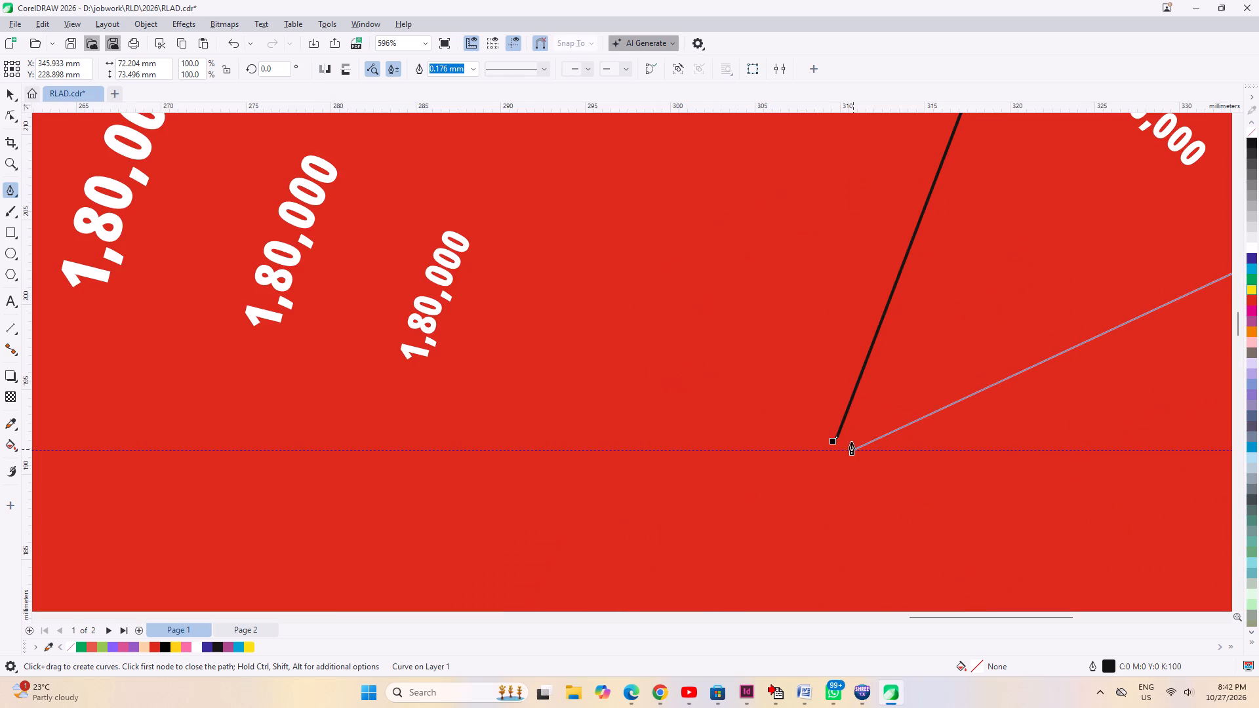
double_click(833, 444)
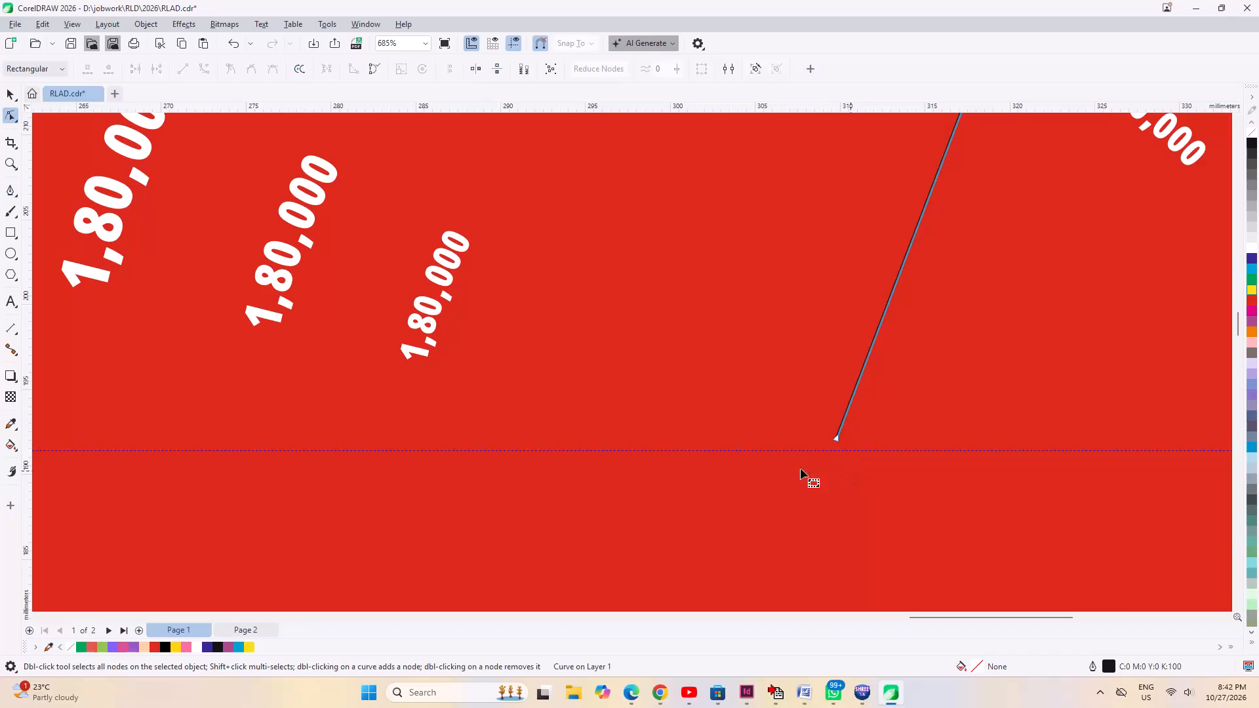
scroll(660, 422, down, 9)
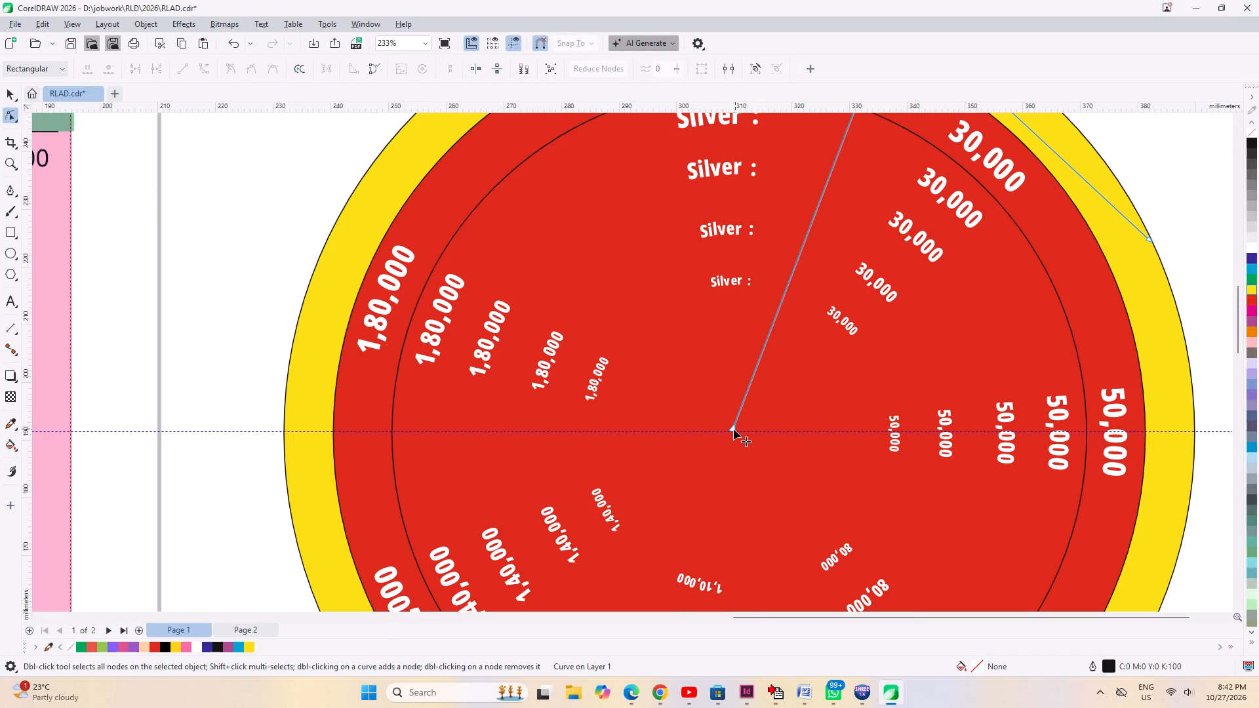
scroll(662, 401, down, 4)
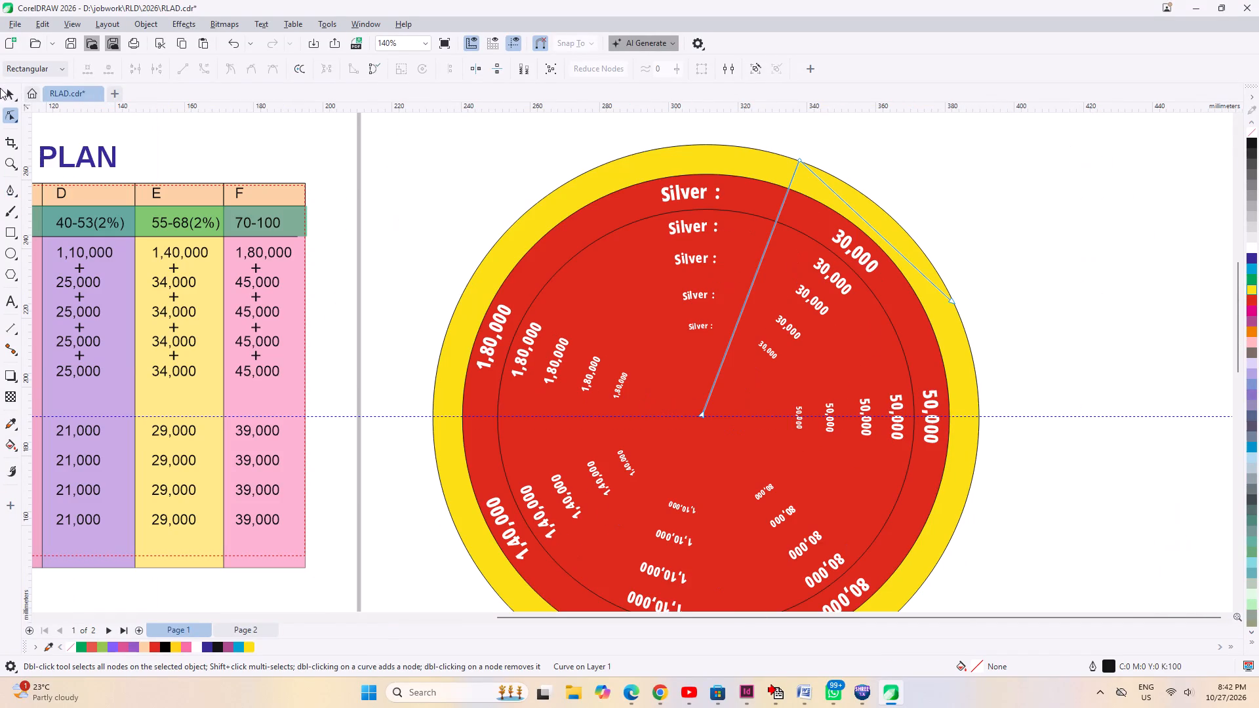
click(10, 96)
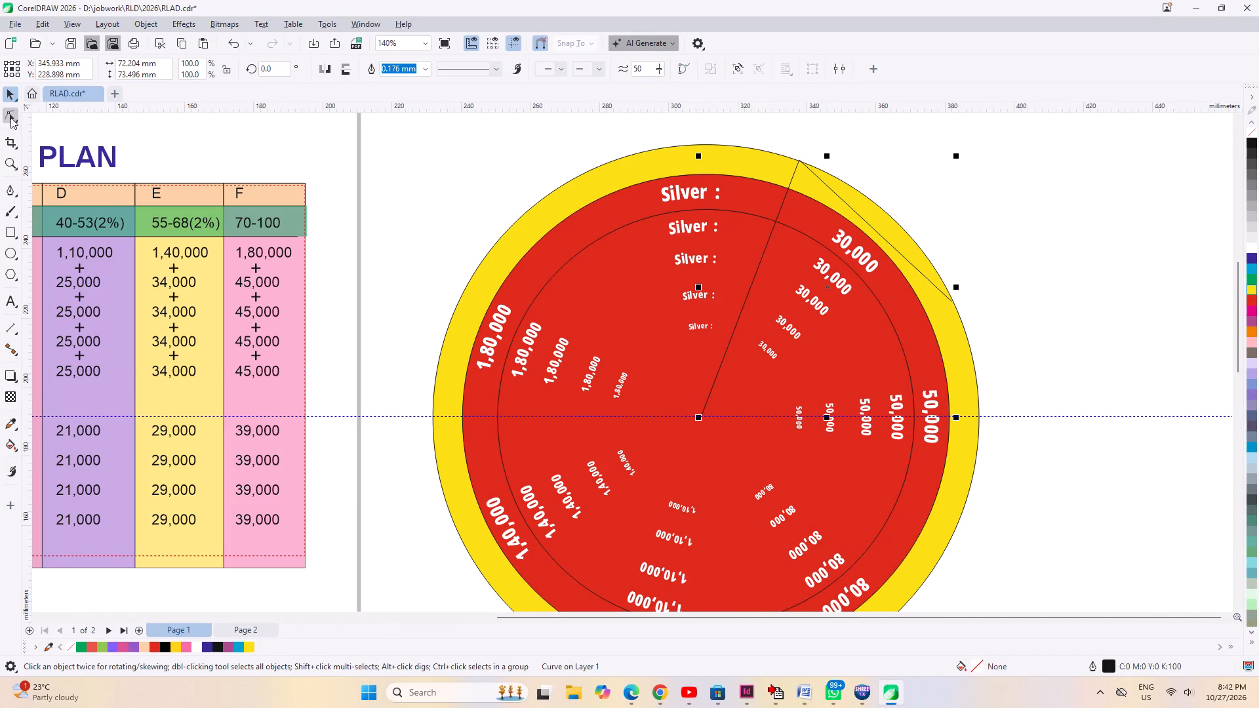
click(2, 184)
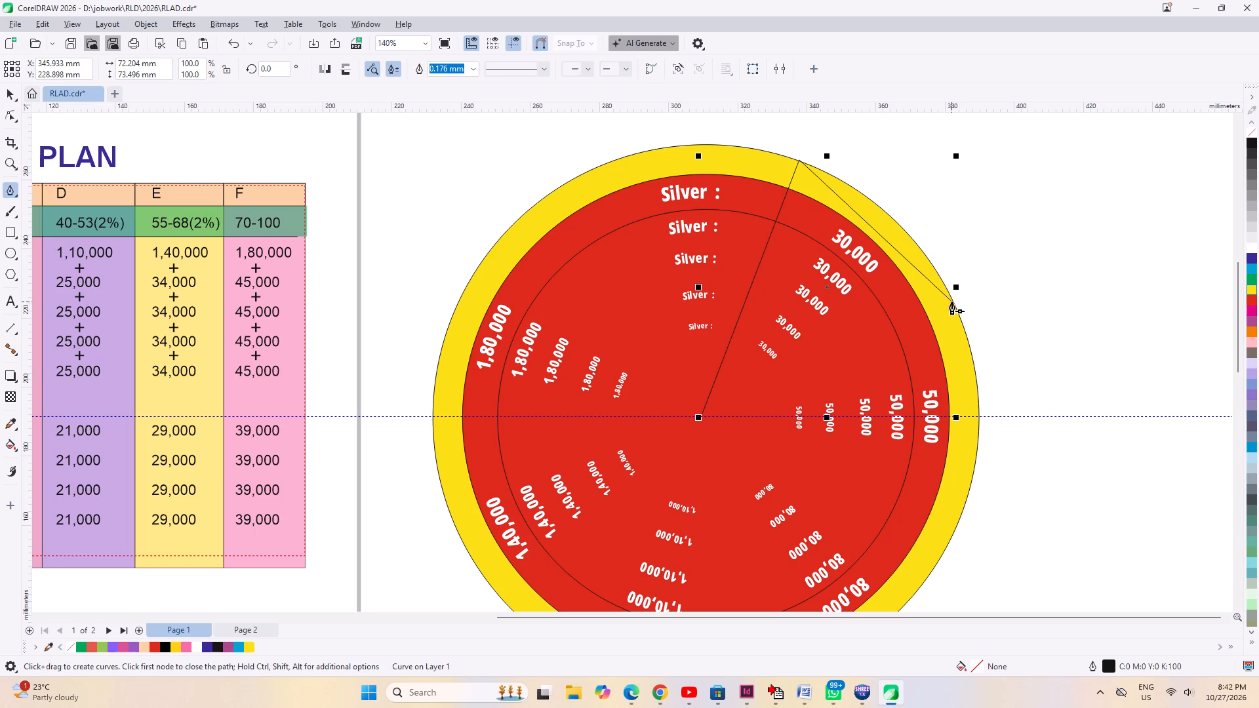
drag(951, 302, 700, 415)
double_click(700, 415)
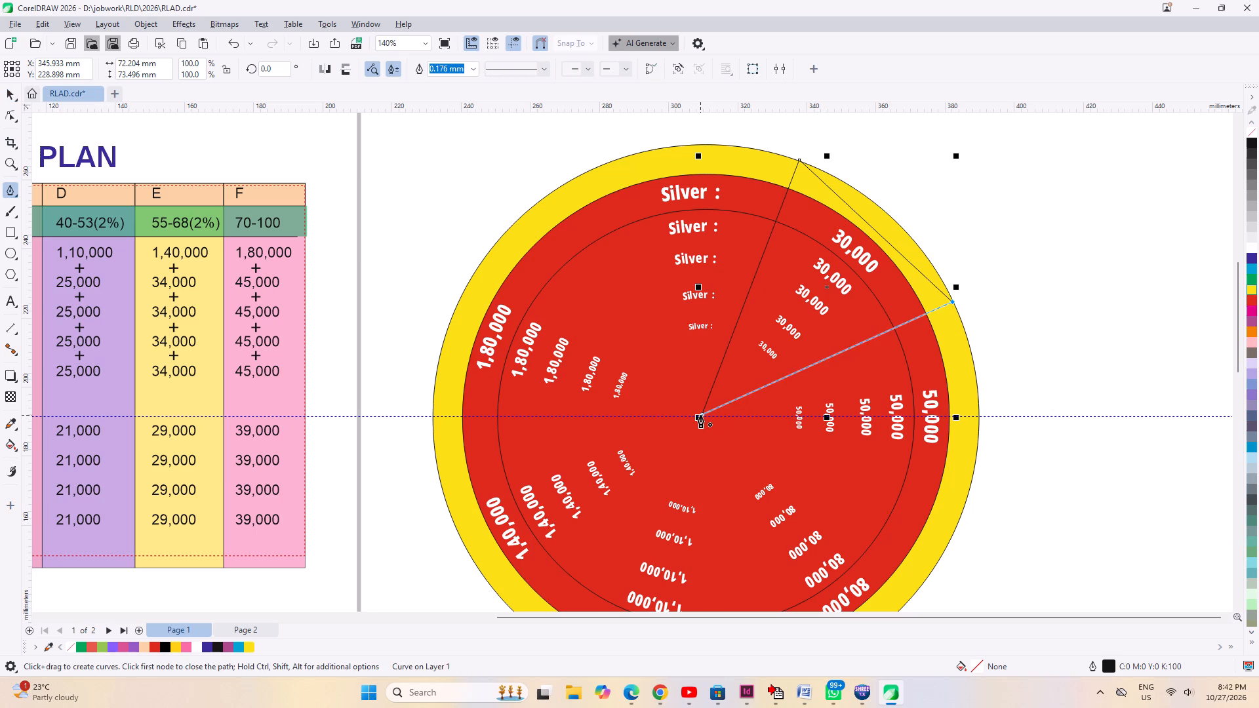
Fill the triangular wedge with cyan, C:100 M:0 Y:0 K:0.
click(1250, 266)
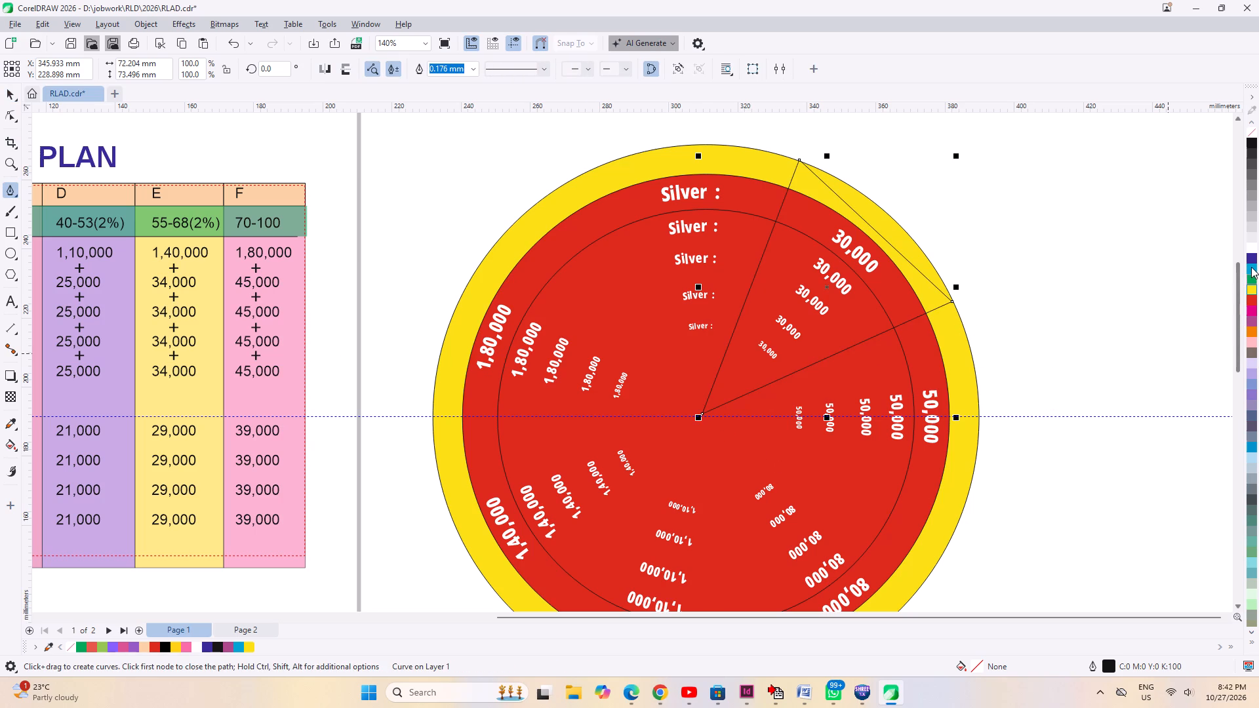
click(1253, 269)
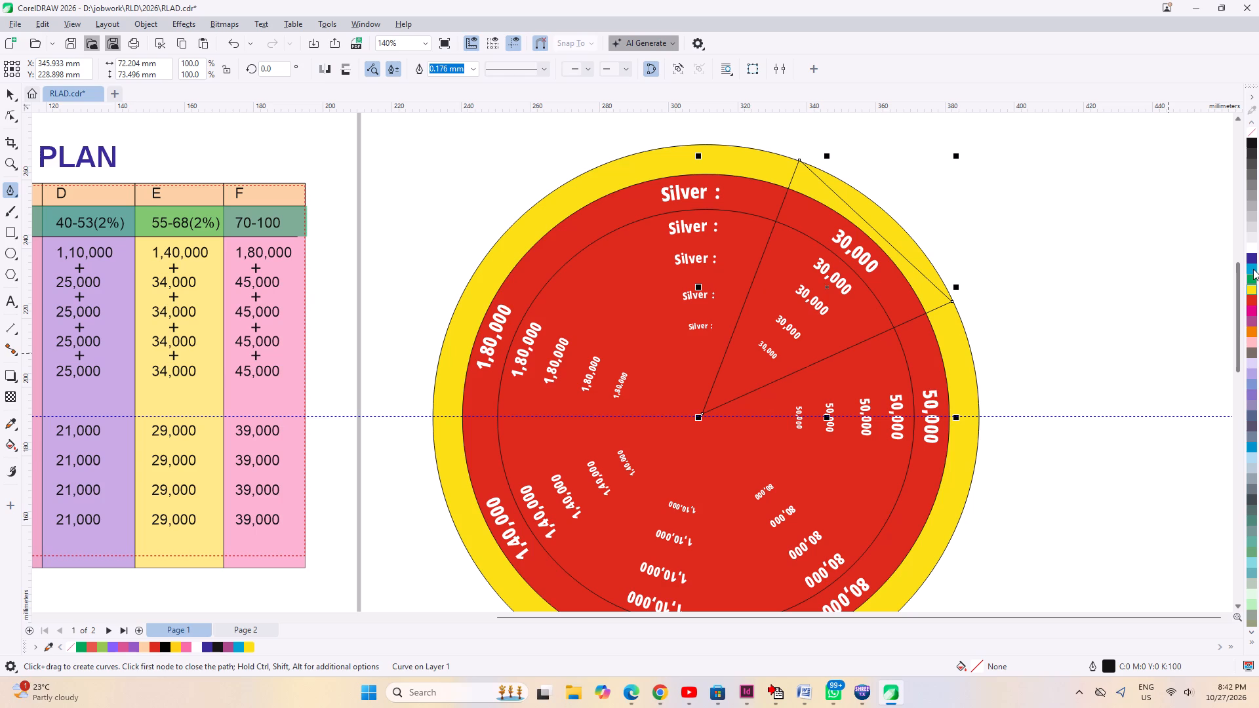
click(1253, 269)
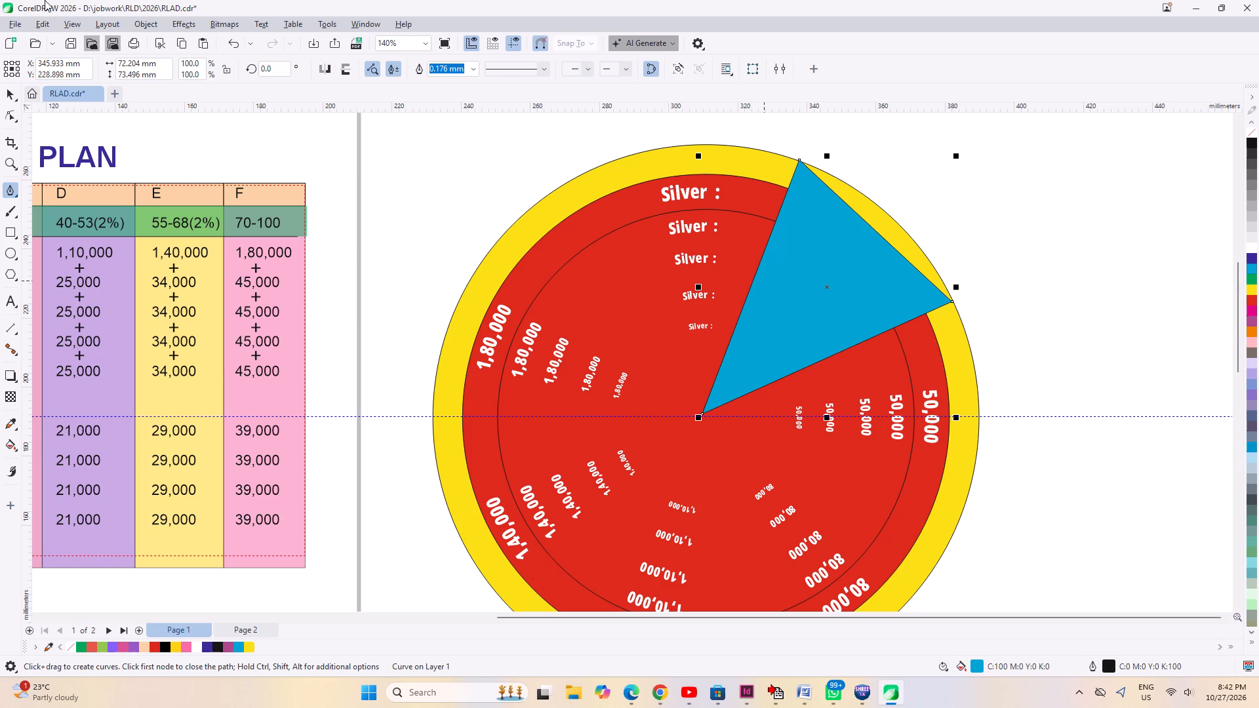
Convert the wedge's line segments at its two outer corner nodes to curves.
click(12, 118)
drag(765, 133, 1000, 310)
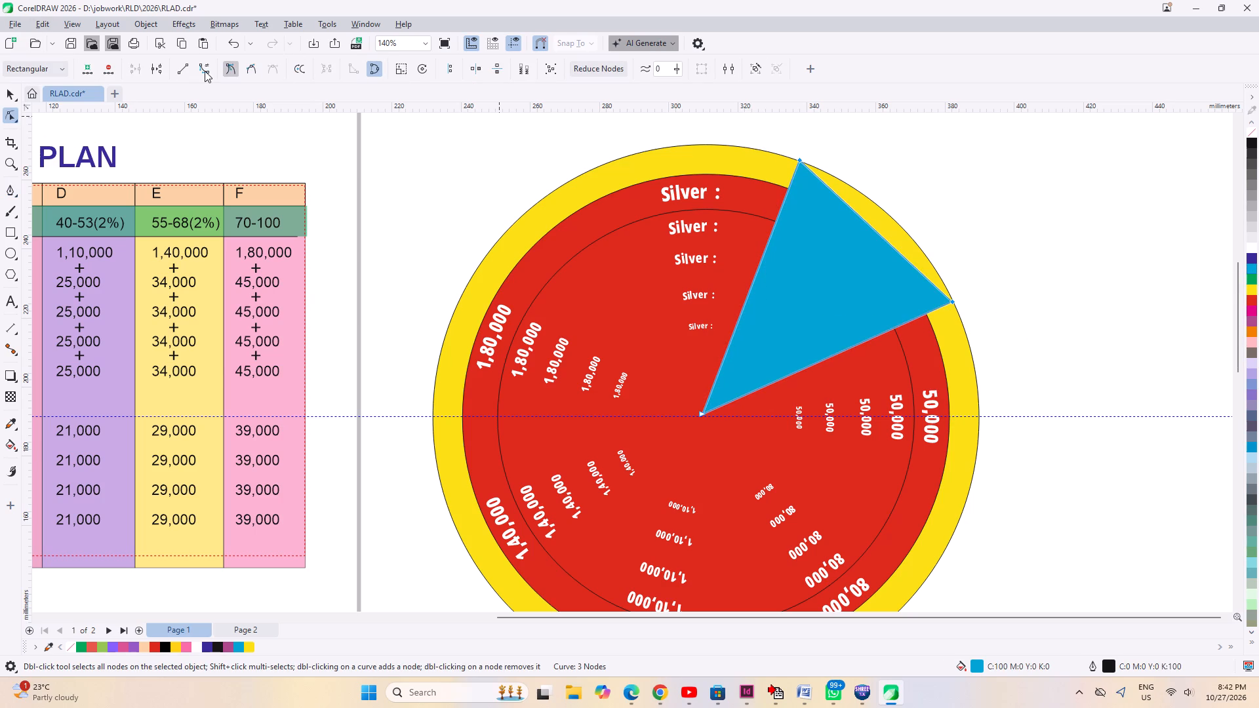
click(205, 71)
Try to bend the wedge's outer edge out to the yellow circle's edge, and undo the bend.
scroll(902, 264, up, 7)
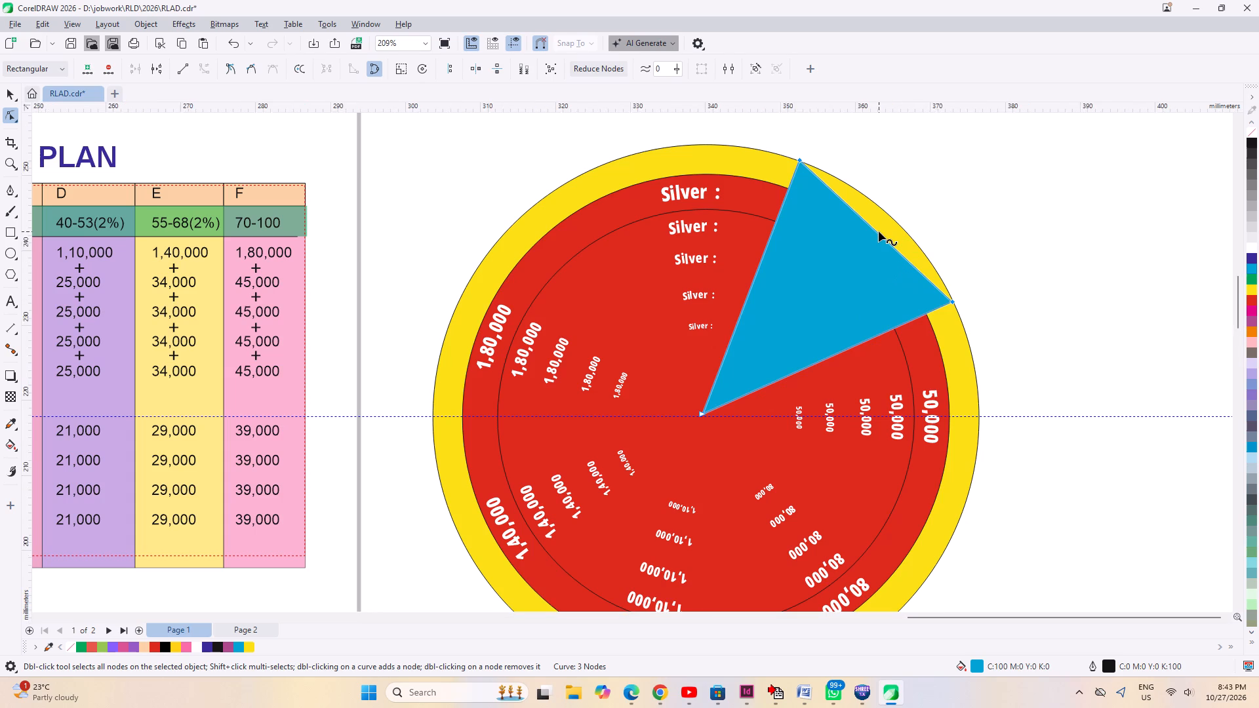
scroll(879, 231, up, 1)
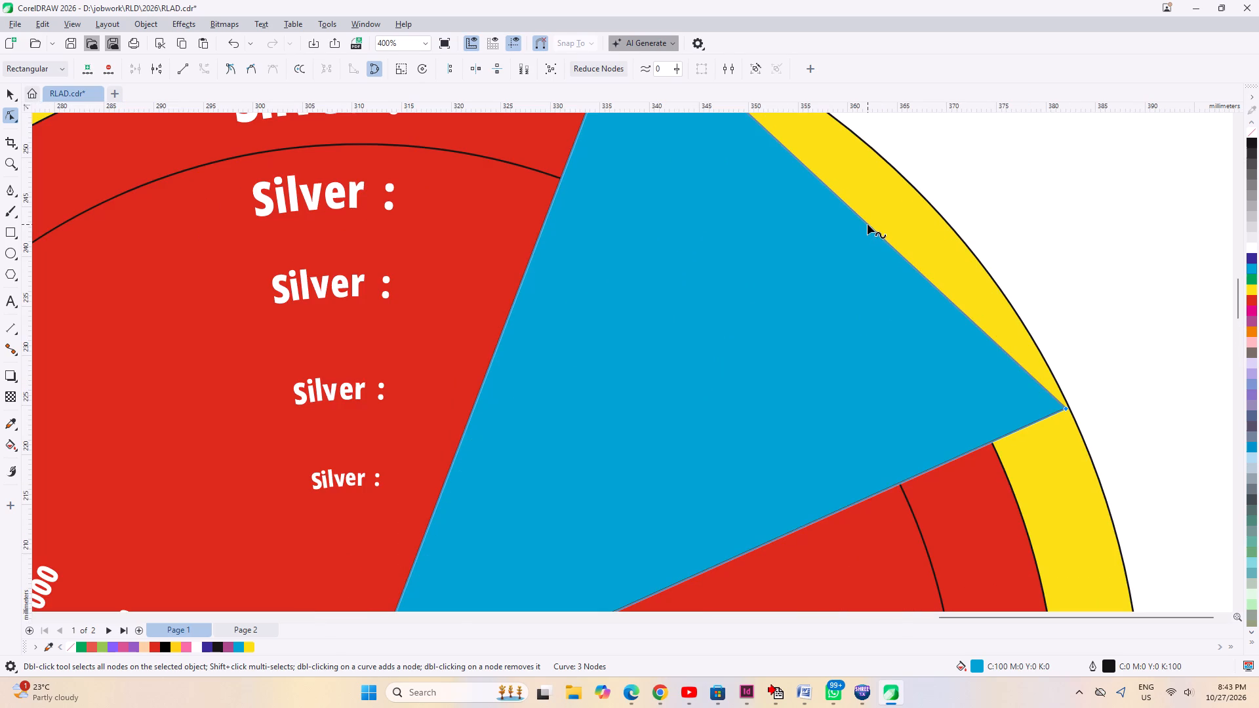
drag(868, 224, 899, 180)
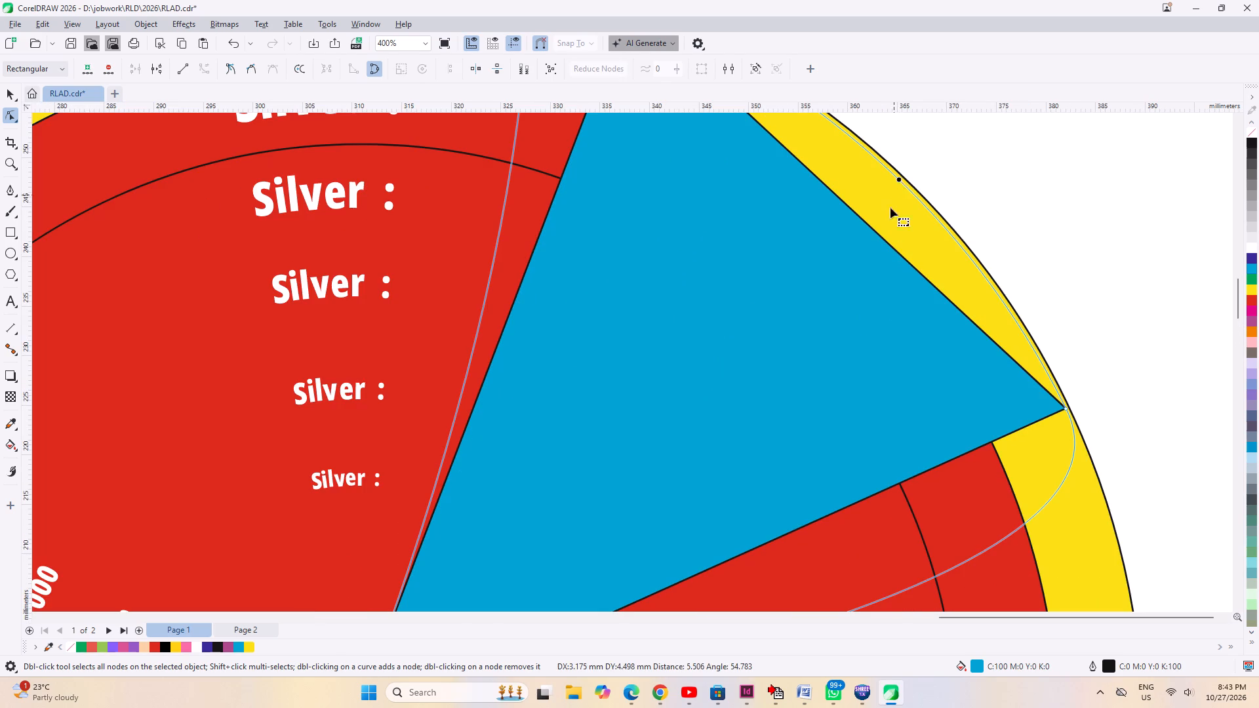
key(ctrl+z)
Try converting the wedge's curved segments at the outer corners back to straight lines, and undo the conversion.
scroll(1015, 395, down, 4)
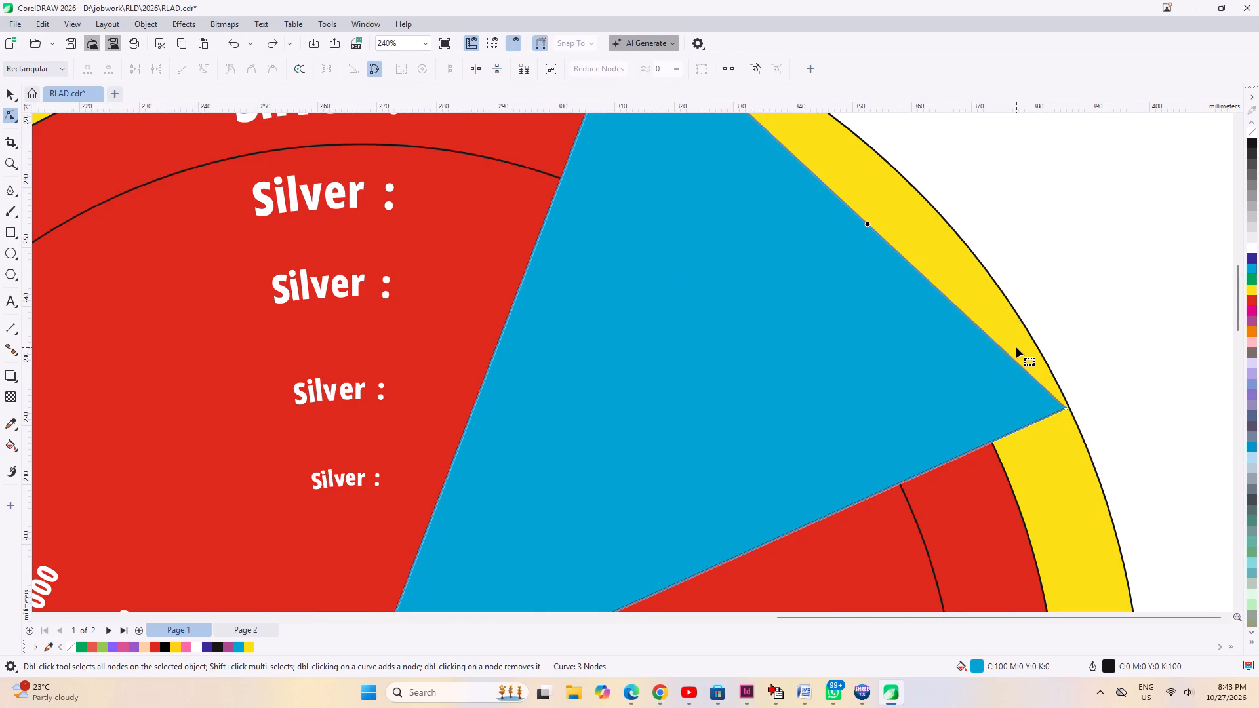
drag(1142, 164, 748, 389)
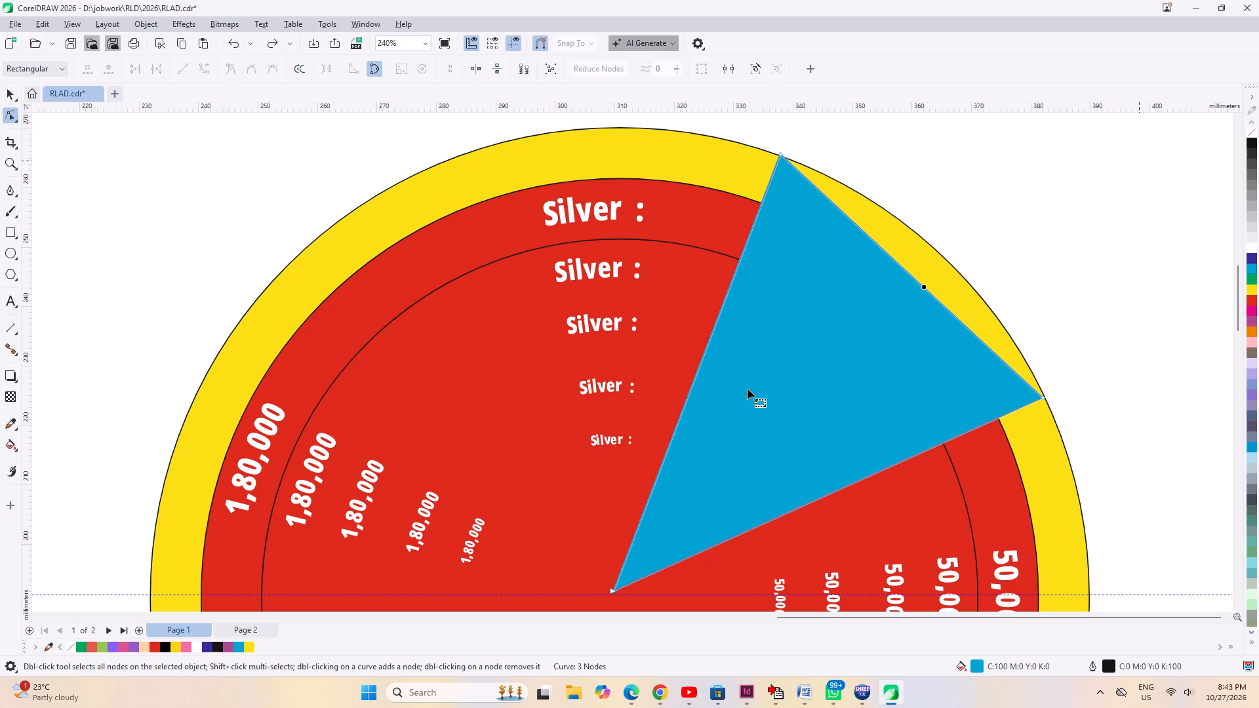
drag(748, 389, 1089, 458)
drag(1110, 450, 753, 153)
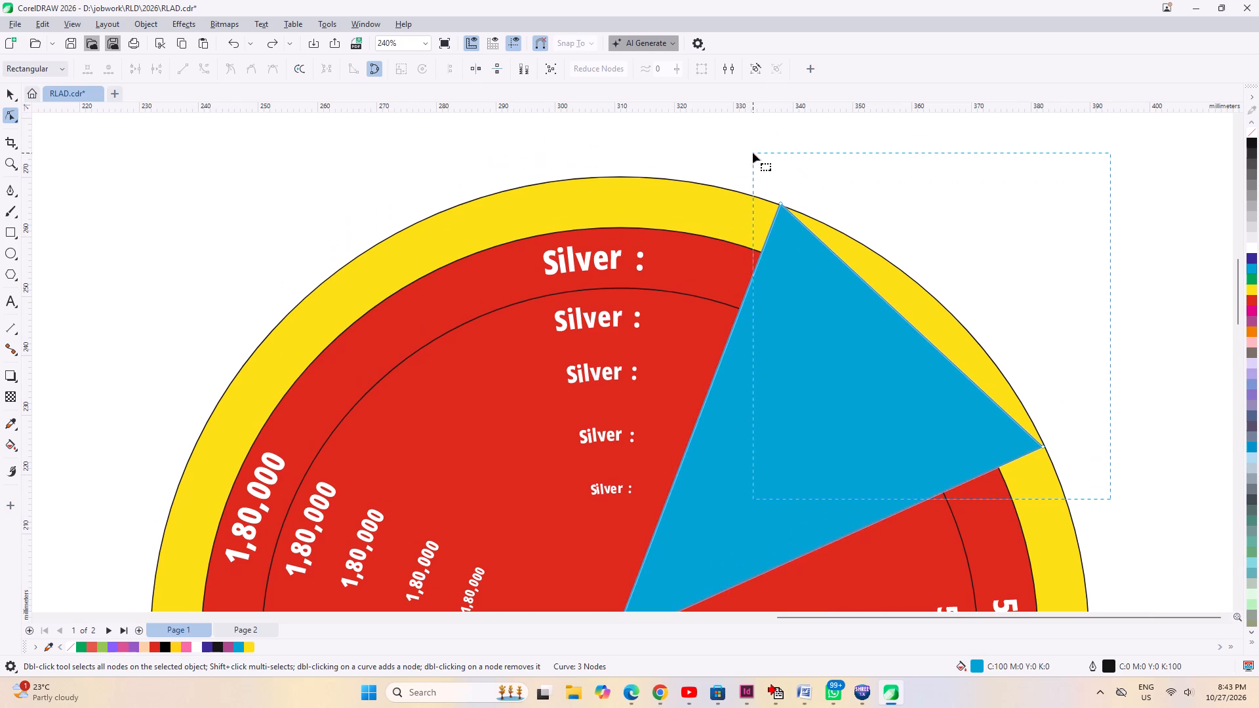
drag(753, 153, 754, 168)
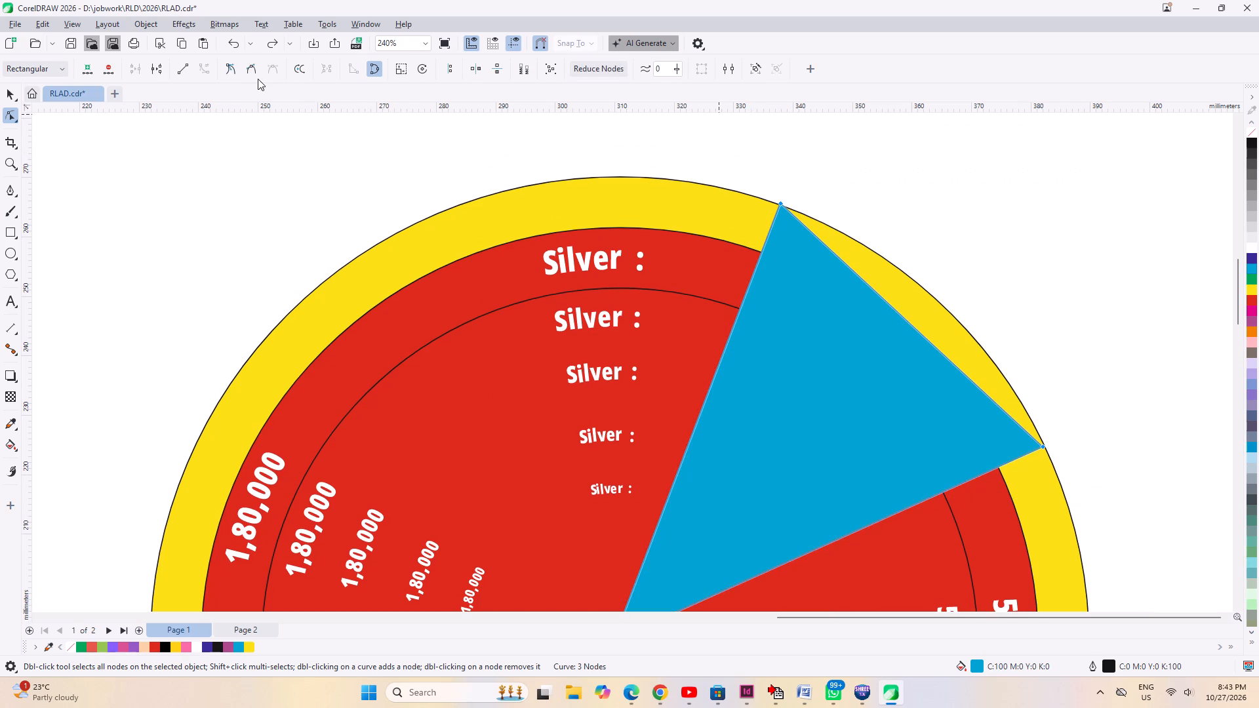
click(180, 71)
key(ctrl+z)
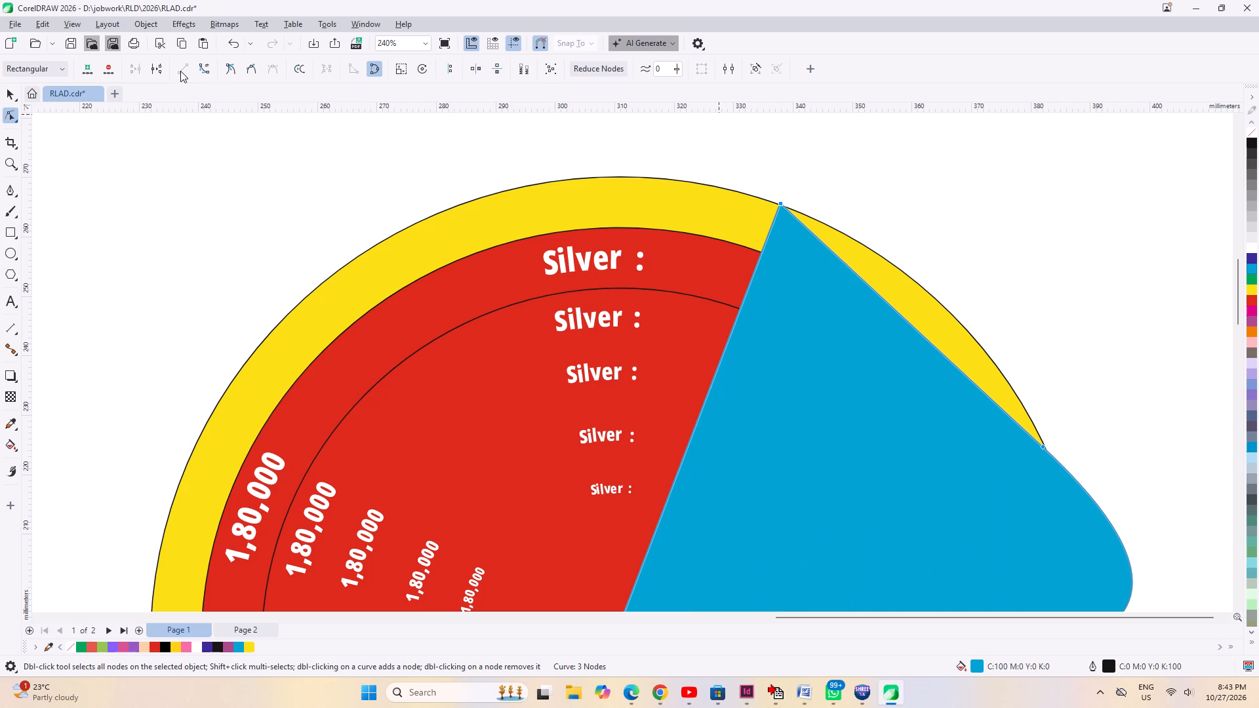
Add a node on the wedge's lower radial edge, just inside the corner near the 50,000 figures.
scroll(1051, 421, up, 8)
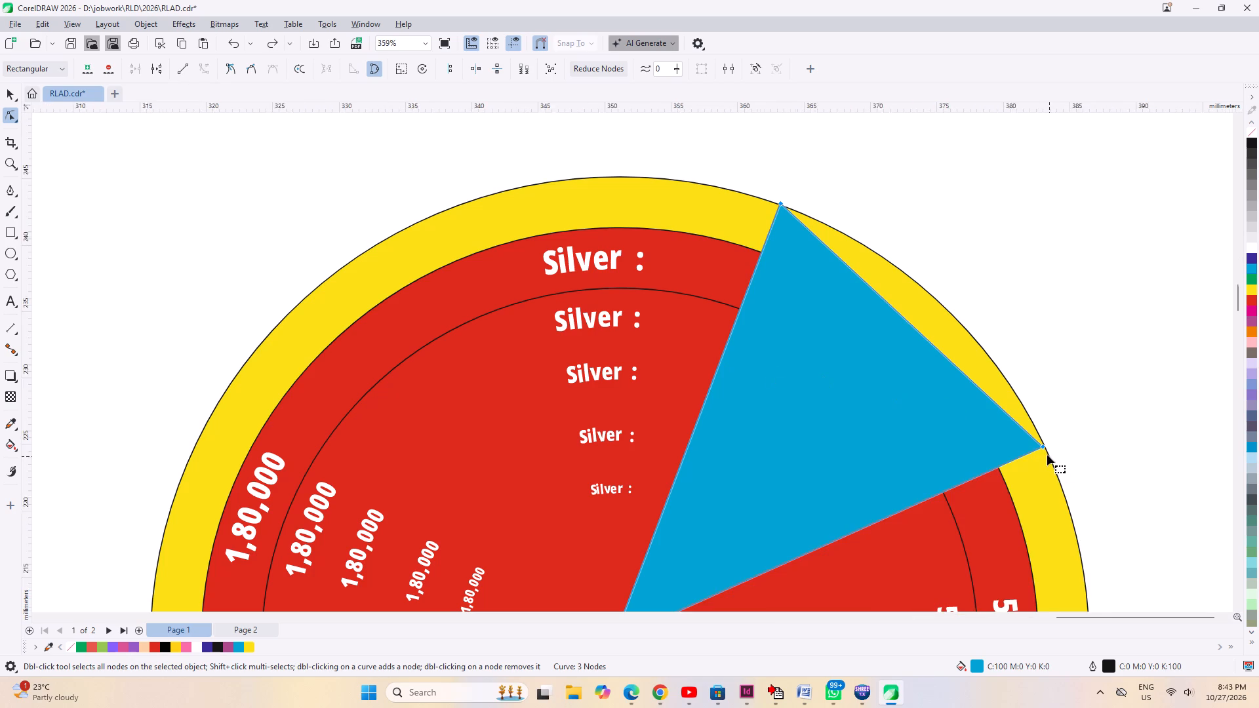
scroll(1047, 455, up, 2)
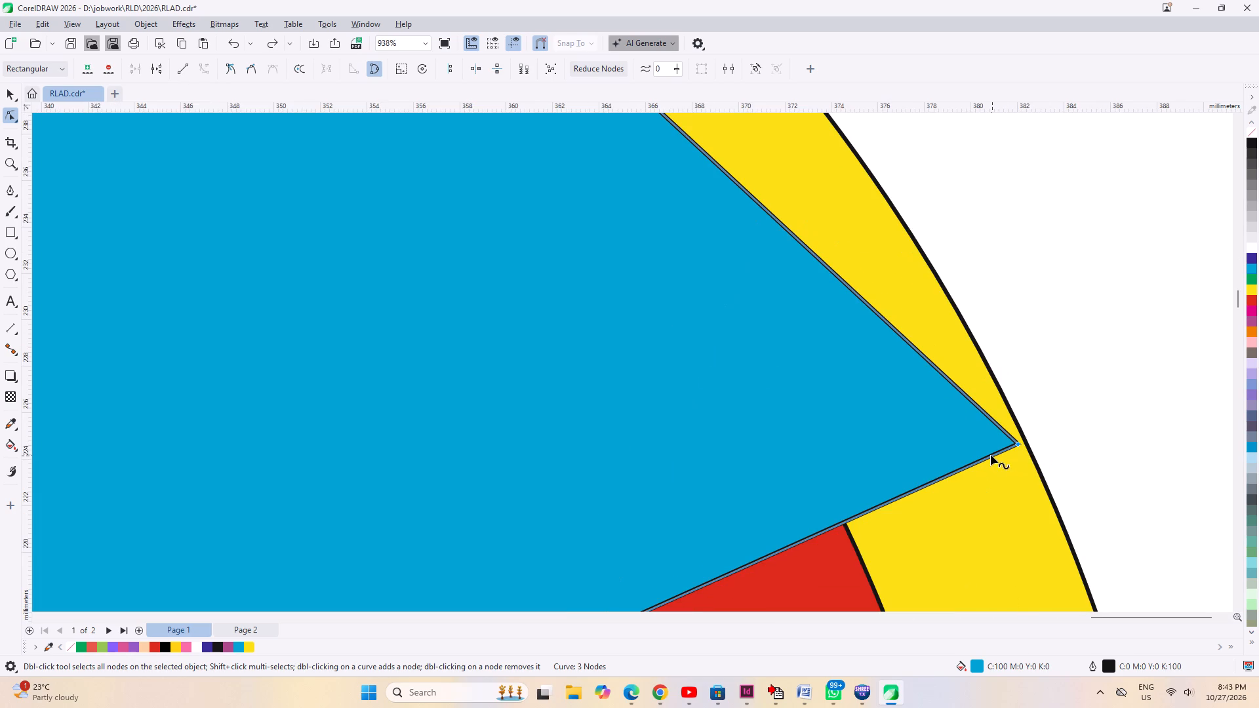
double_click(991, 455)
drag(1073, 422, 1010, 450)
scroll(1044, 469, down, 2)
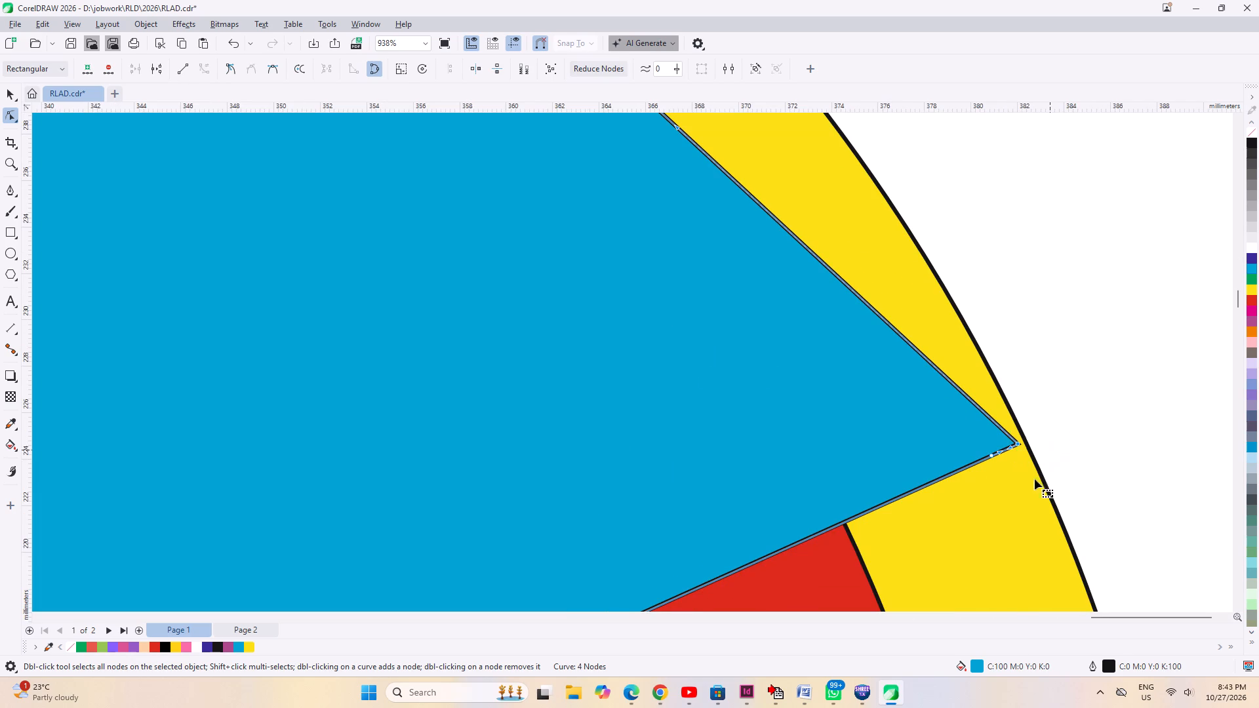
scroll(1035, 479, down, 6)
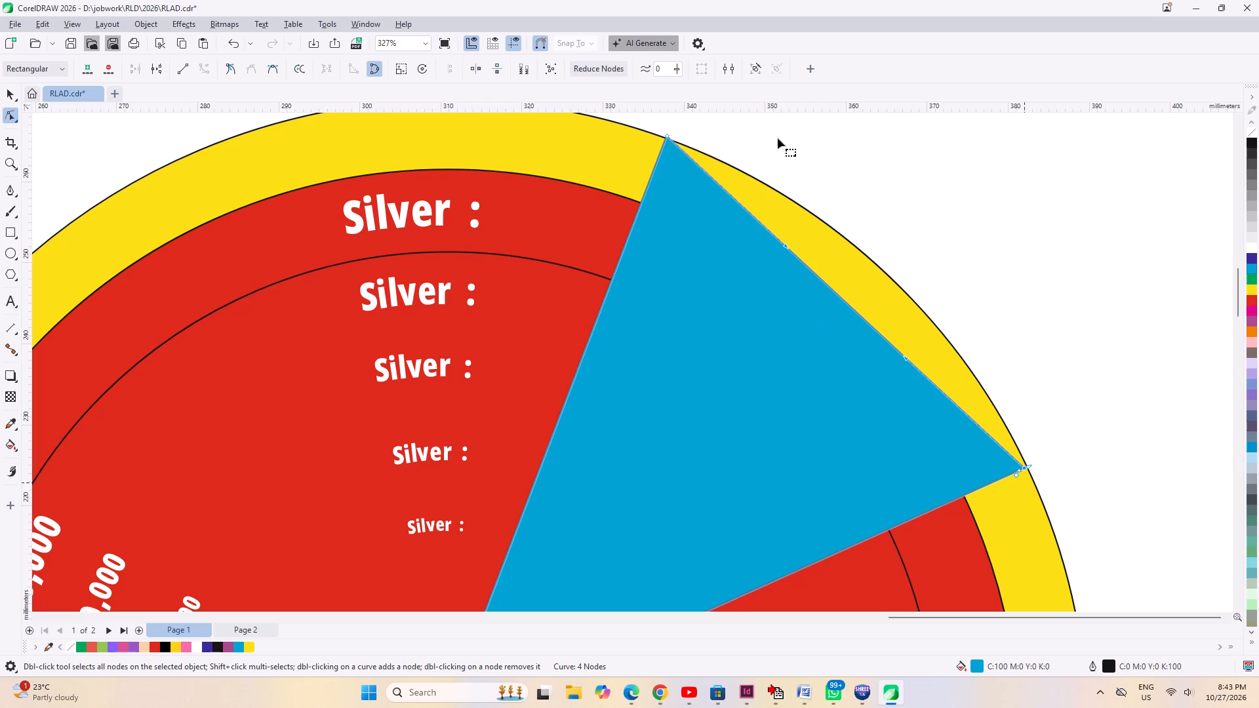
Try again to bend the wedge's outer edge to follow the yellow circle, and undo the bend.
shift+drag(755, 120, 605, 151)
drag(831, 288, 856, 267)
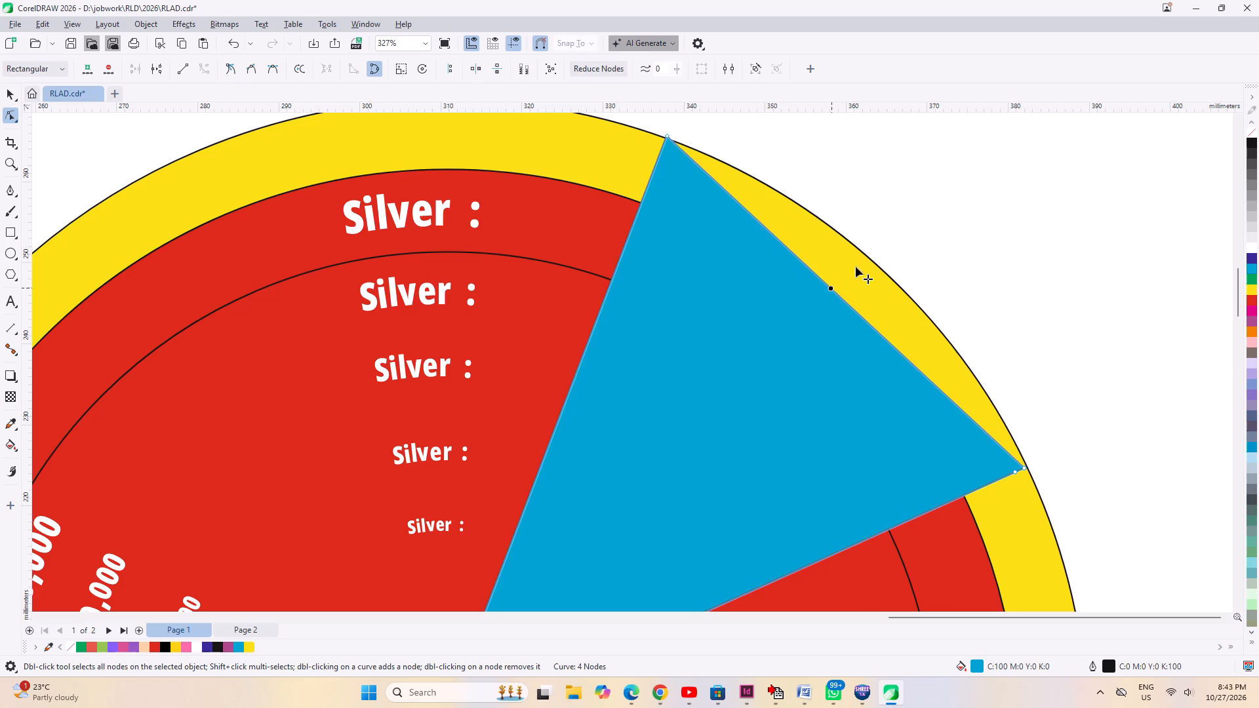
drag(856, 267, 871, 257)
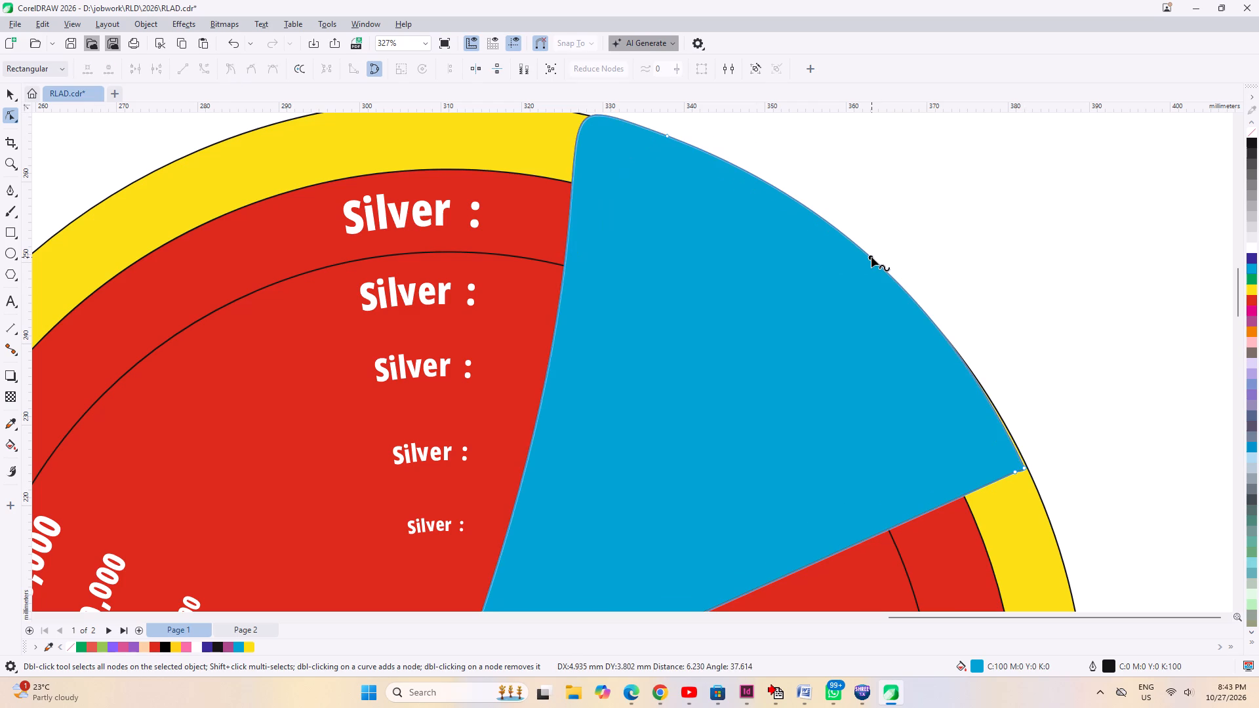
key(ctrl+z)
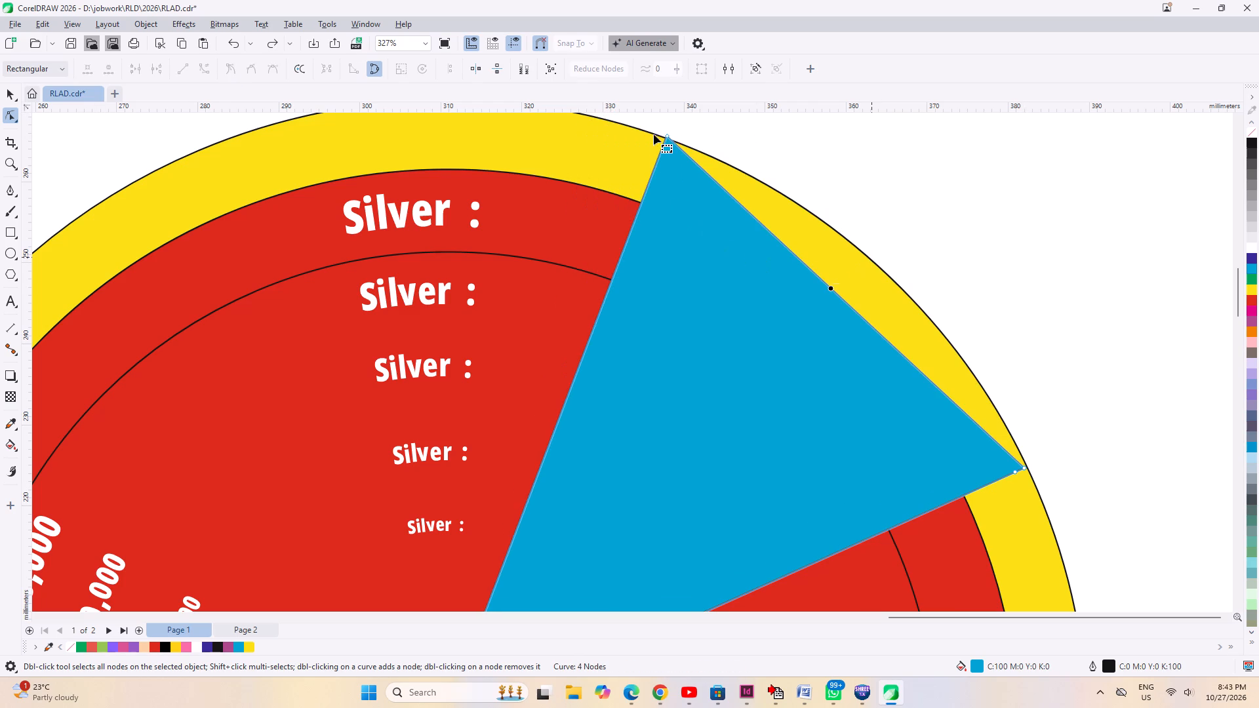
Add a node on the wedge's radial edge facing the Silver labels, just inside its upper outer corner.
scroll(654, 134, up, 10)
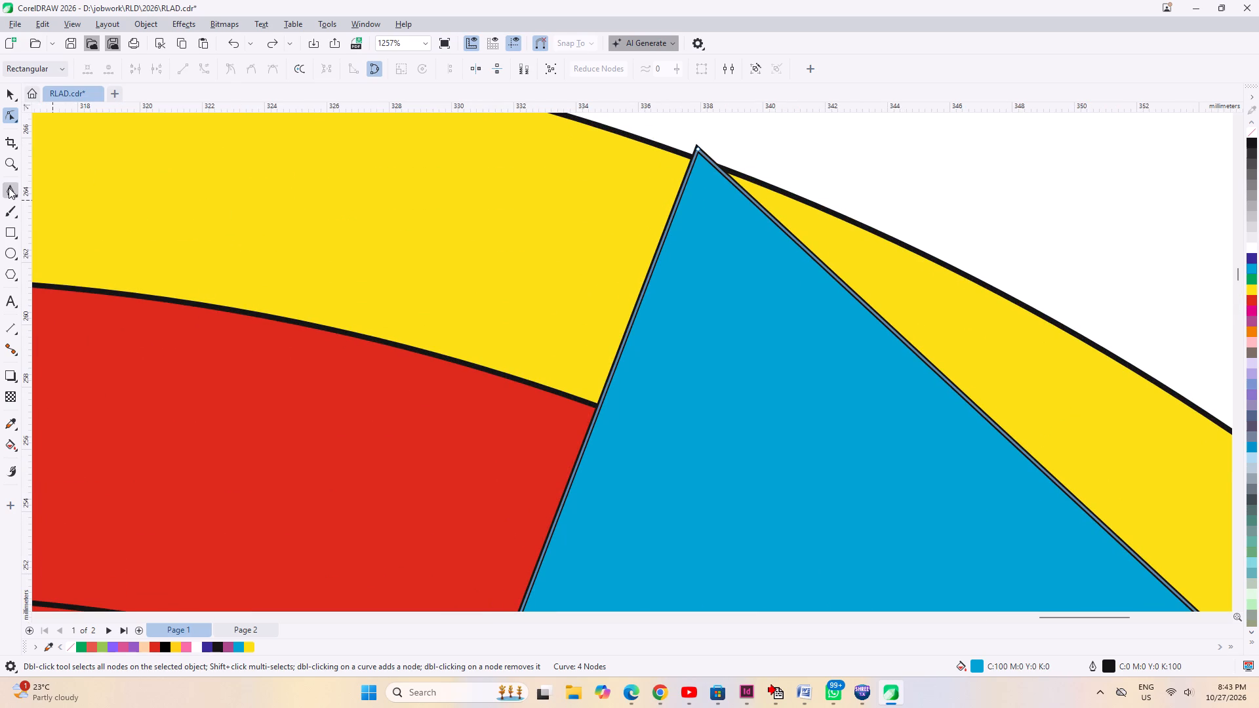
click(10, 111)
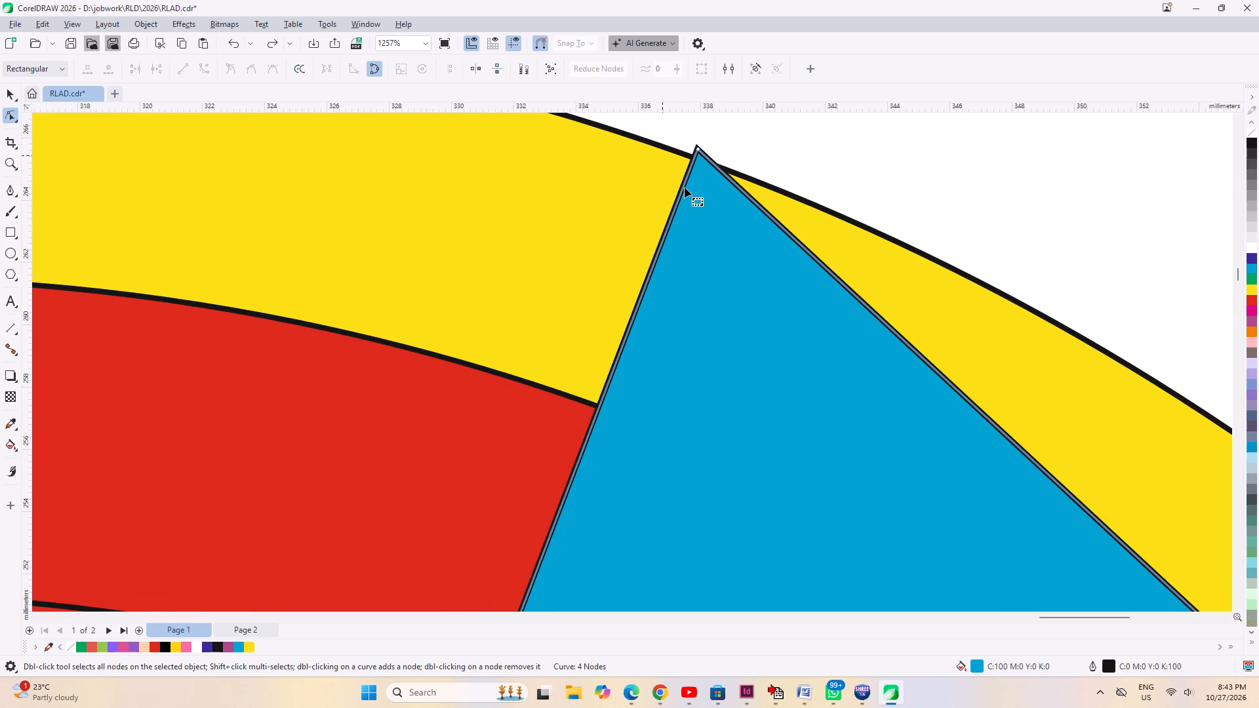
double_click(681, 187)
scroll(596, 205, down, 7)
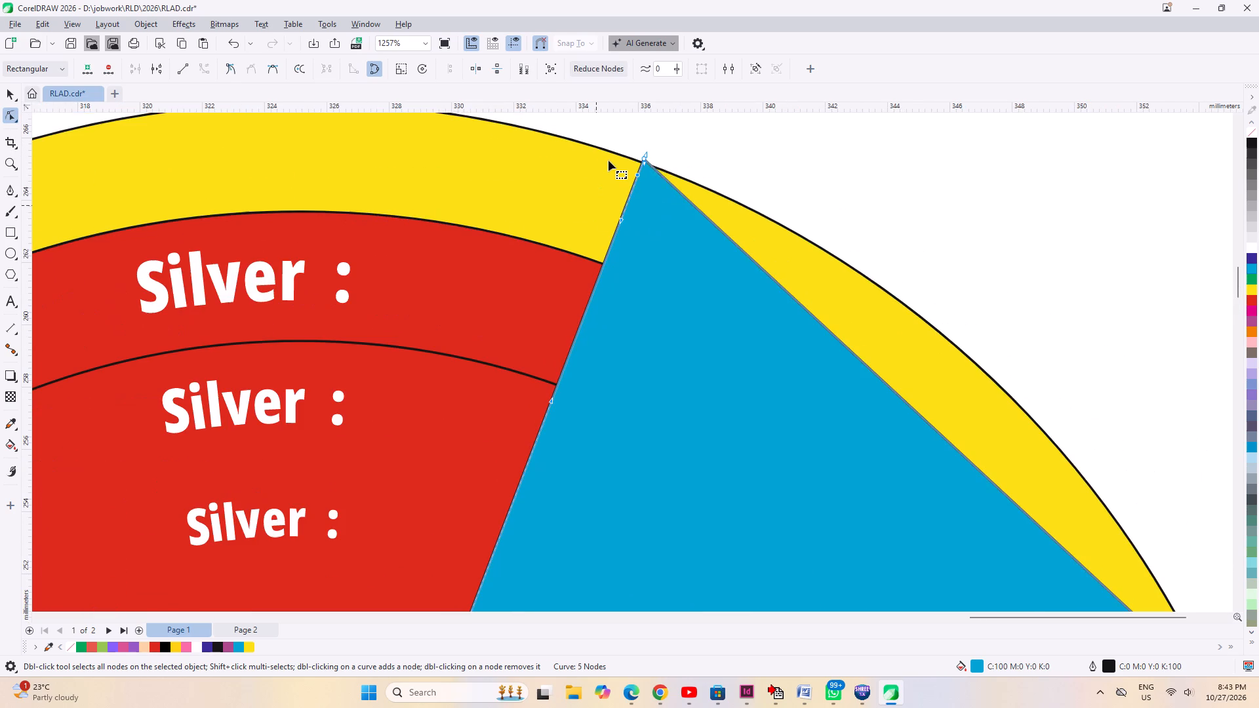
scroll(609, 161, down, 3)
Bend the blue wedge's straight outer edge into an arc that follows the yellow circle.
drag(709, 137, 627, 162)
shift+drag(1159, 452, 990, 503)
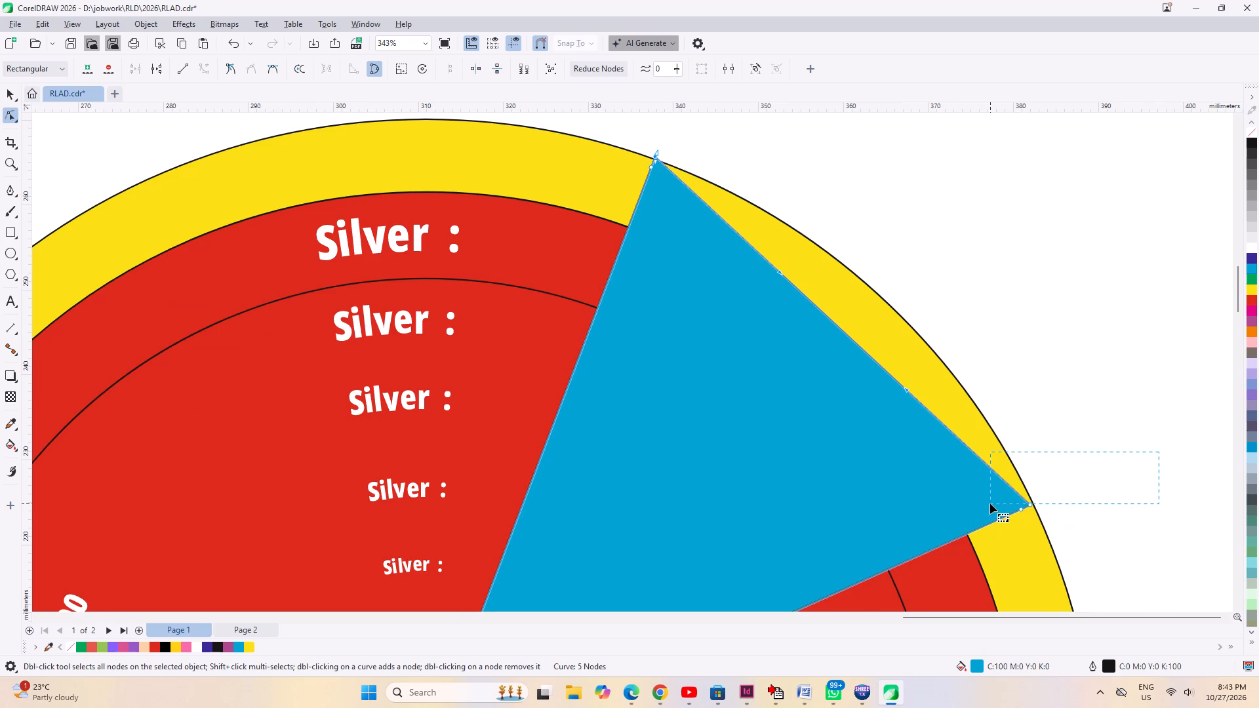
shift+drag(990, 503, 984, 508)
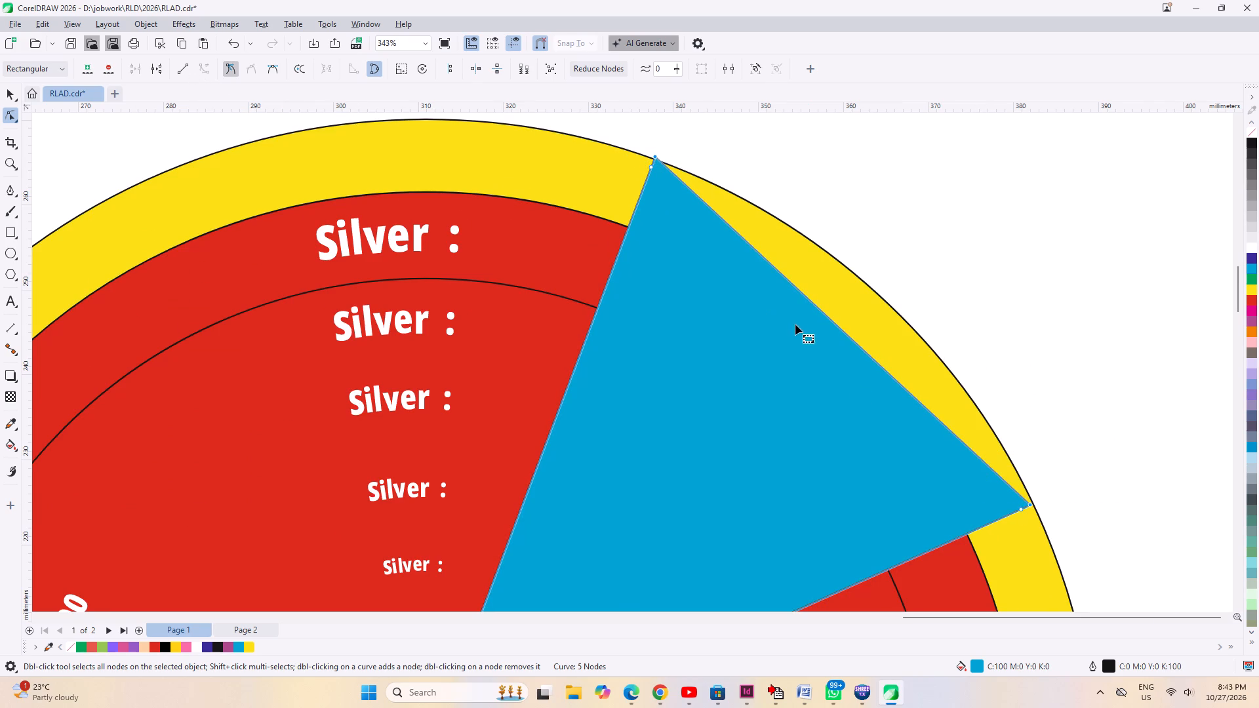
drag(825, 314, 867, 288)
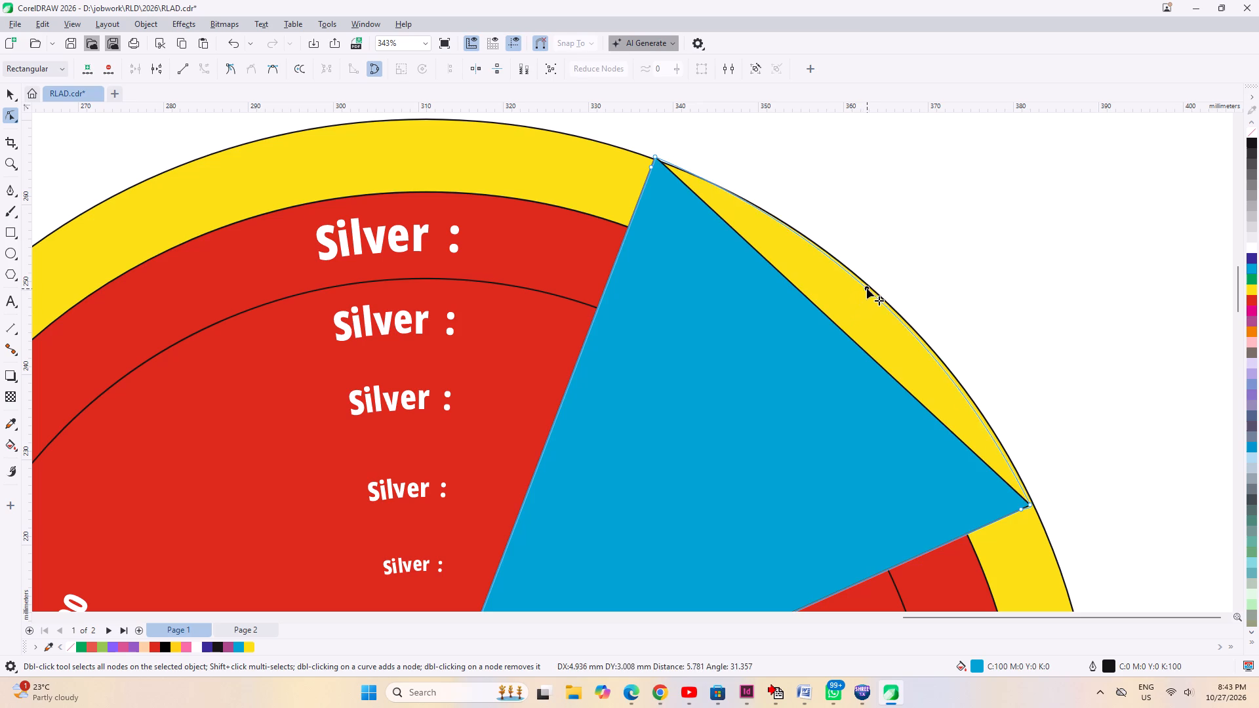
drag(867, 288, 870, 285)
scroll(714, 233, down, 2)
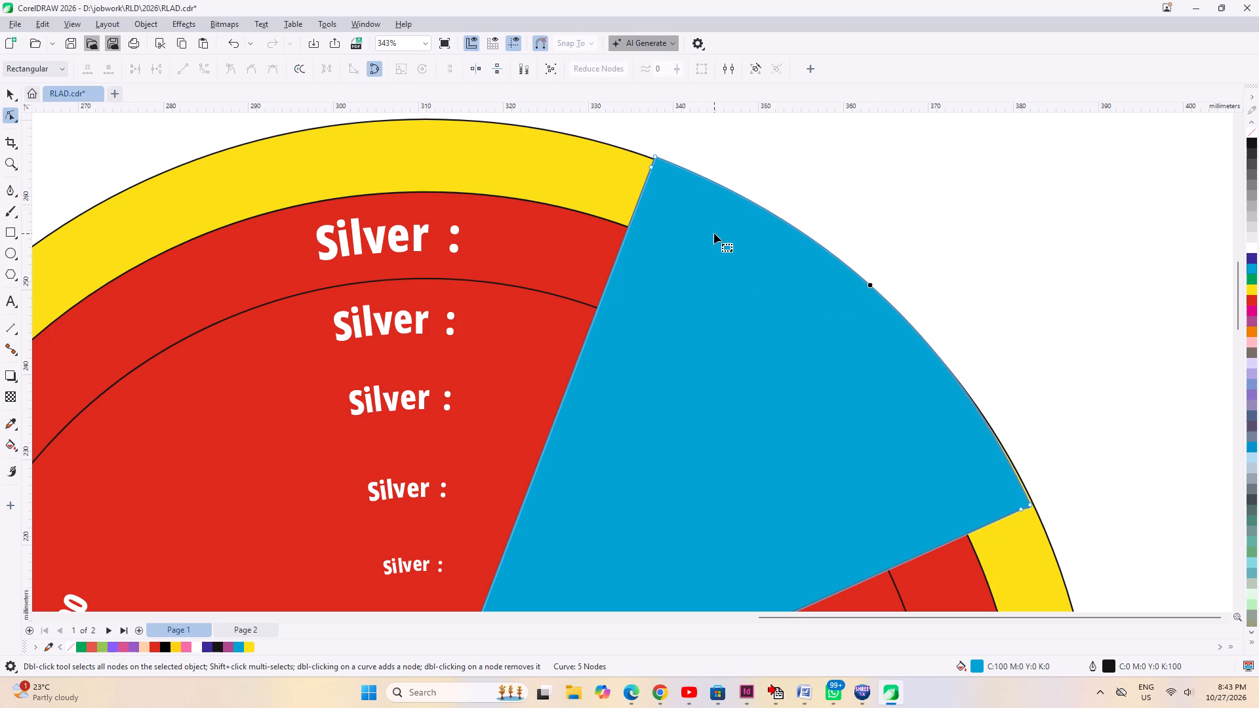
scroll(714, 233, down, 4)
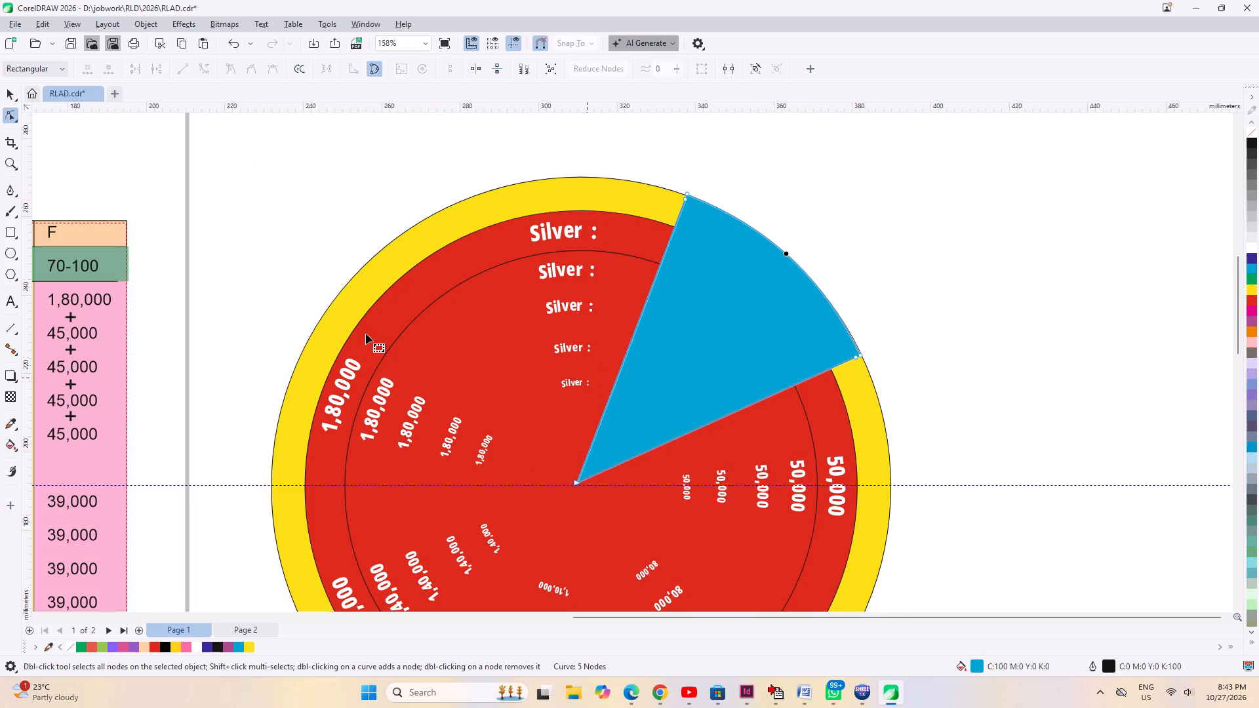
Select the blue wedge and move its rotation centre onto the common centre of the circles.
click(7, 90)
click(936, 305)
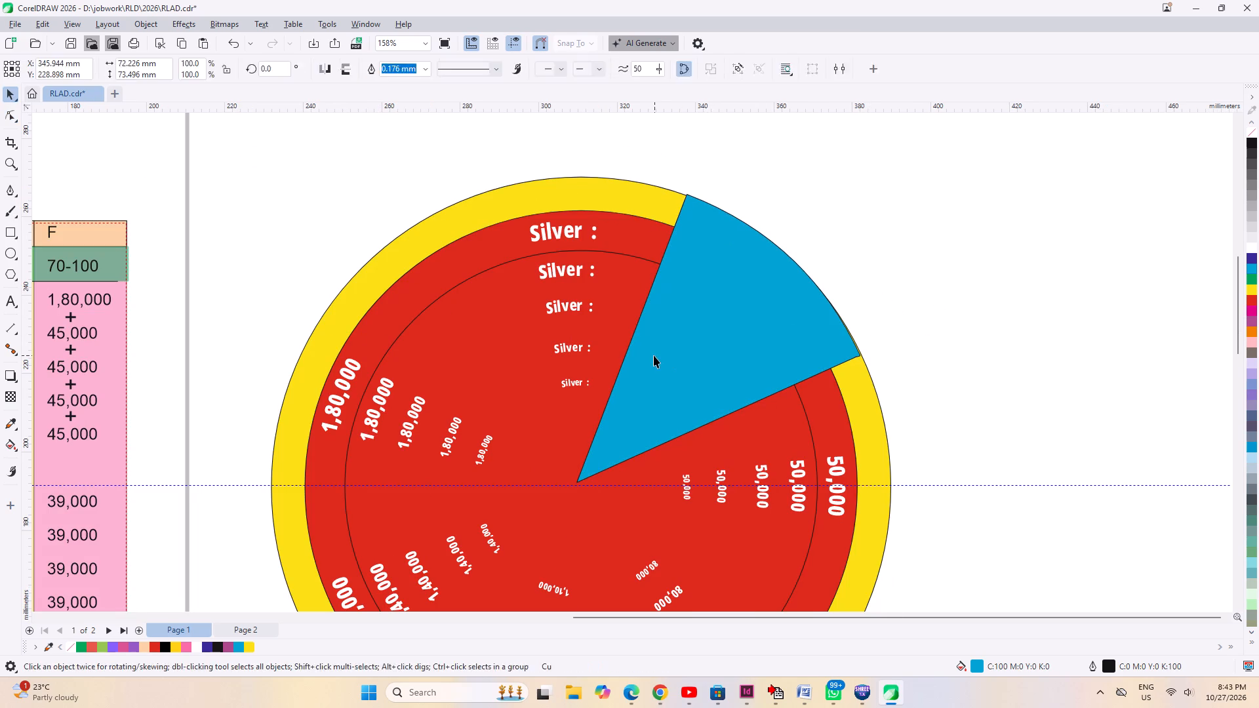
click(654, 355)
click(647, 403)
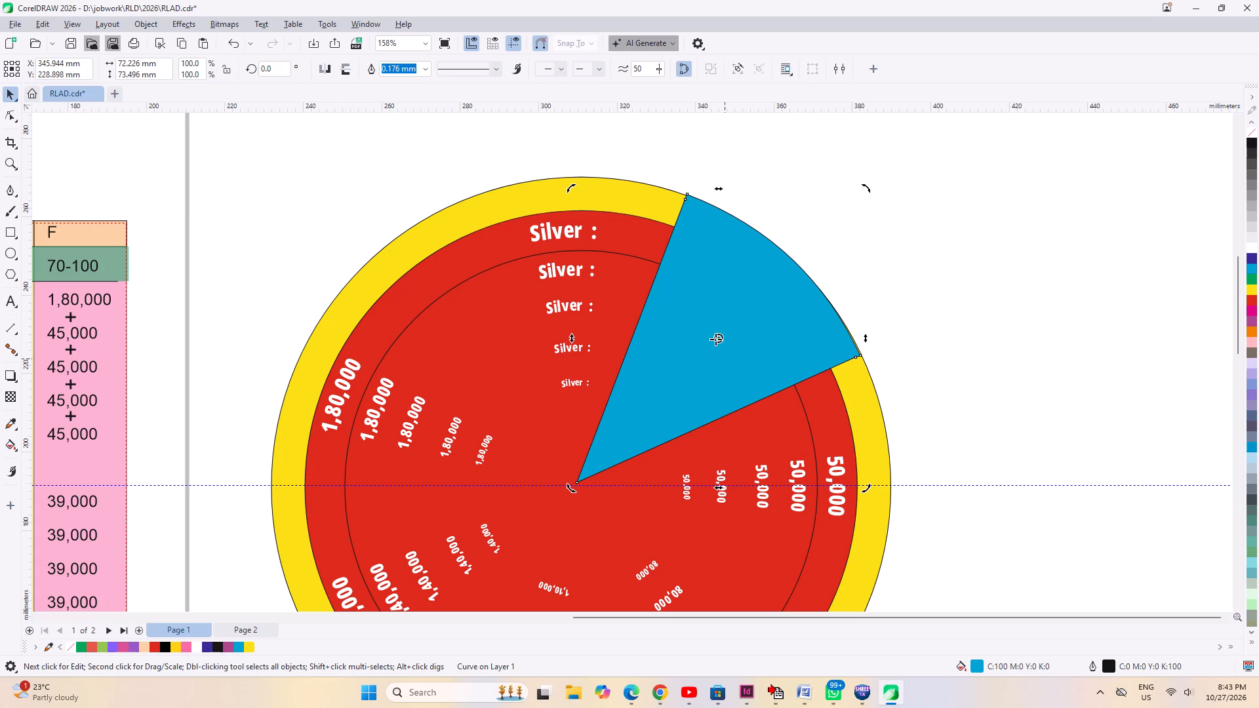
drag(715, 338, 577, 485)
Rotate a copy of the blue wedge about 45° clockwise around the circle's centre so it adjoins the original over the 50,000 figures.
scroll(600, 396, down, 3)
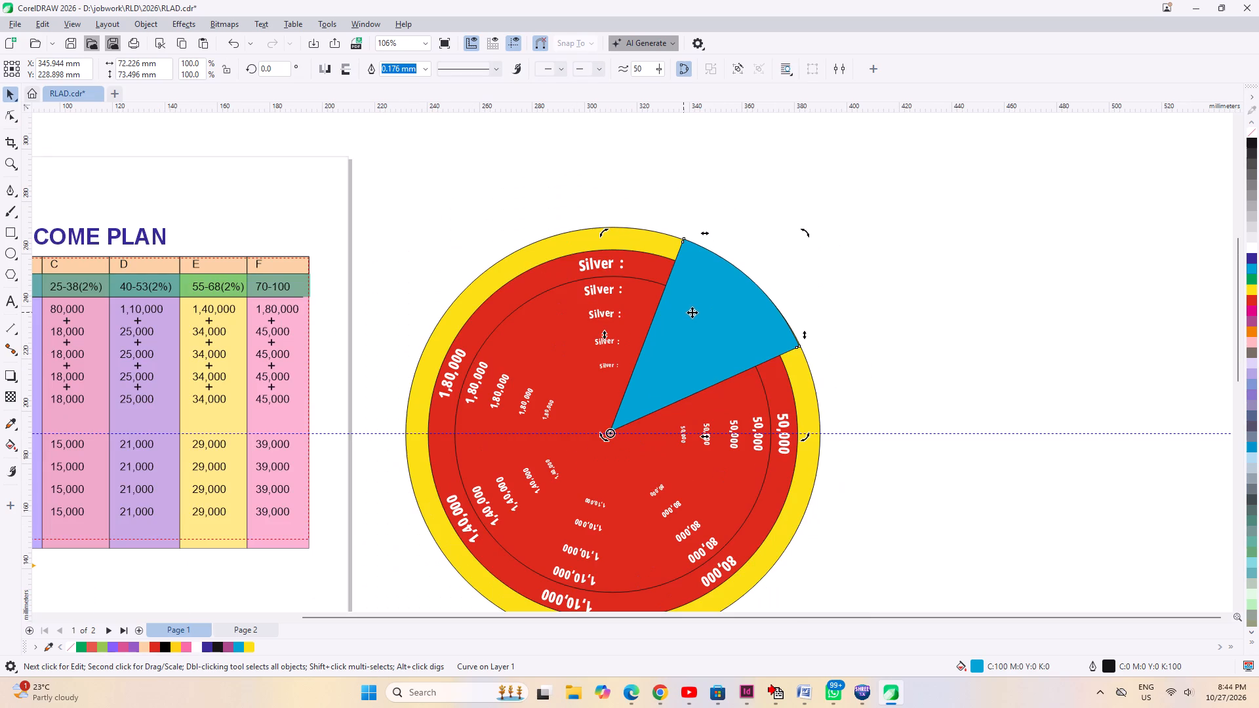
click(696, 312)
click(721, 290)
drag(806, 231, 836, 427)
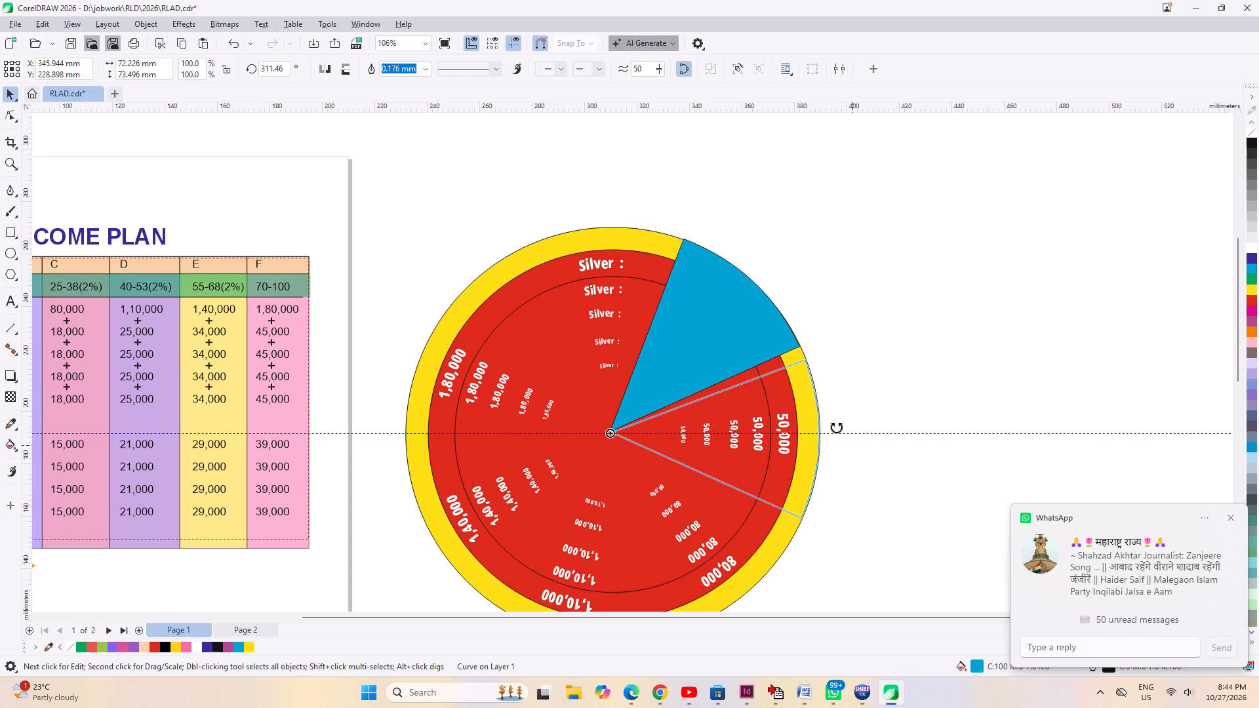
drag(836, 427, 835, 429)
right_click(835, 429)
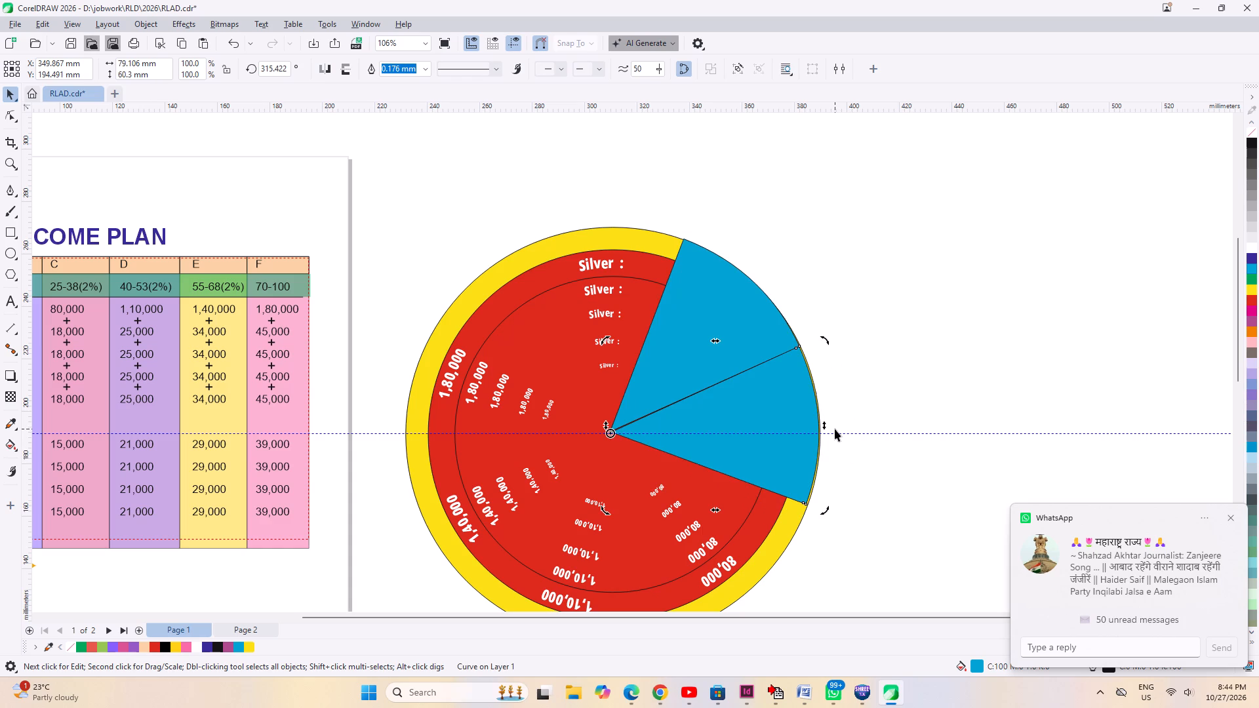
Repeat the rotated copy six more times so that eight blue wedges fan around the circle.
key(ctrl+d)
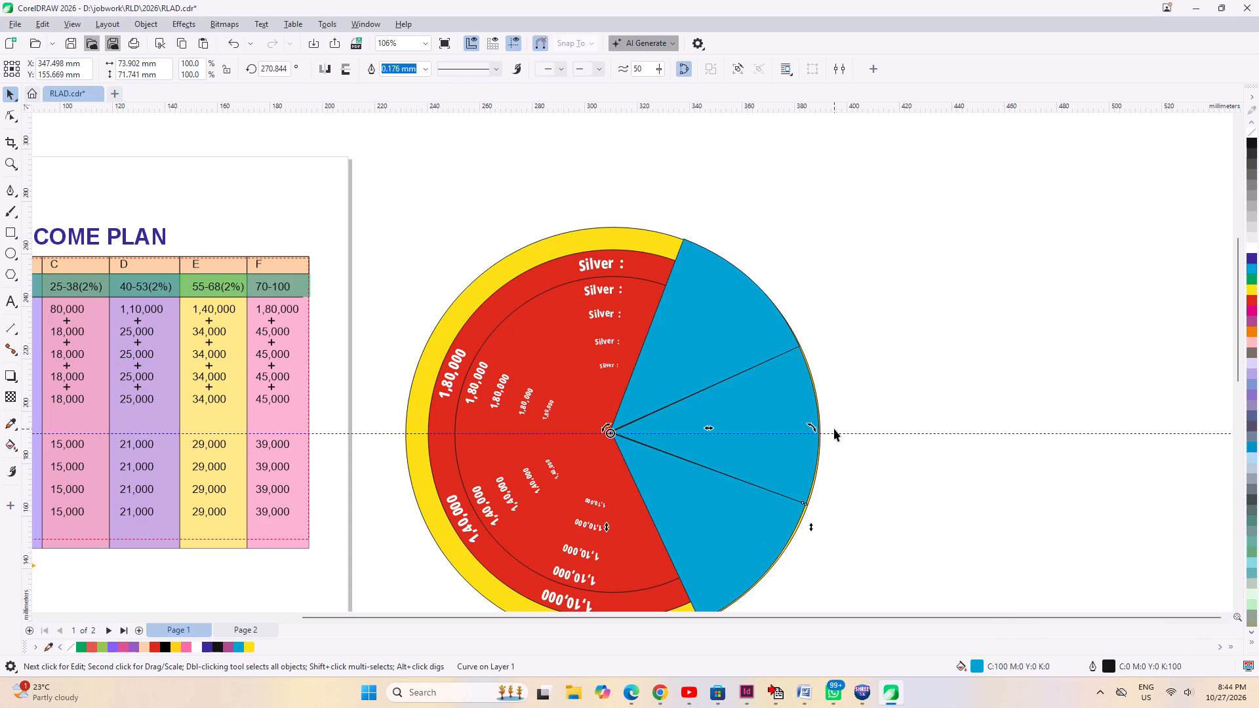
key(ctrl+d)
key(ctrl+d)
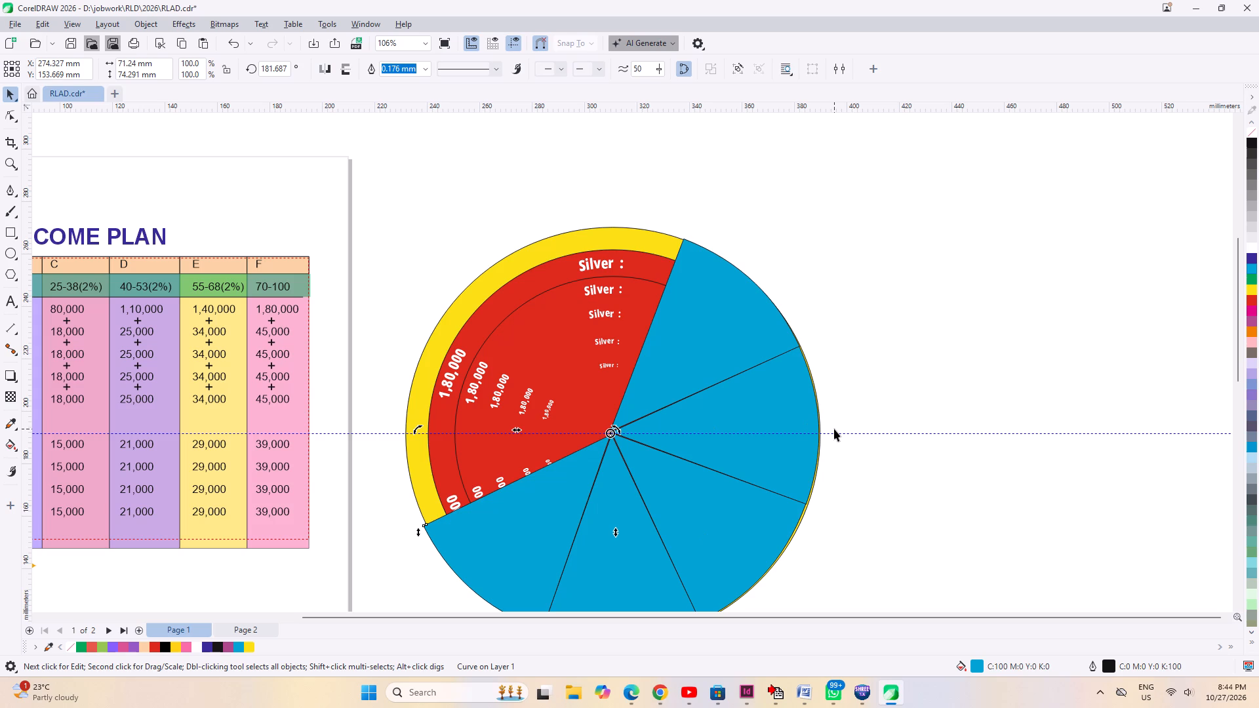
key(ctrl+d)
key(ctrl+d)
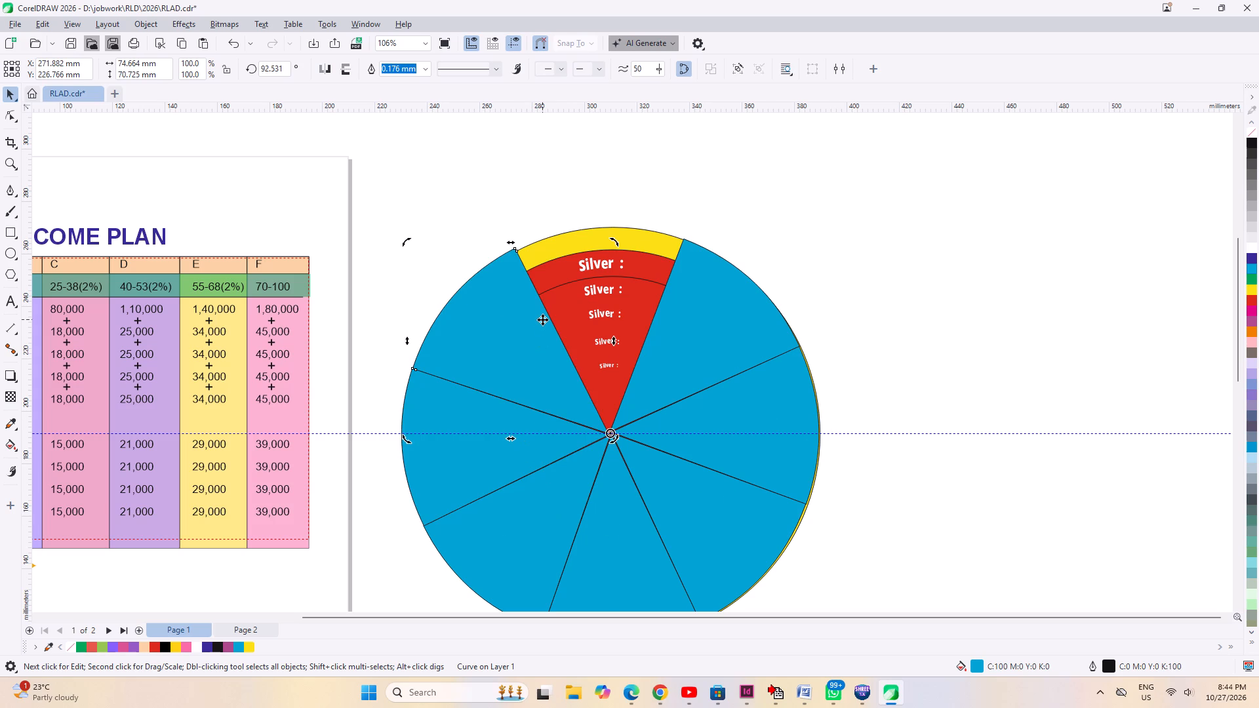
key(ctrl+r)
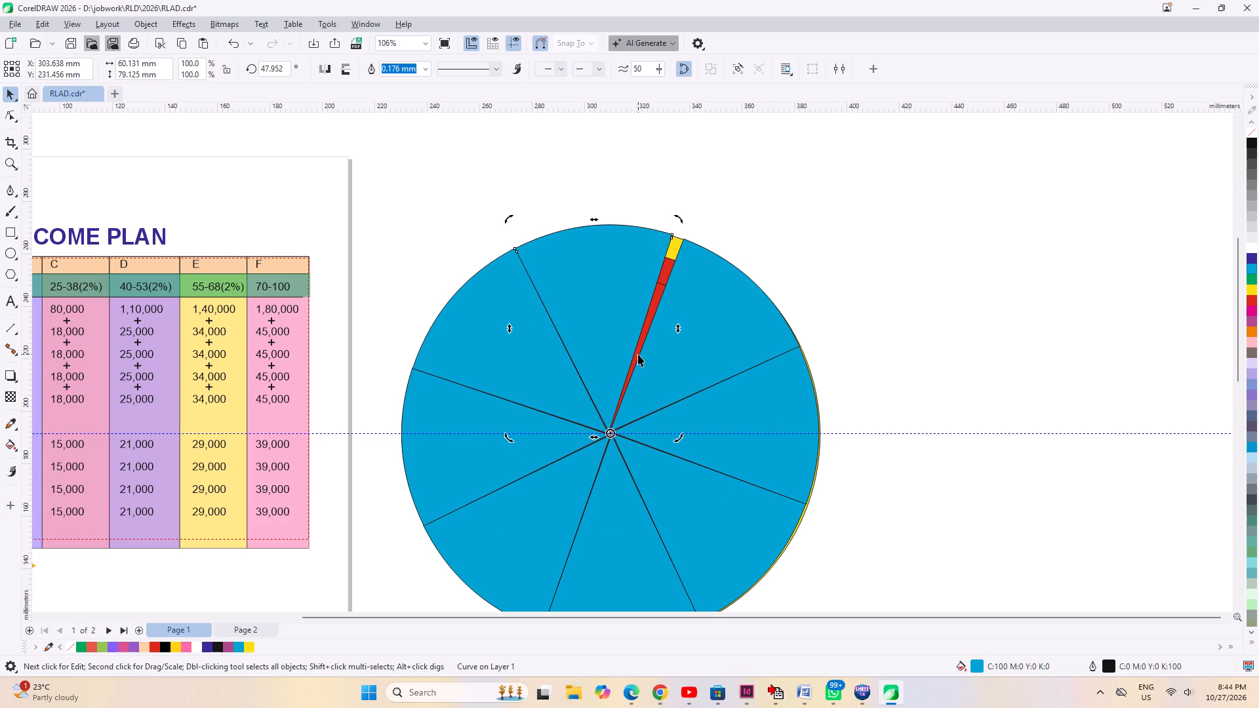
Select all eight blue wedges and move them about 190 mm sideways into the empty area beside the red and yellow circle.
scroll(612, 315, down, 2)
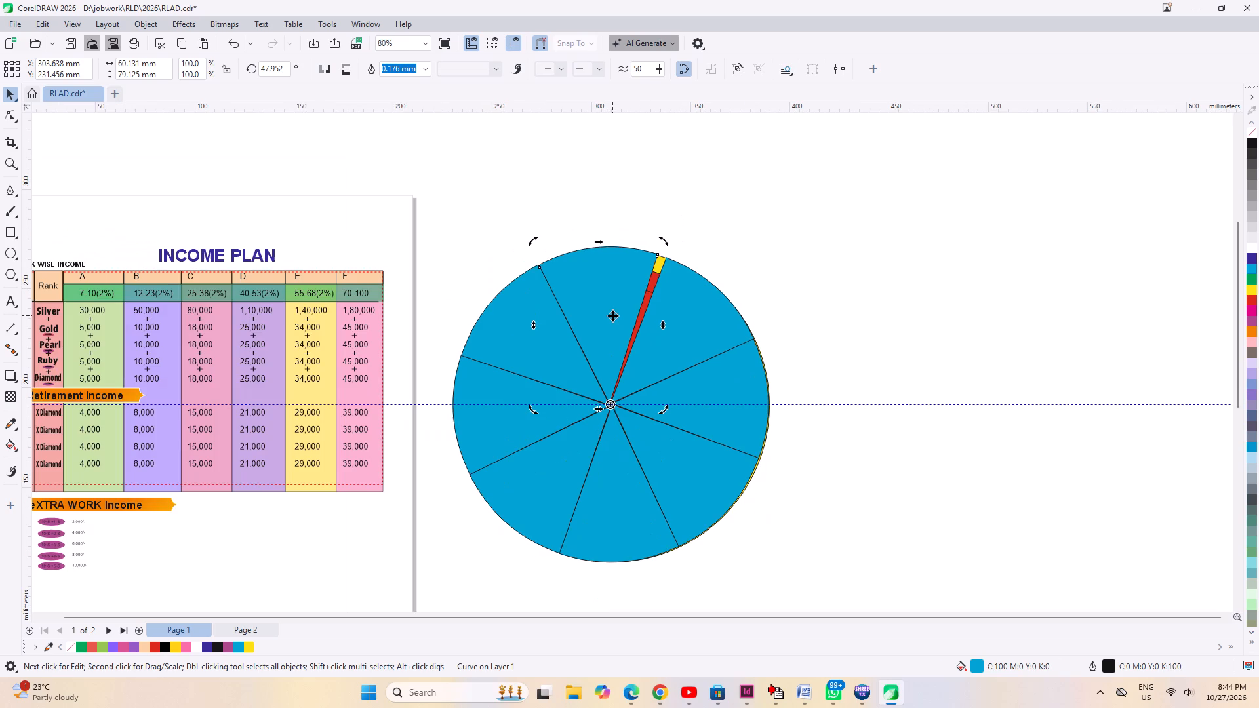
scroll(612, 315, up, 5)
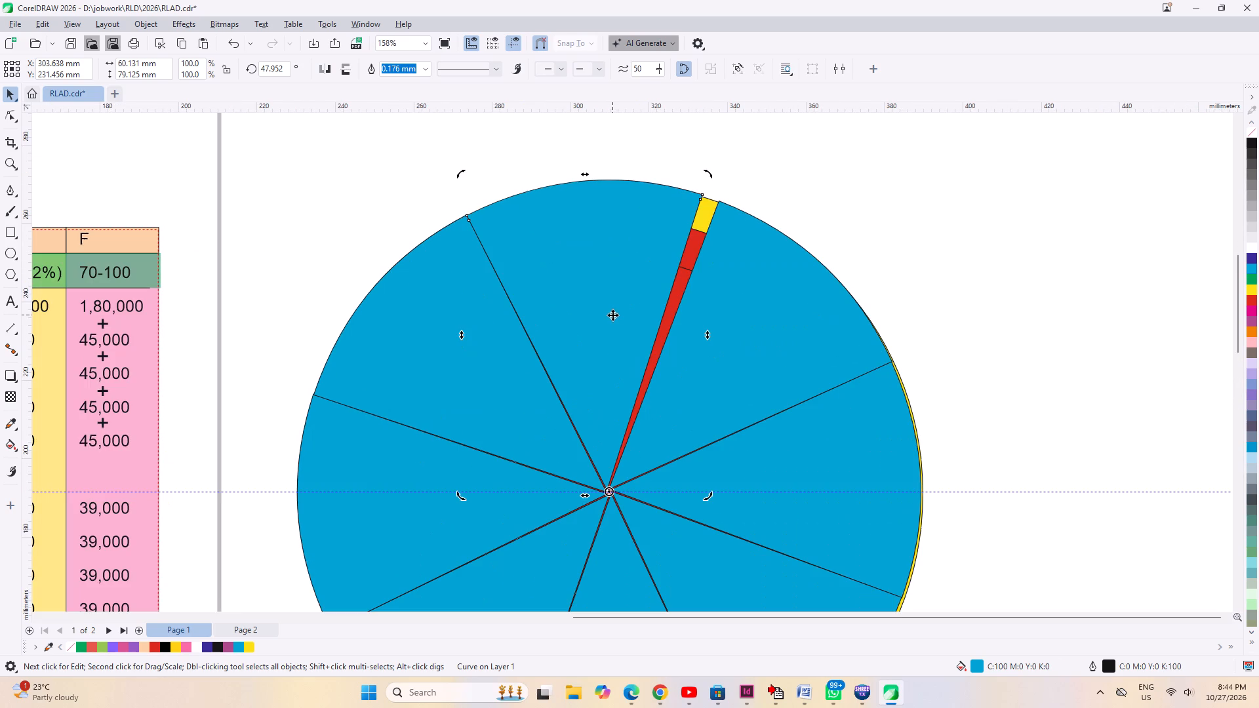
shift+click(771, 357)
shift+click(832, 462)
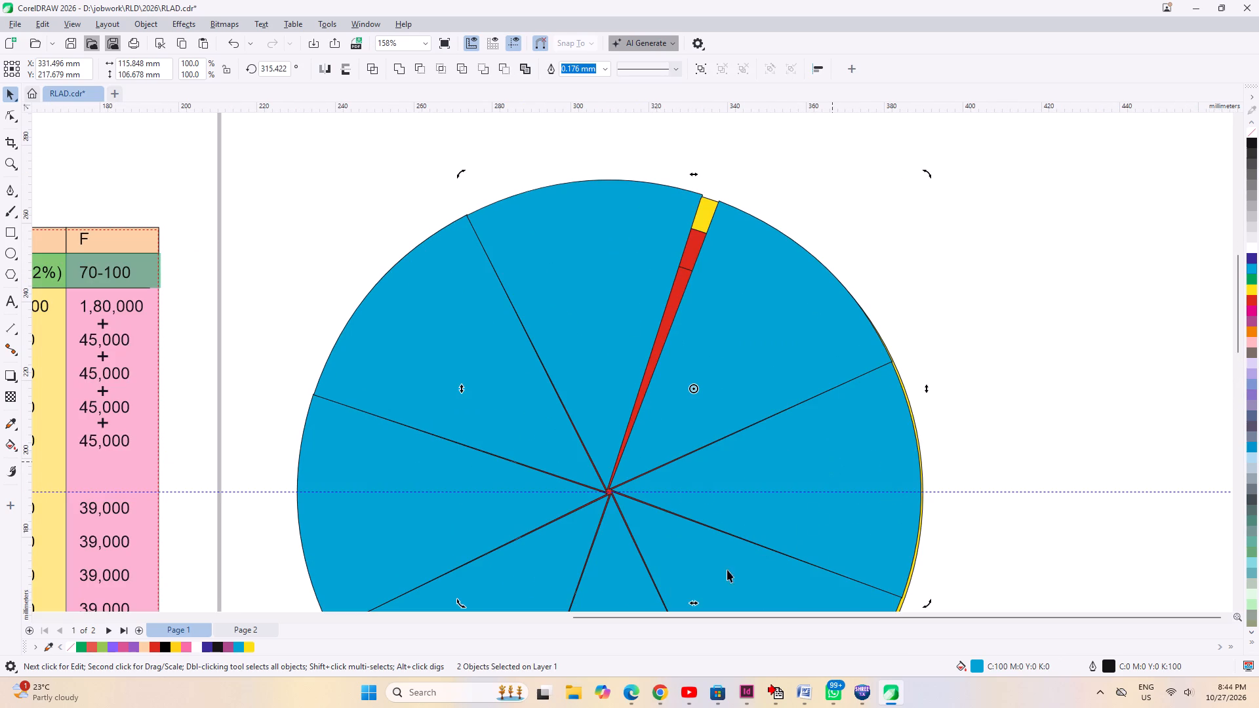
shift+click(708, 572)
shift+click(612, 589)
shift+click(539, 591)
shift+click(399, 534)
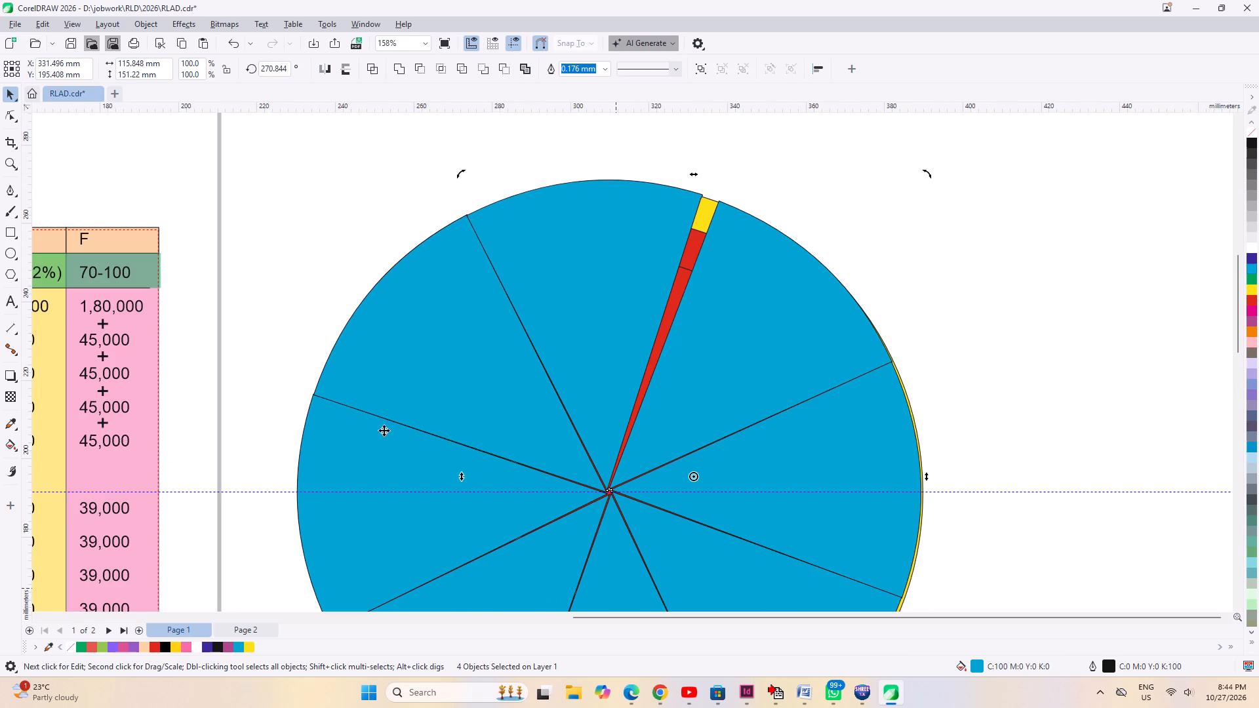
shift+click(384, 389)
scroll(438, 264, down, 5)
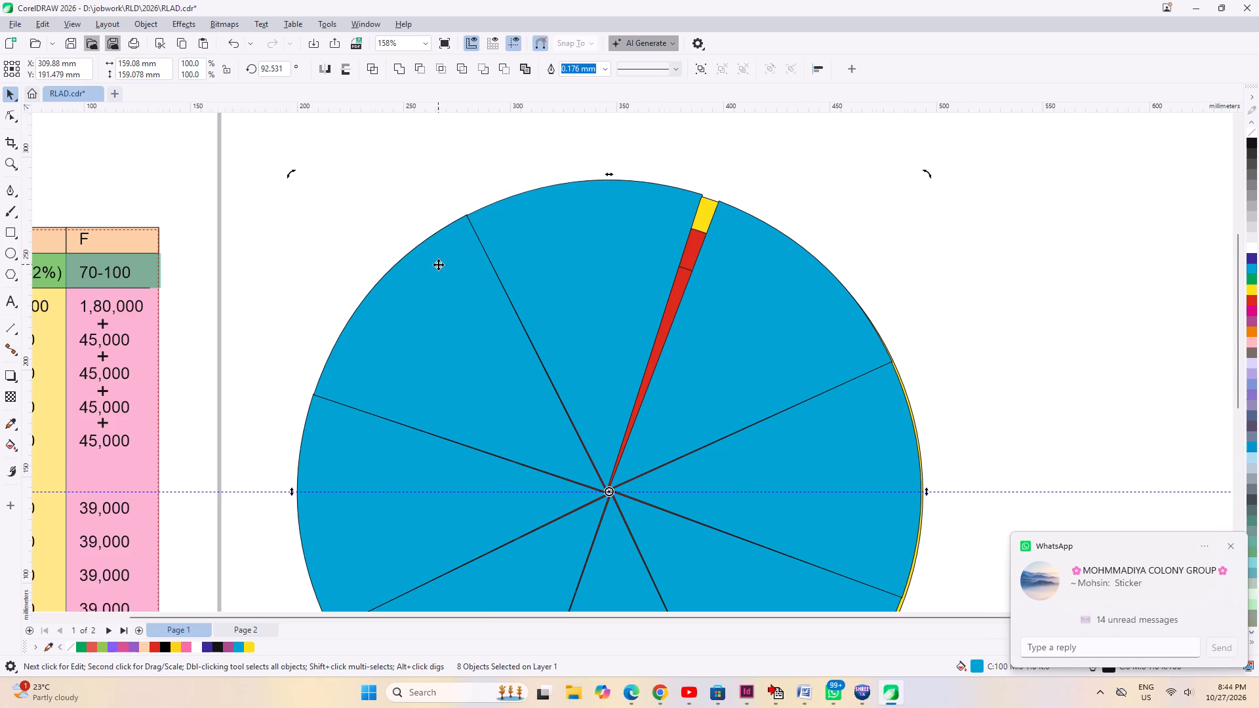
drag(526, 306, 925, 288)
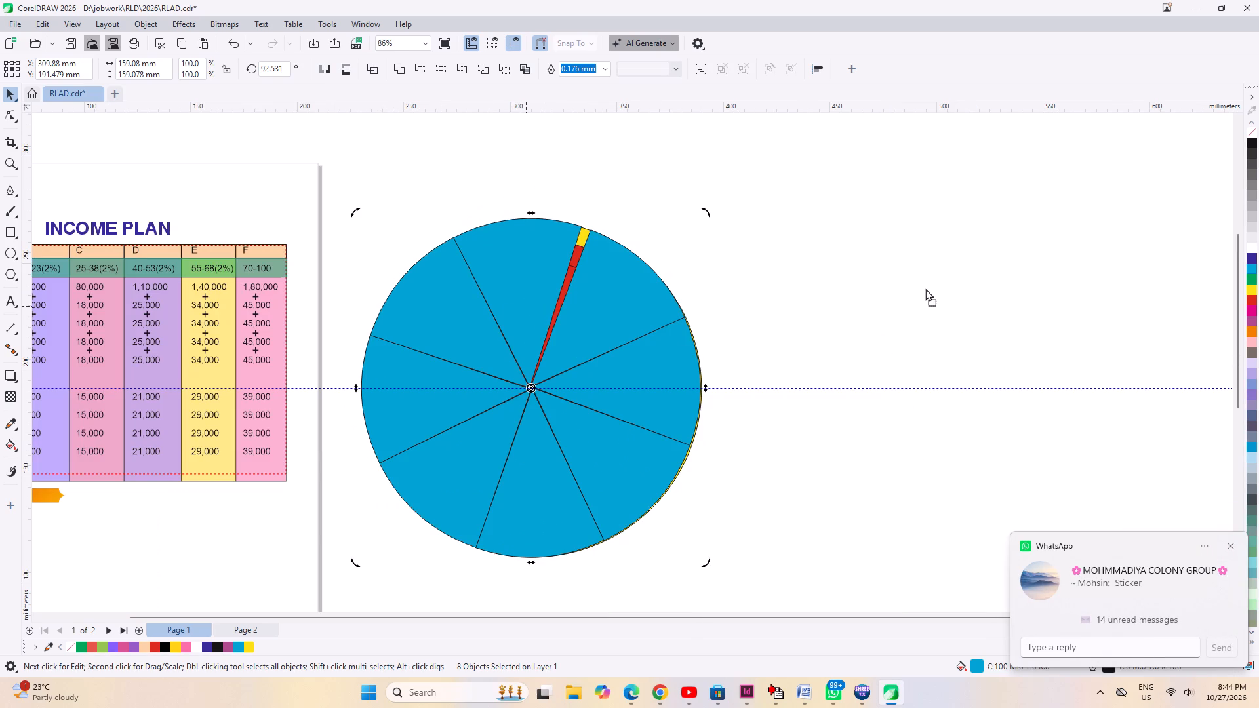
drag(925, 288, 932, 285)
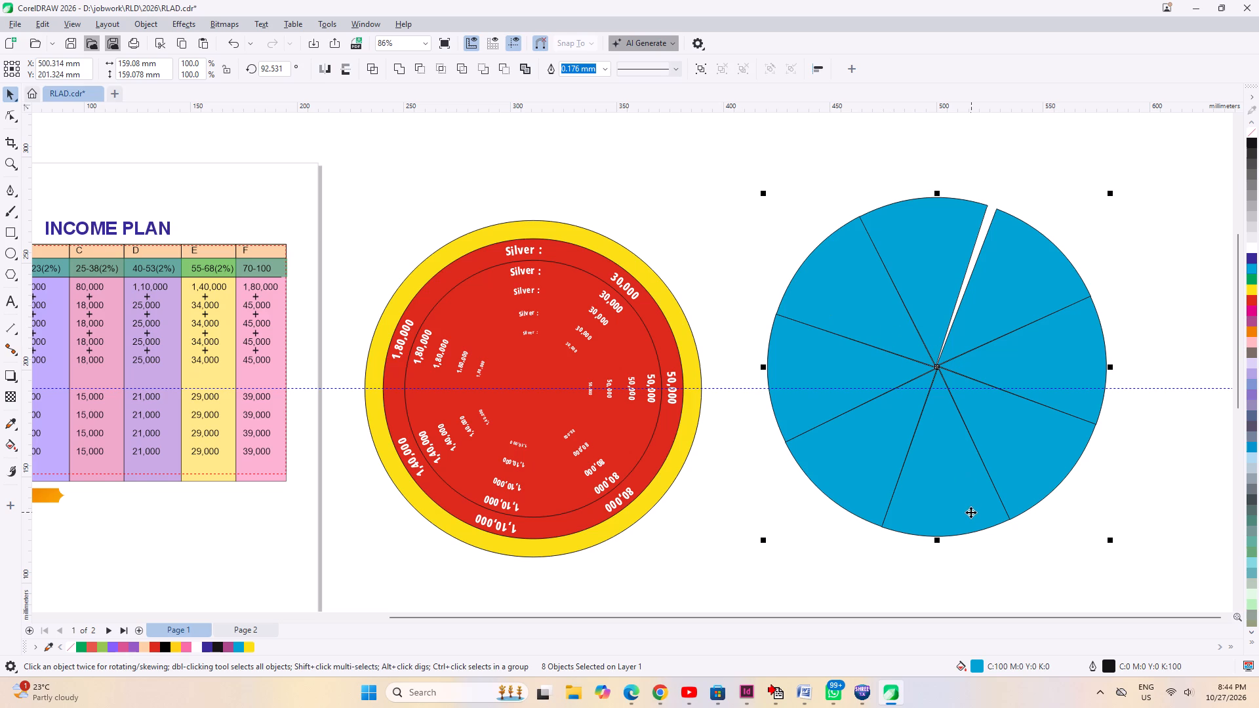
Select the second curved text line from the outside, with the Silver label and the 30,000 and 50,000 amounts.
click(833, 566)
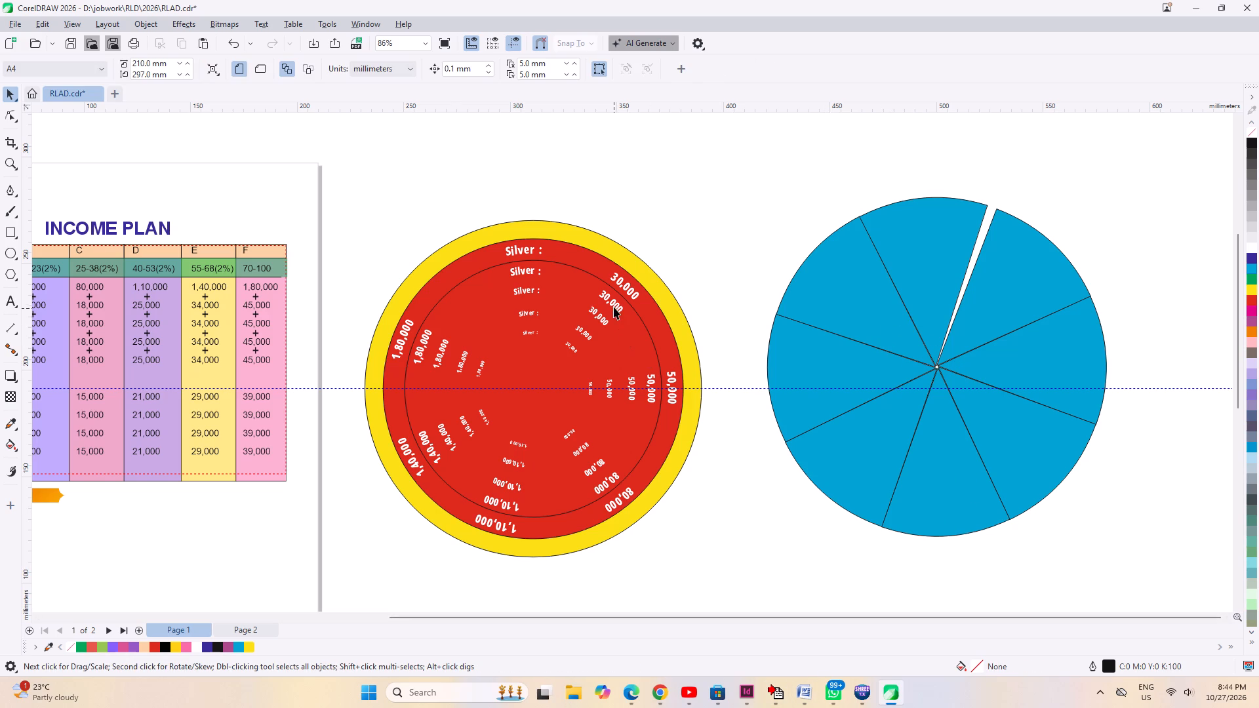
ctrl+click(614, 307)
scroll(614, 307, up, 6)
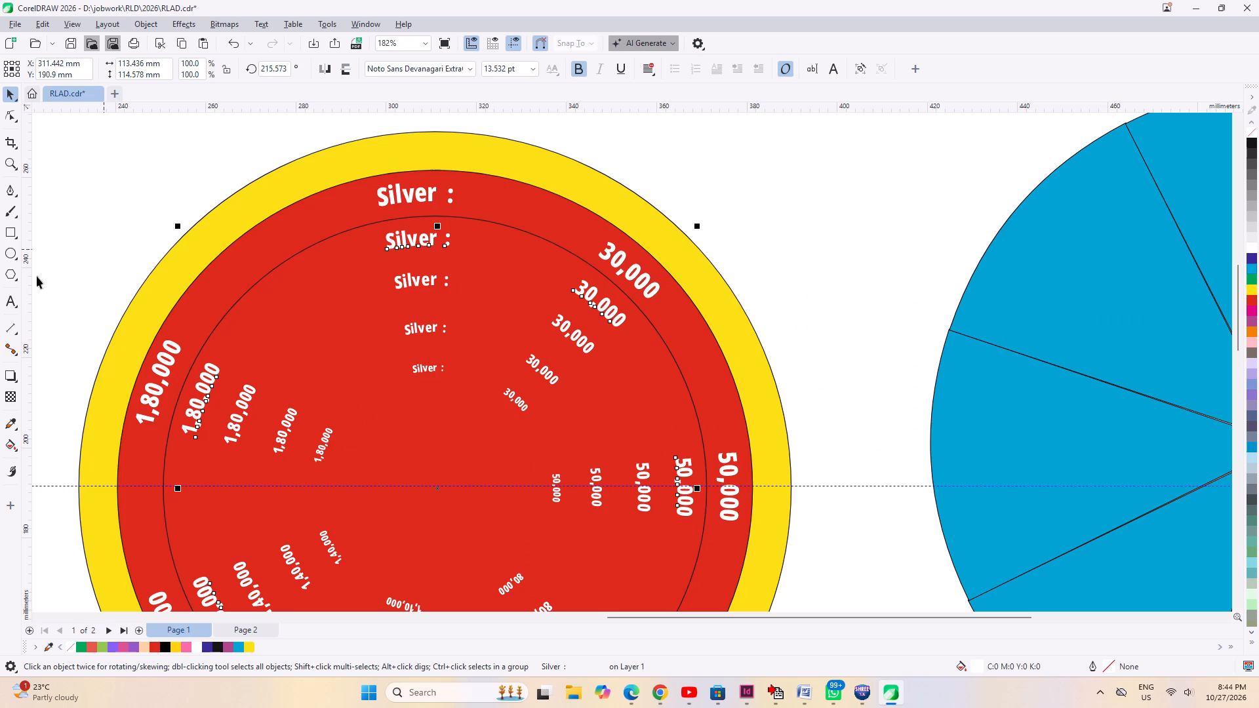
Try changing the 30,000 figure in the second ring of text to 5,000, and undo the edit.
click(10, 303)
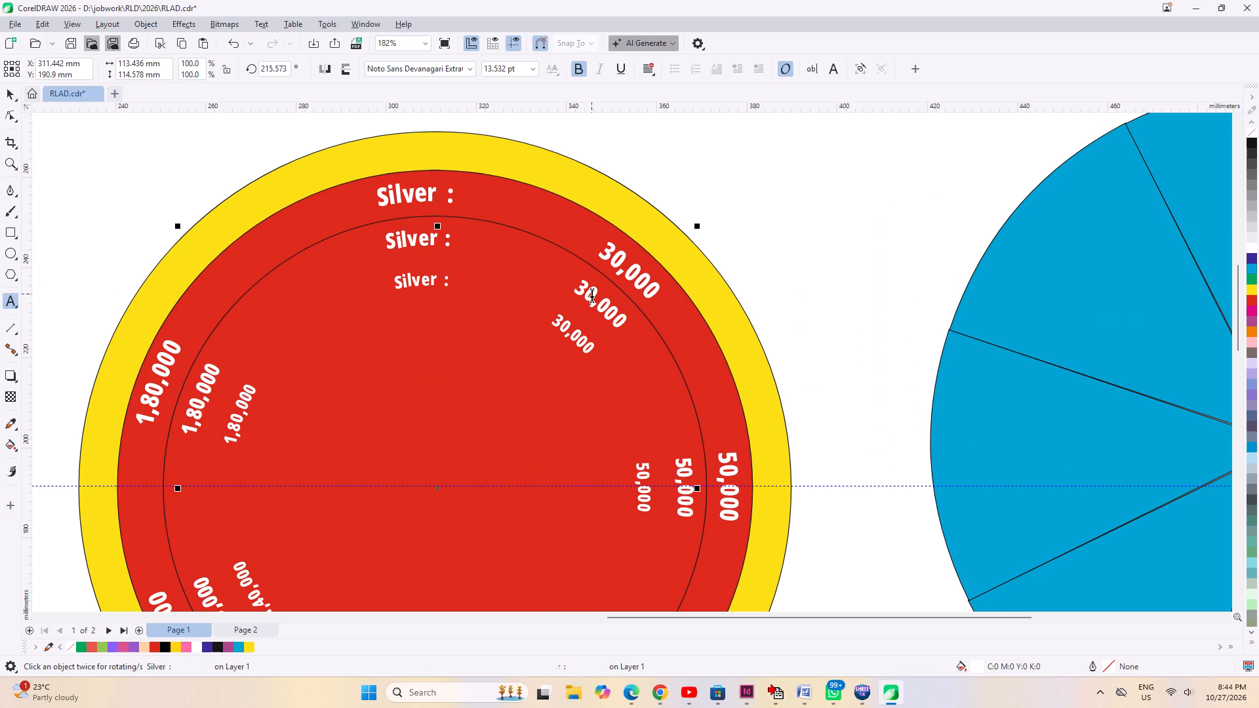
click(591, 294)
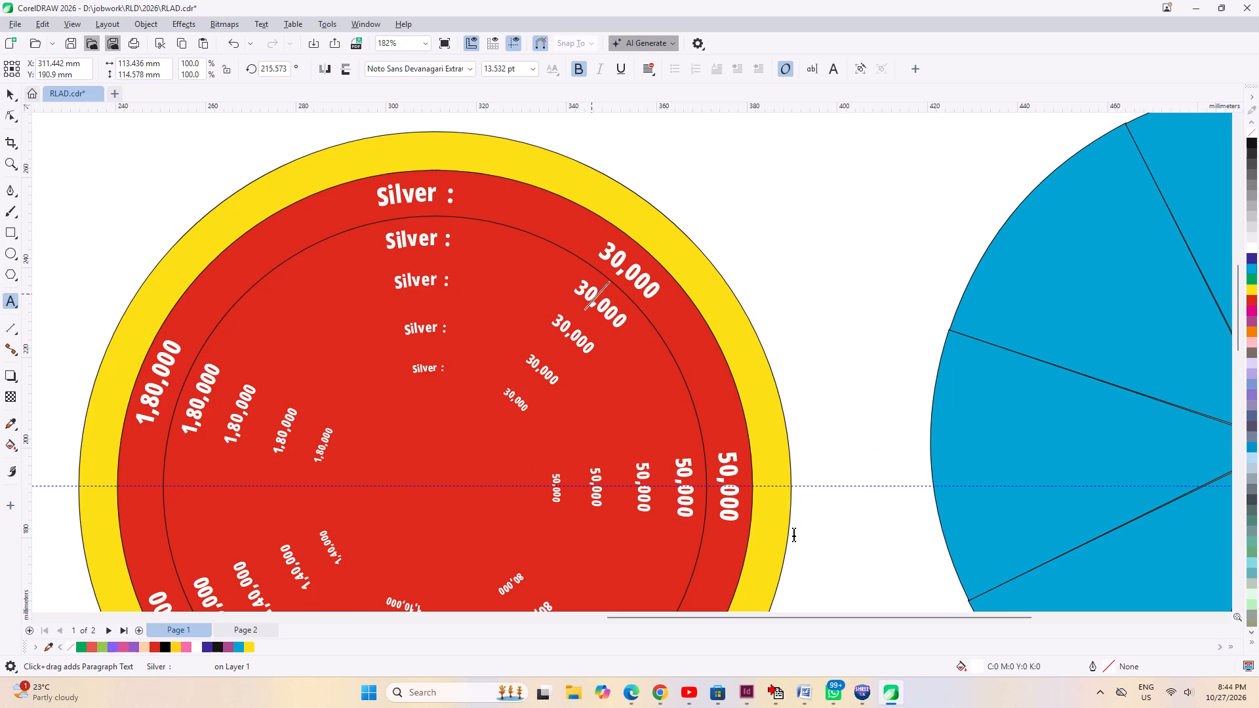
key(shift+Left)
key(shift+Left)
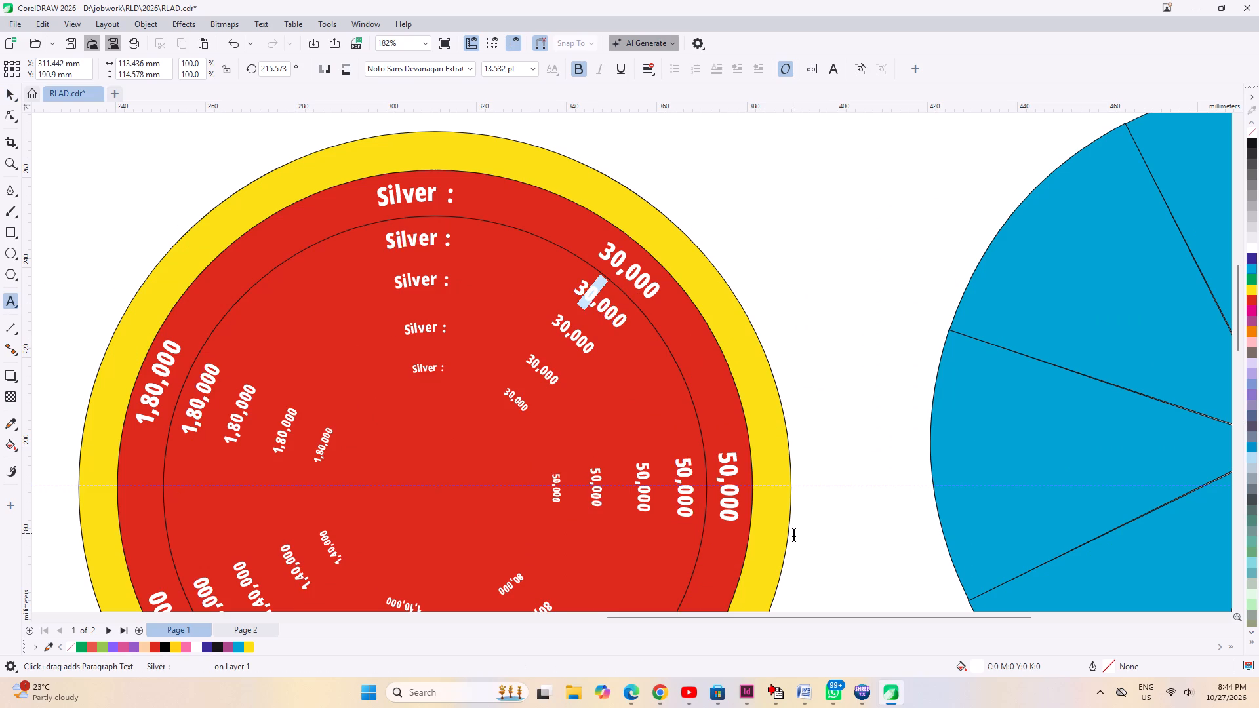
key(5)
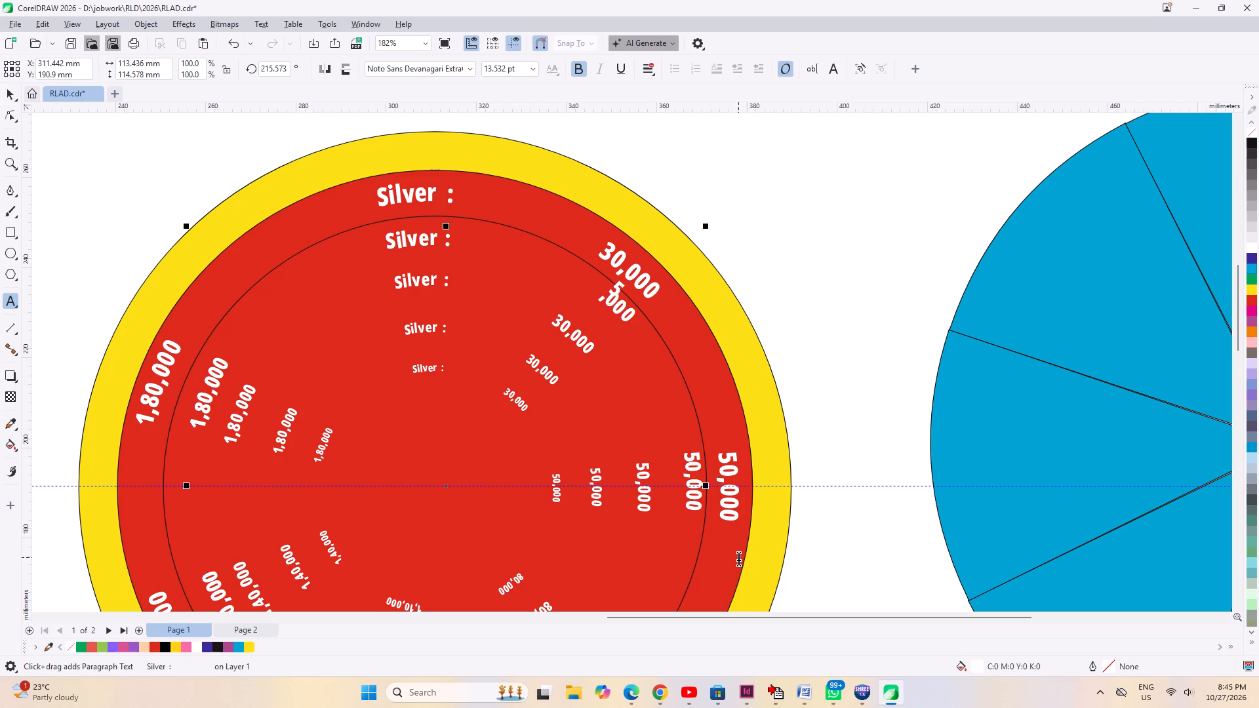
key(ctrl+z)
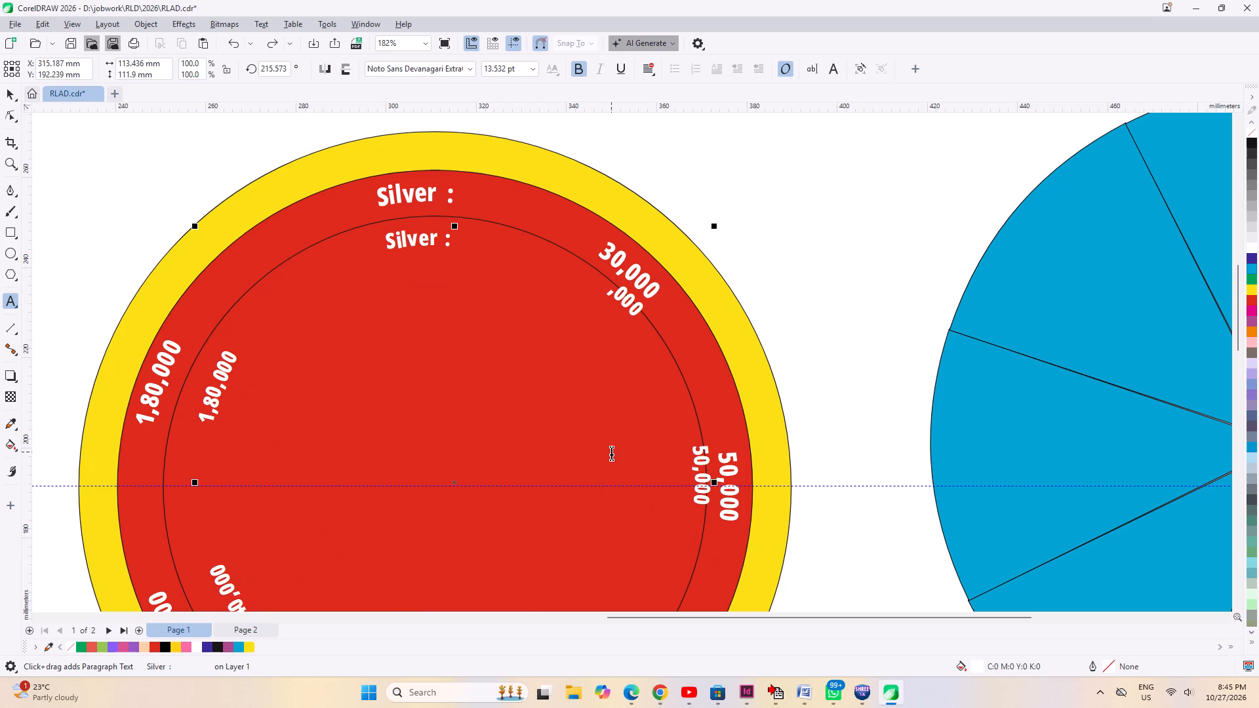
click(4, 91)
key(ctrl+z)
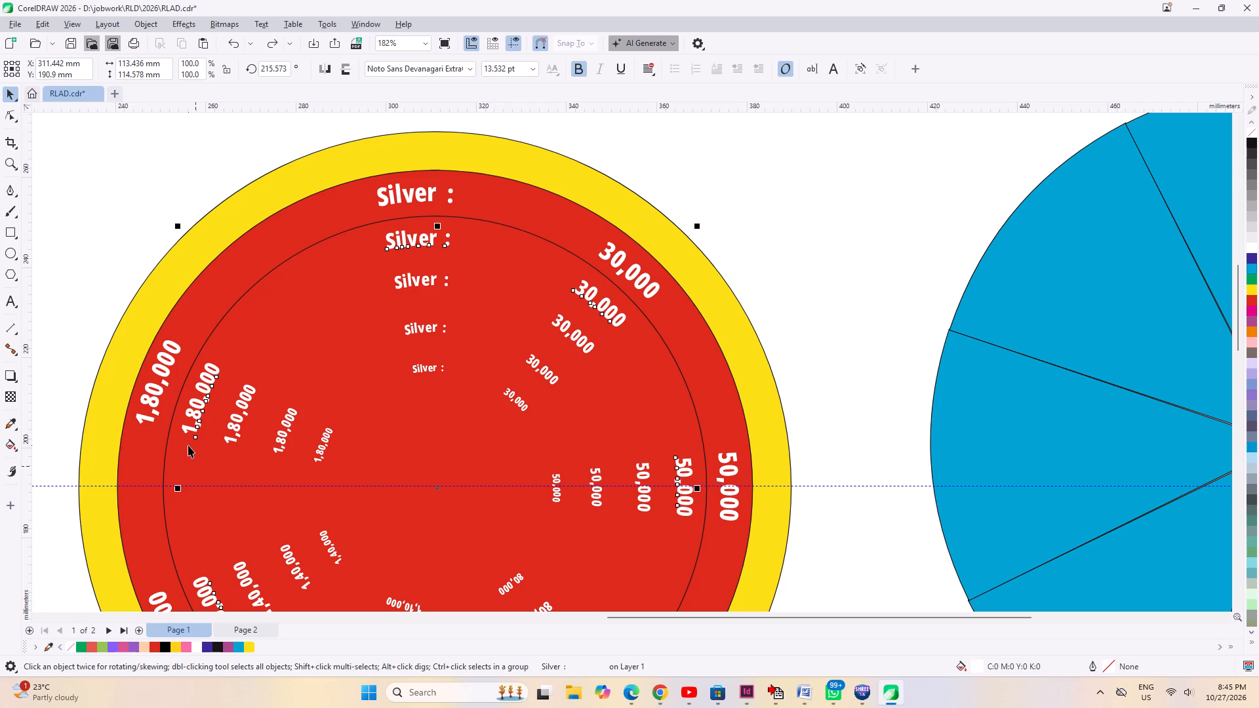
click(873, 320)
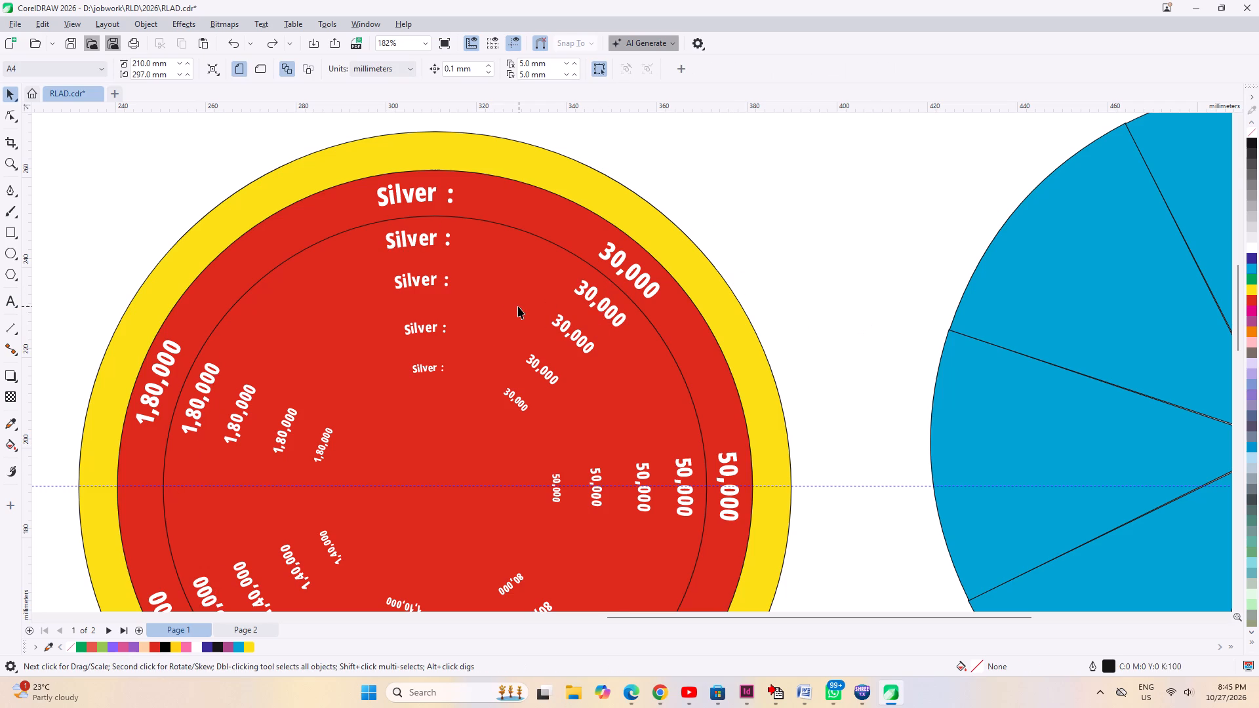
Delete the whole wheel of blue wedges standing beside the red income disc.
scroll(518, 306, down, 2)
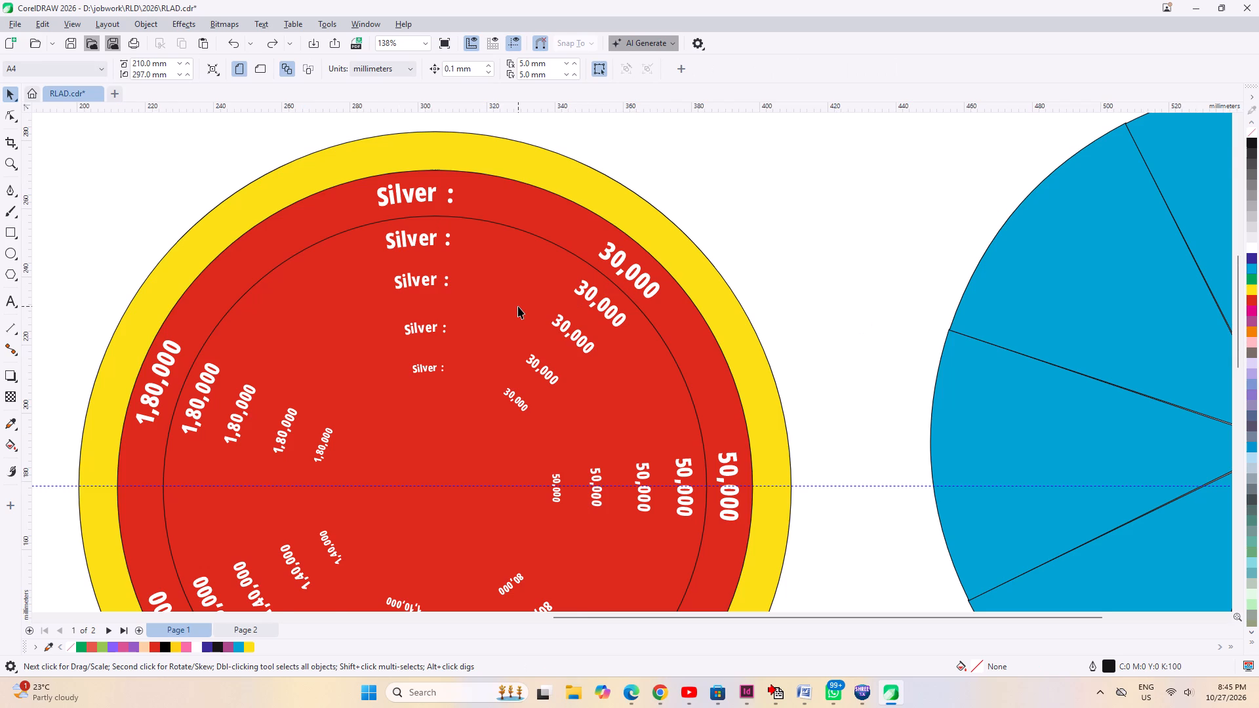
scroll(570, 365, down, 3)
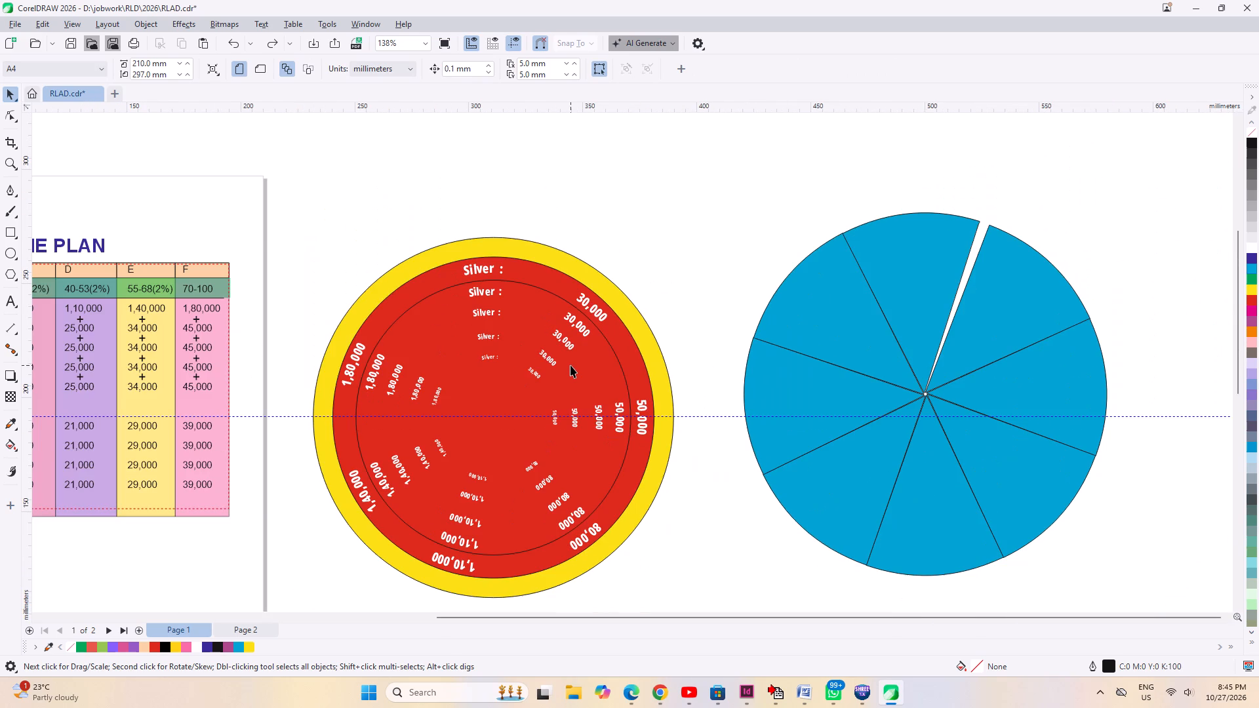
click(573, 521)
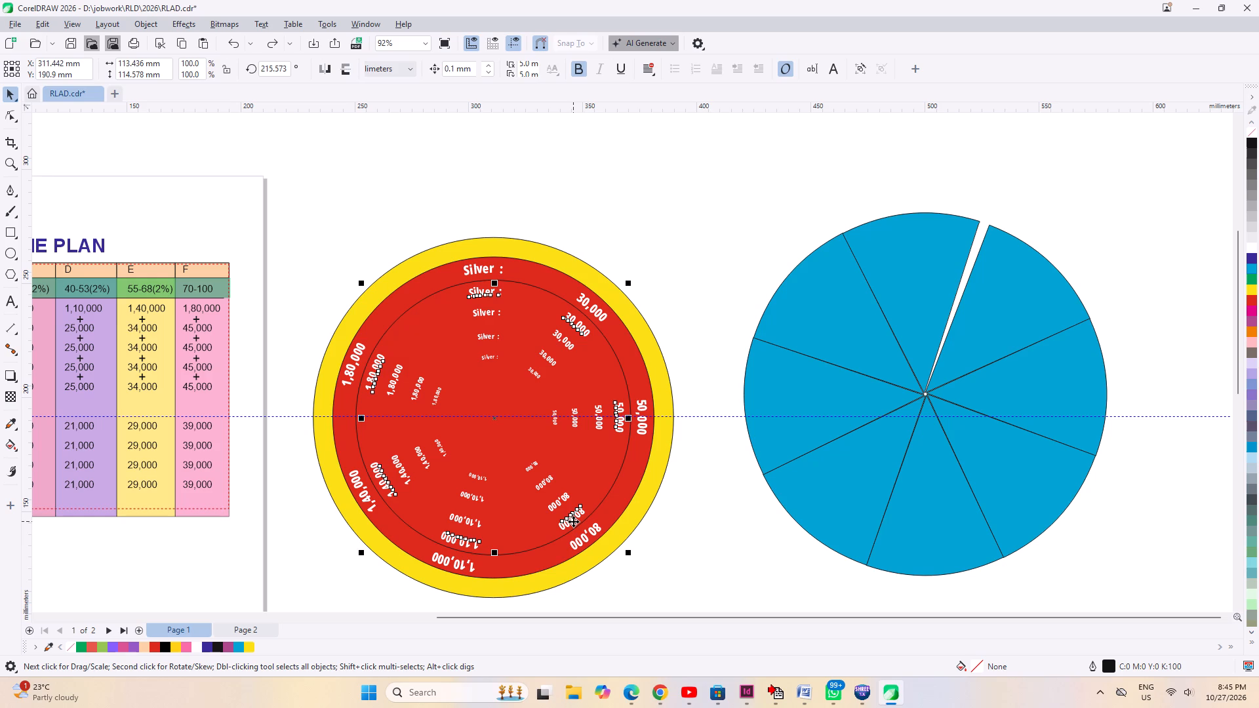
scroll(656, 509, down, 1)
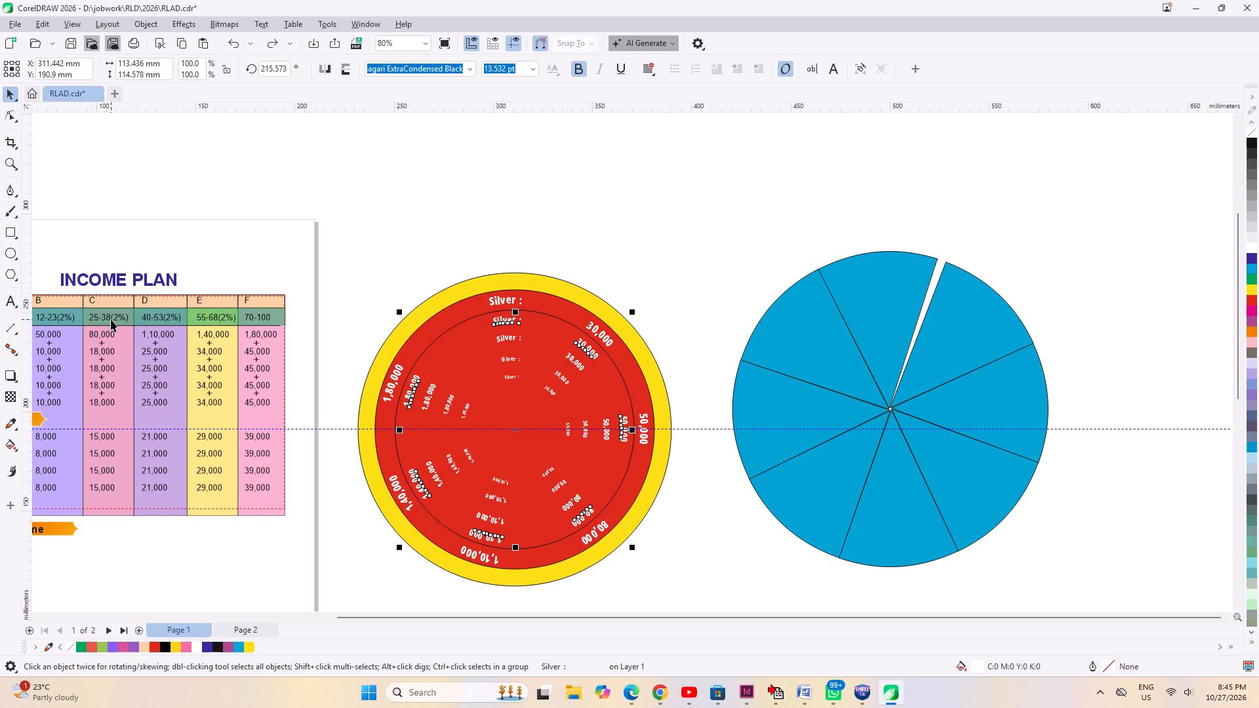
scroll(649, 340, down, 3)
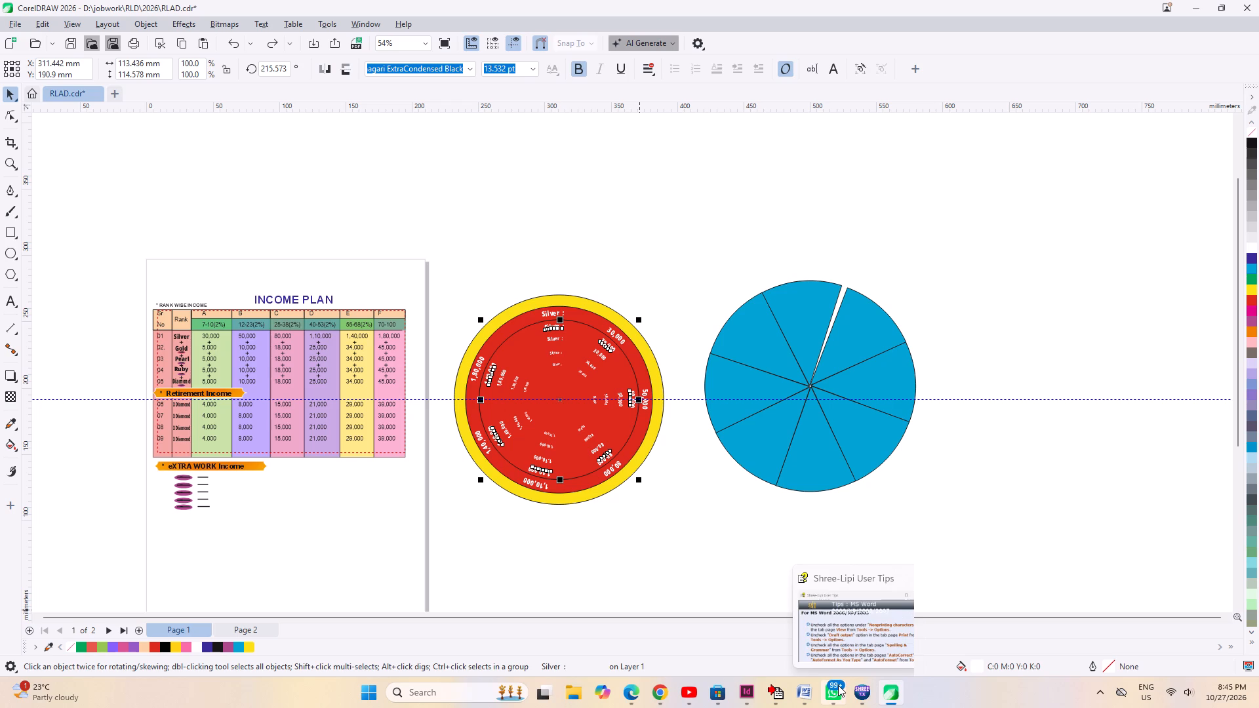
drag(1041, 154, 681, 539)
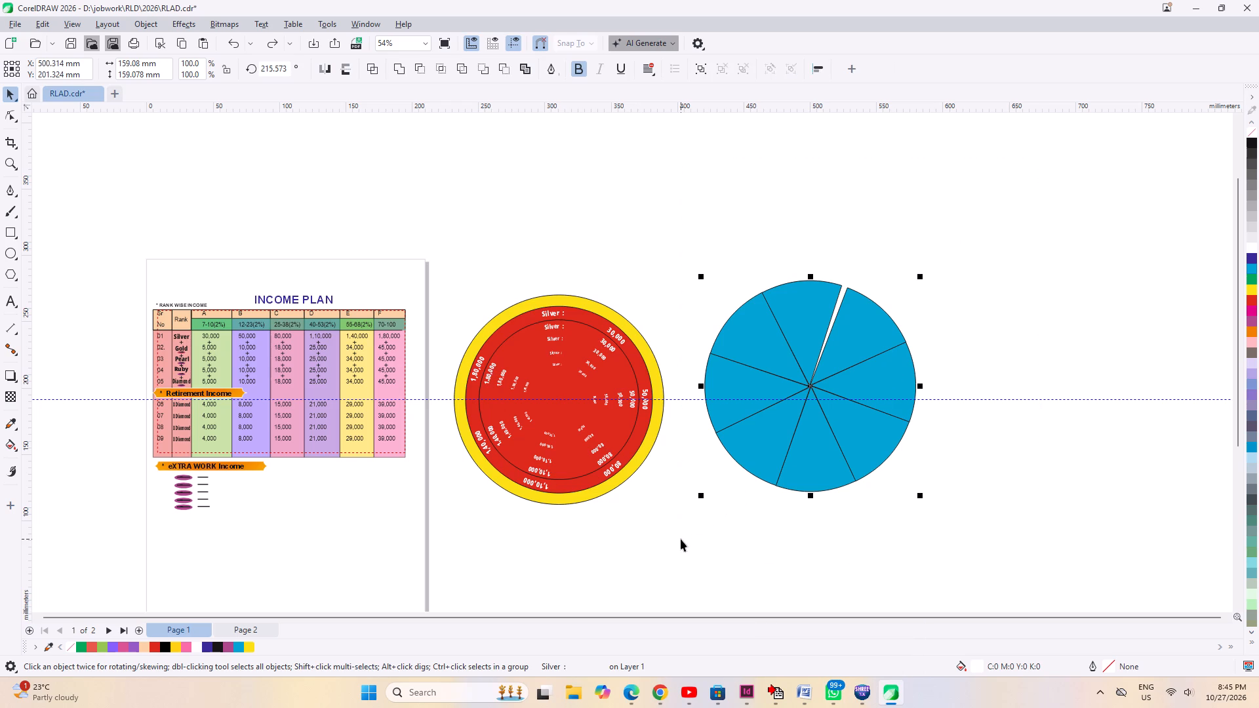
key(Delete)
click(452, 528)
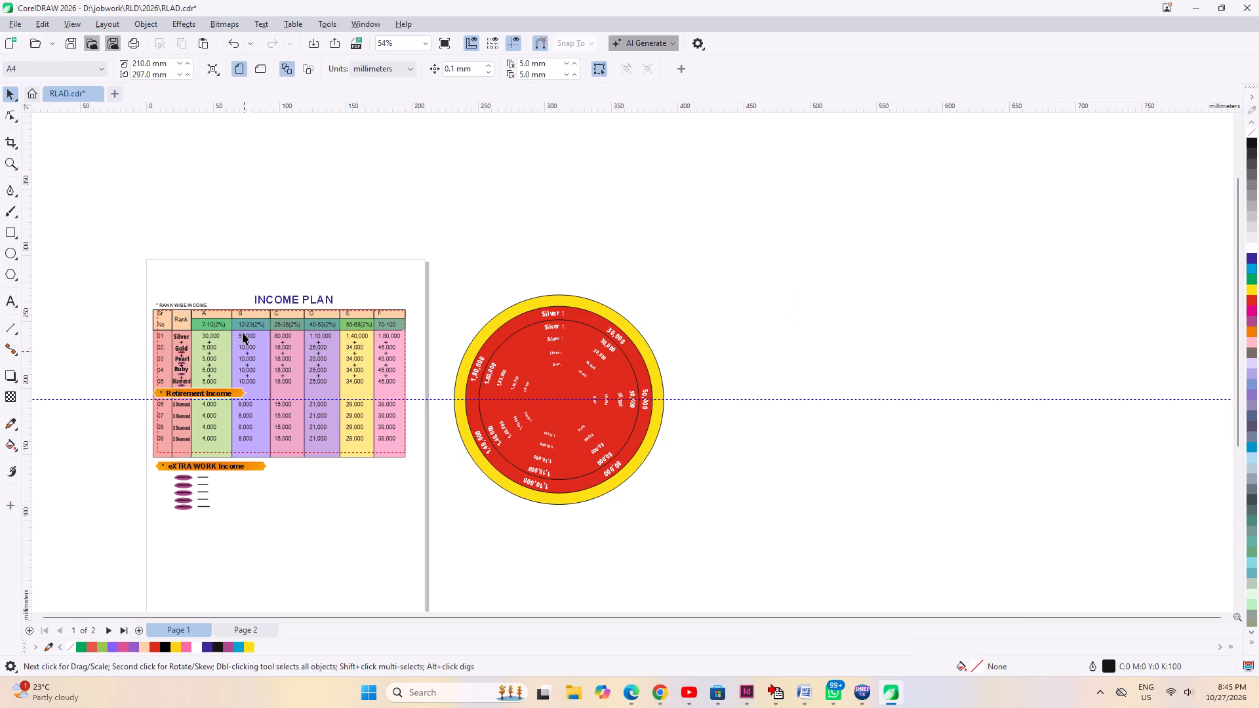
scroll(248, 304, up, 2)
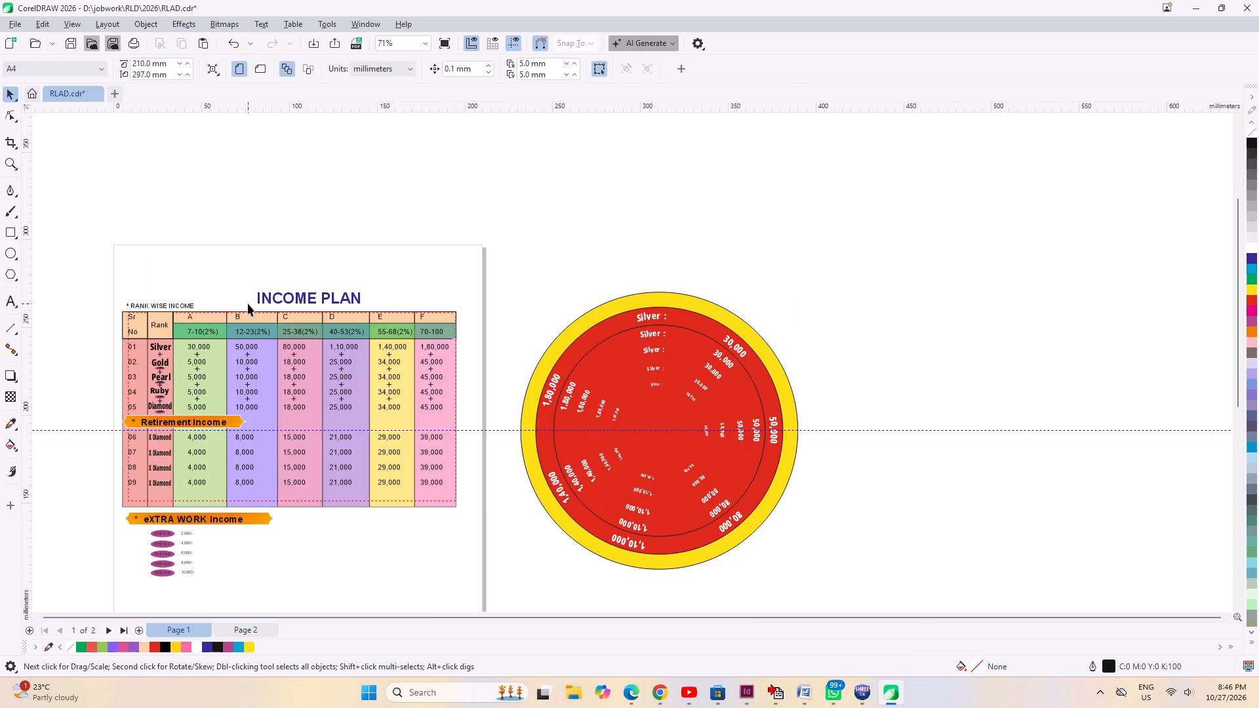
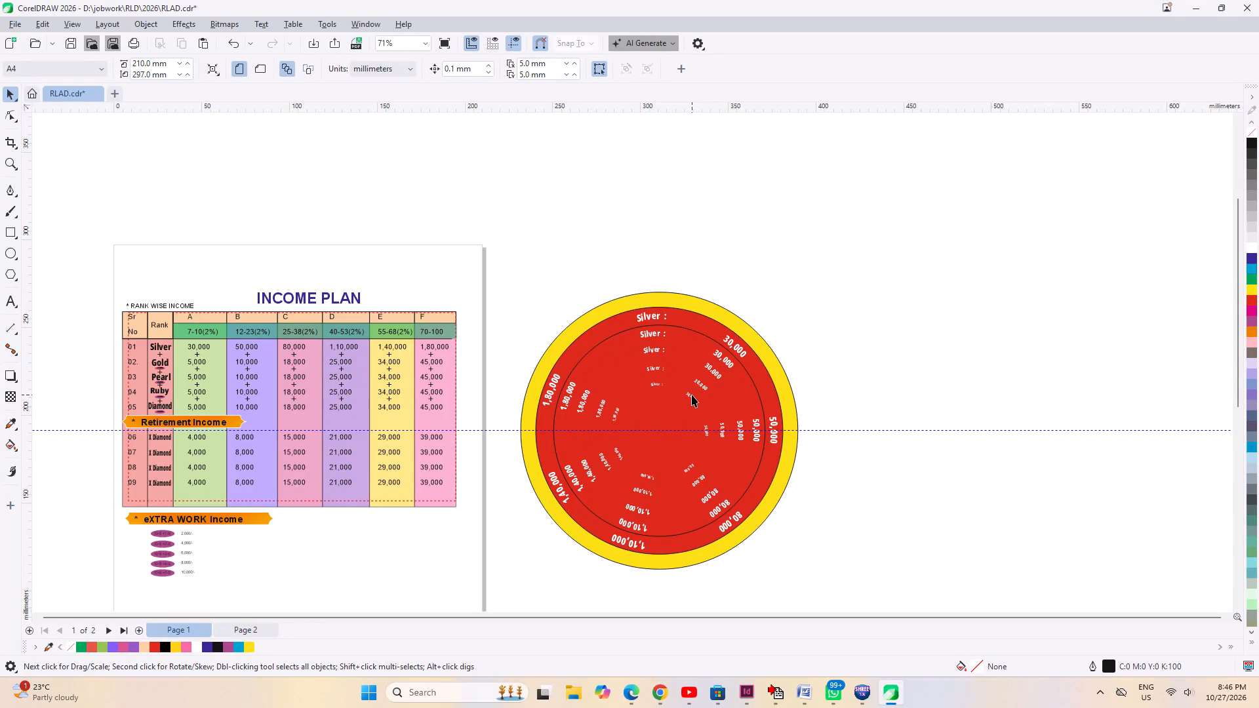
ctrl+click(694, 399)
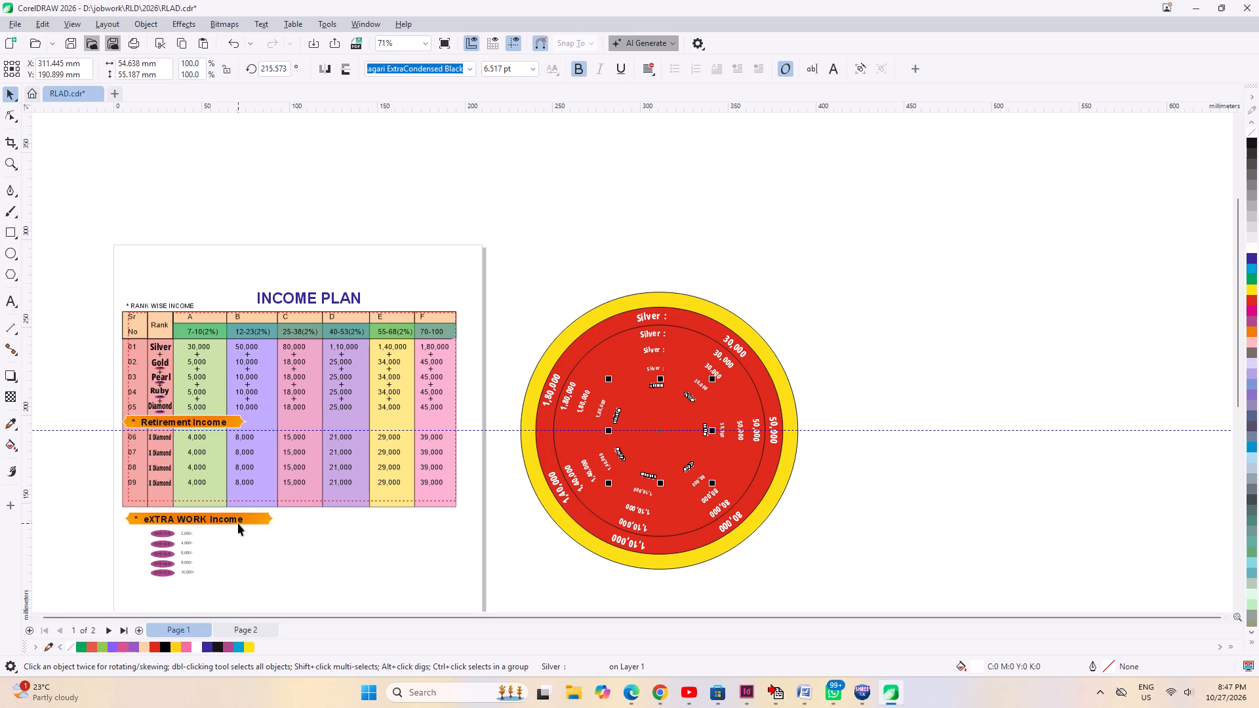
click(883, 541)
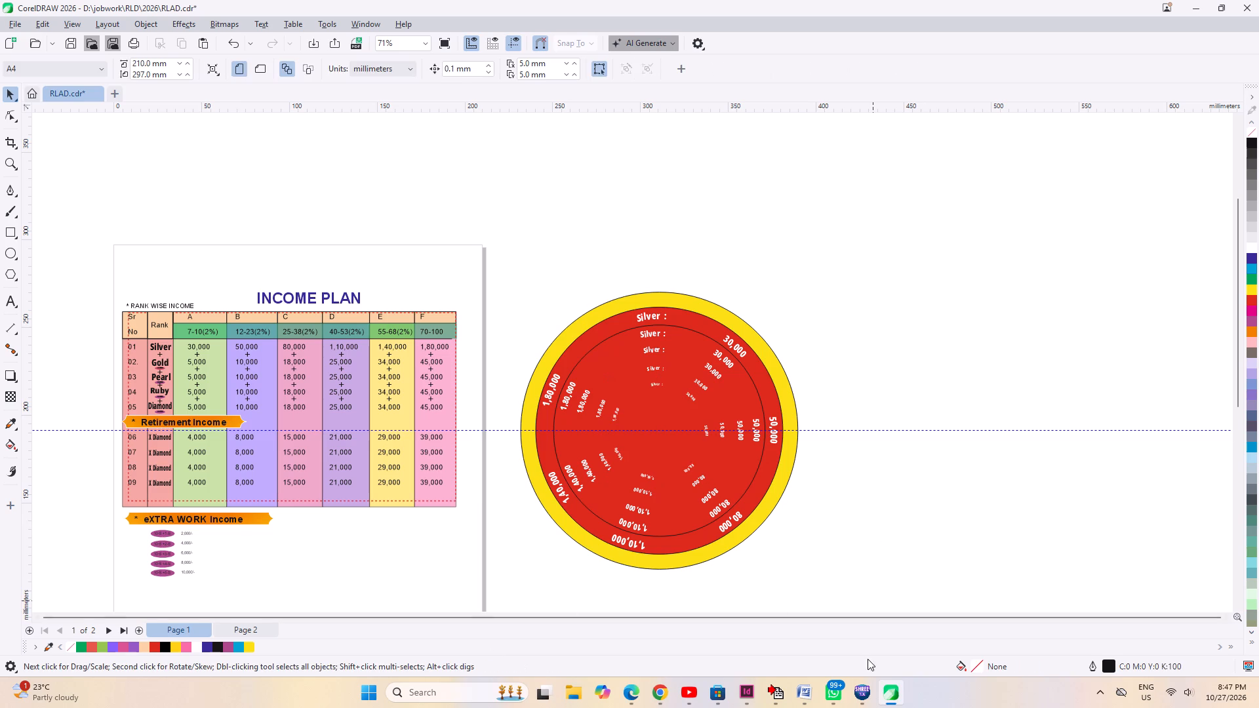
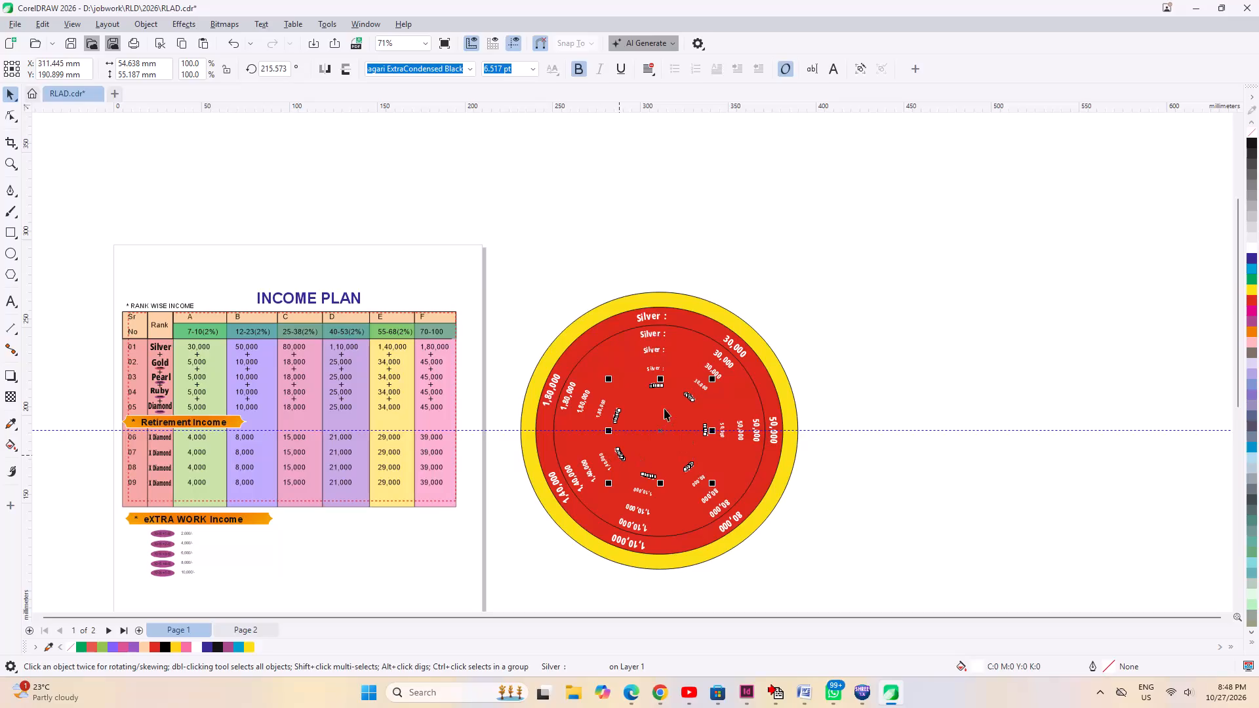
Break apart the two outermost rings of curved Silver and income text into separate labels.
scroll(664, 408, up, 7)
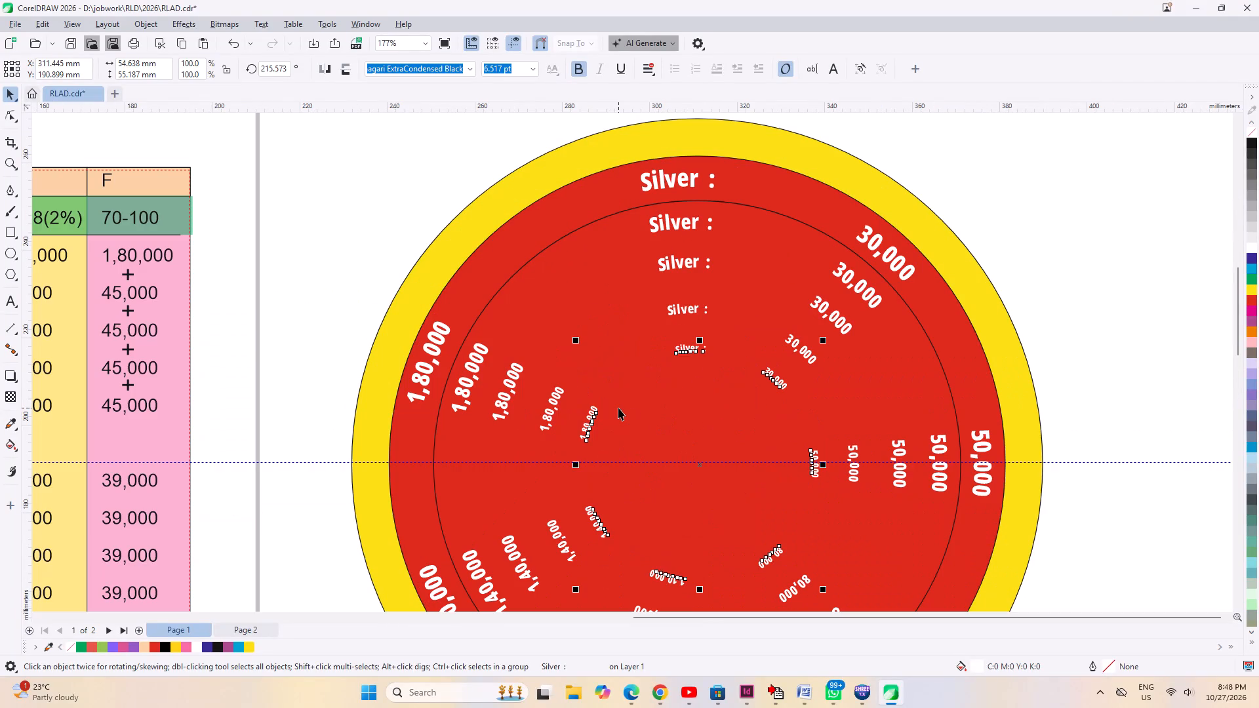
click(678, 180)
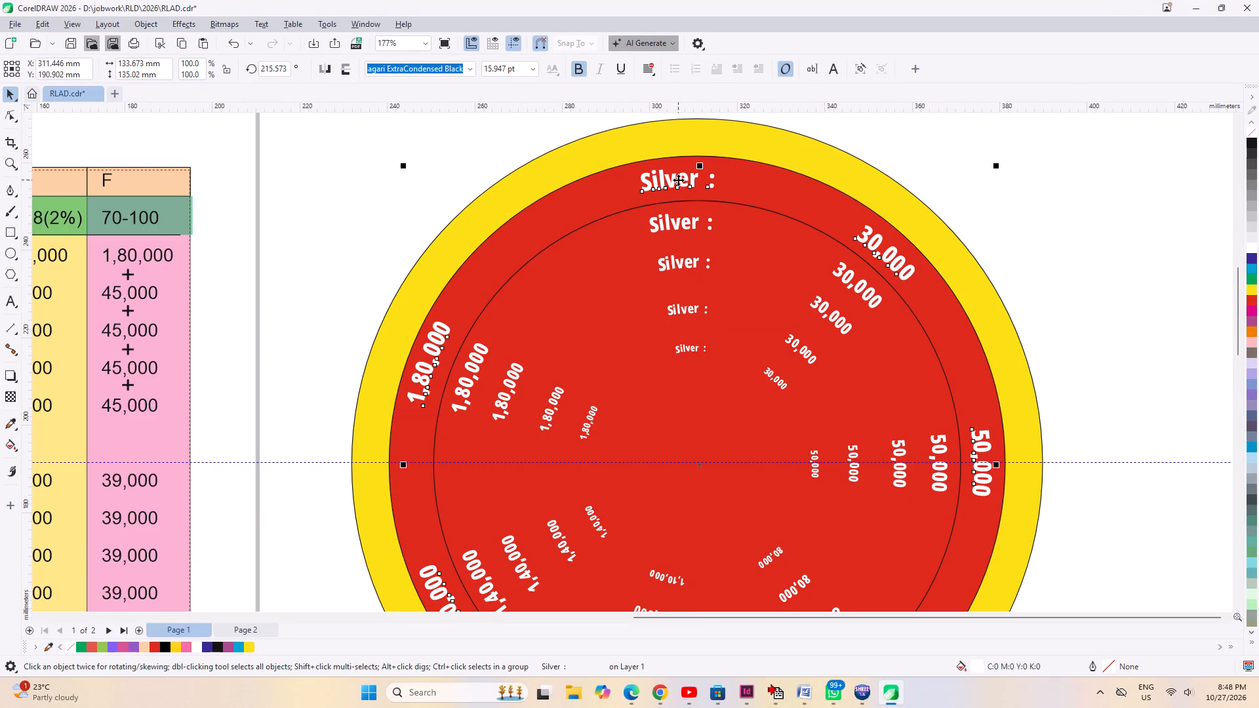
key(ctrl+k)
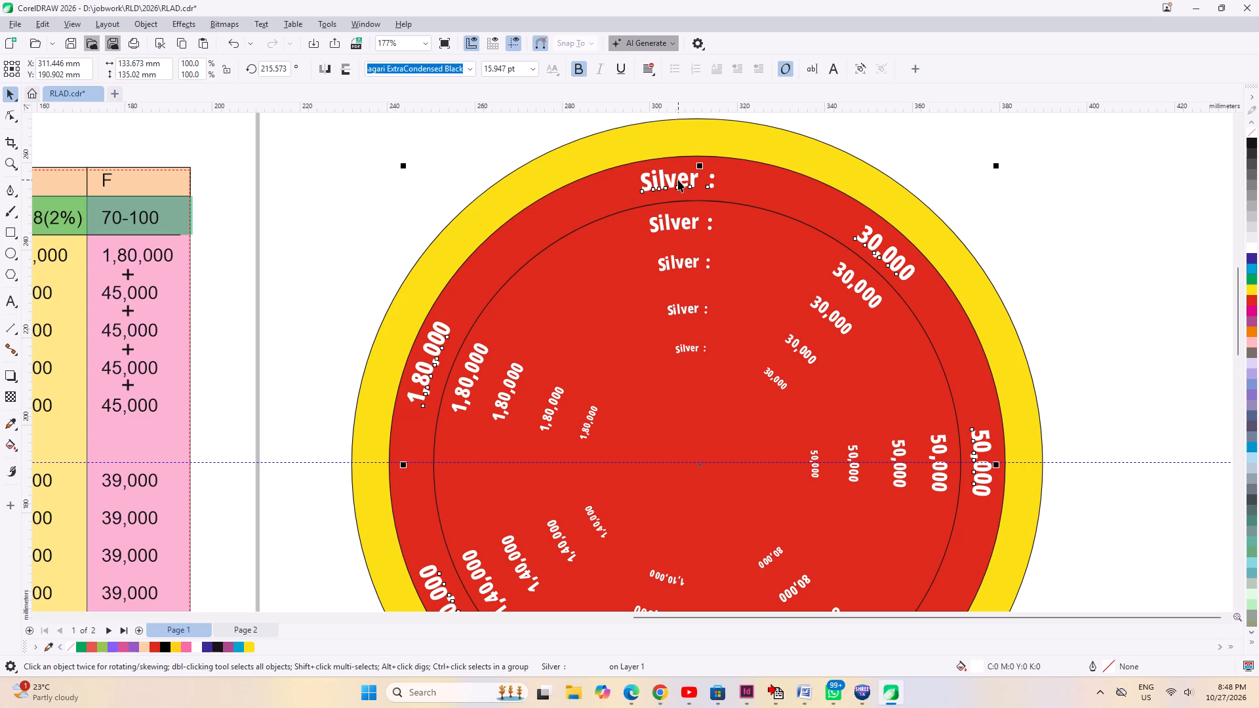
click(1056, 184)
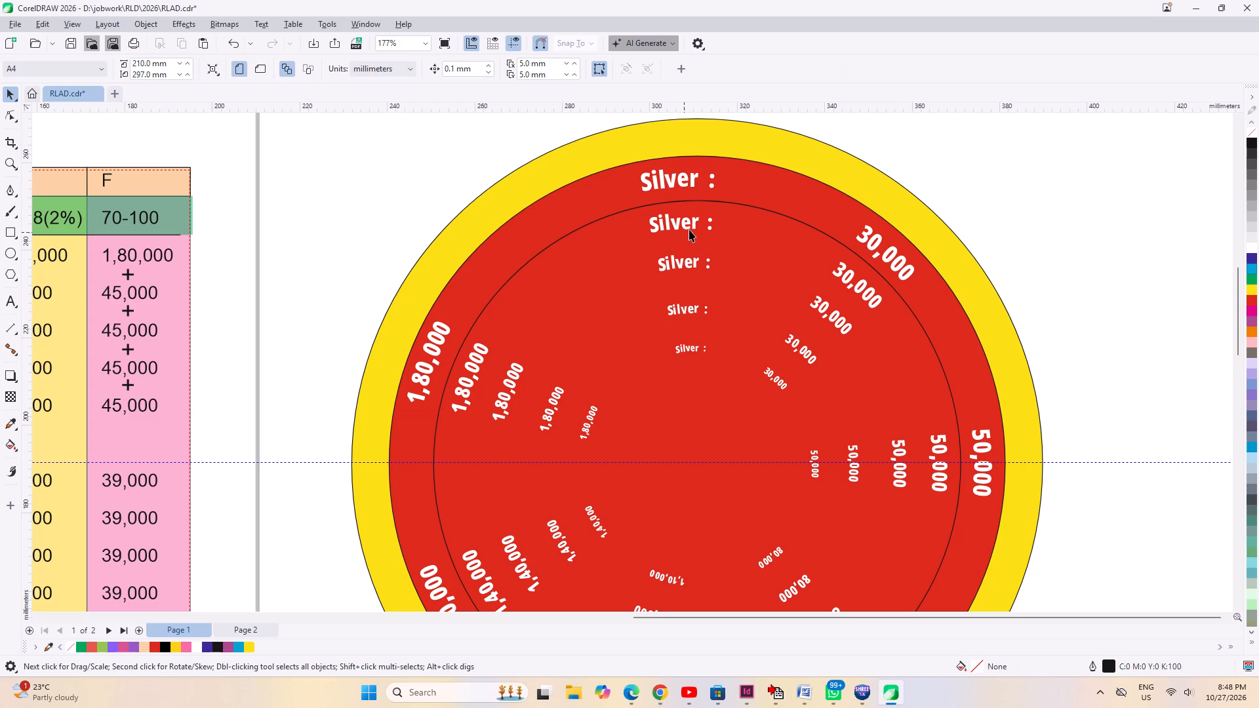
double_click(693, 227)
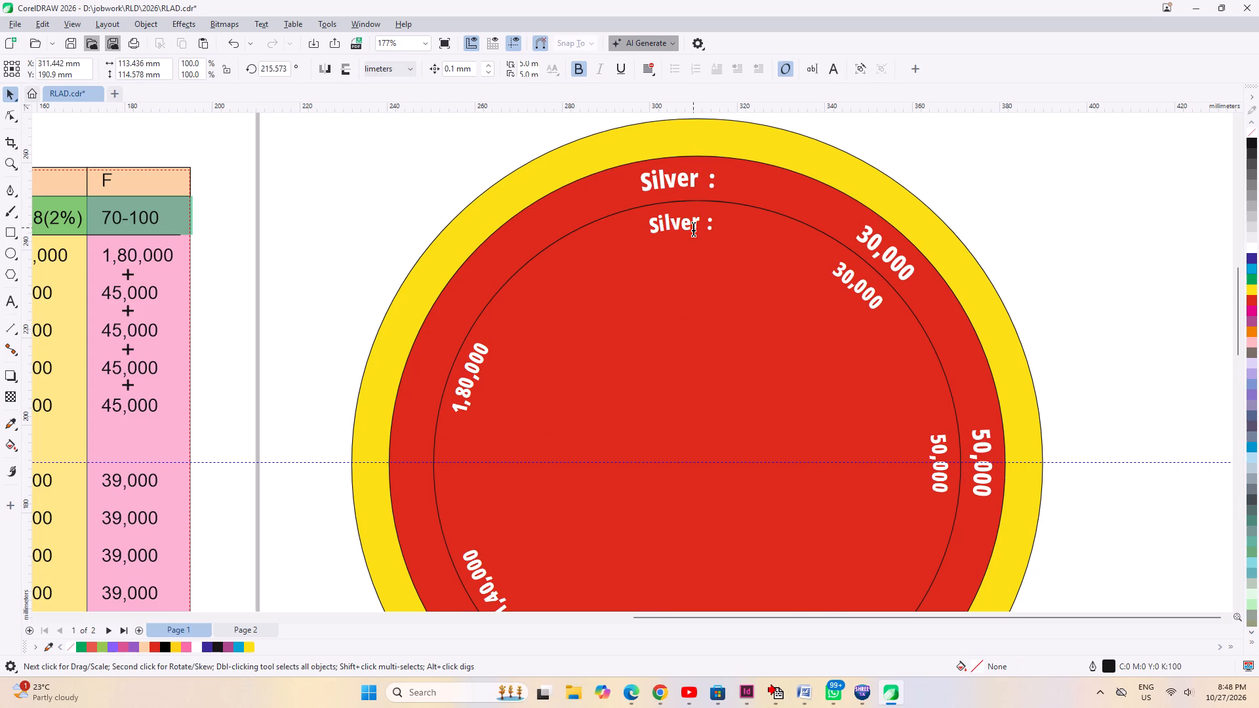
click(6, 97)
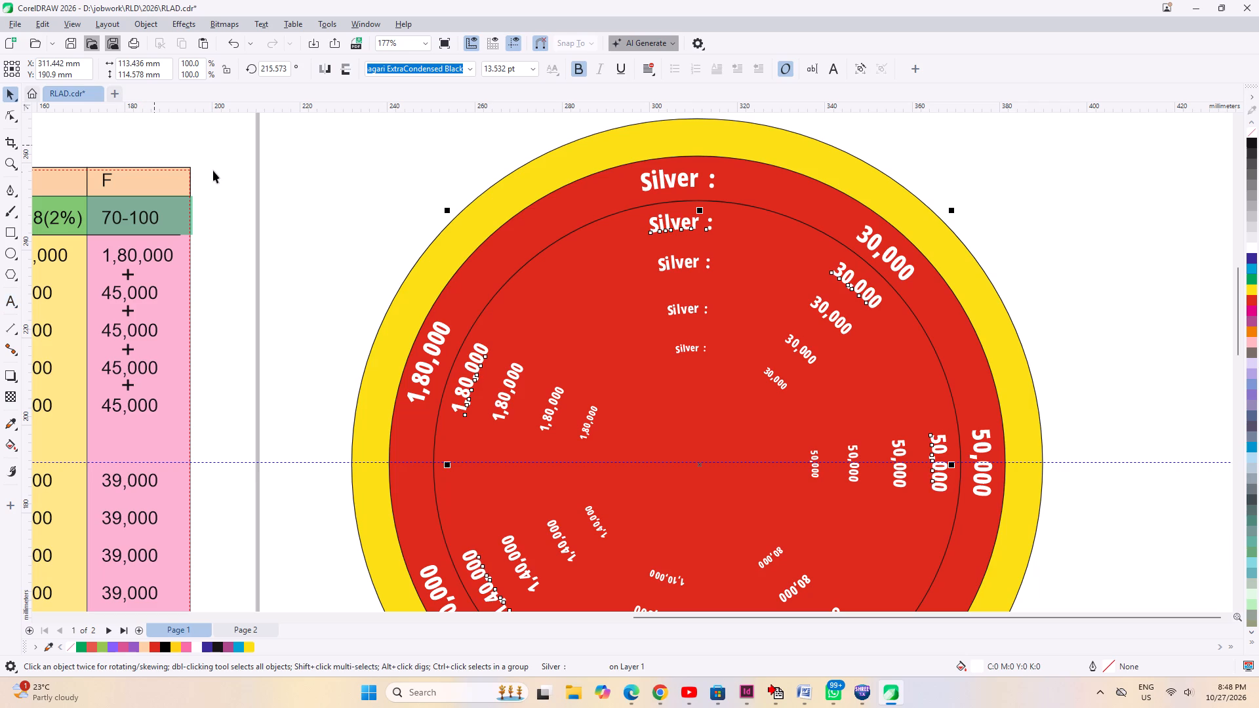
click(271, 159)
click(685, 228)
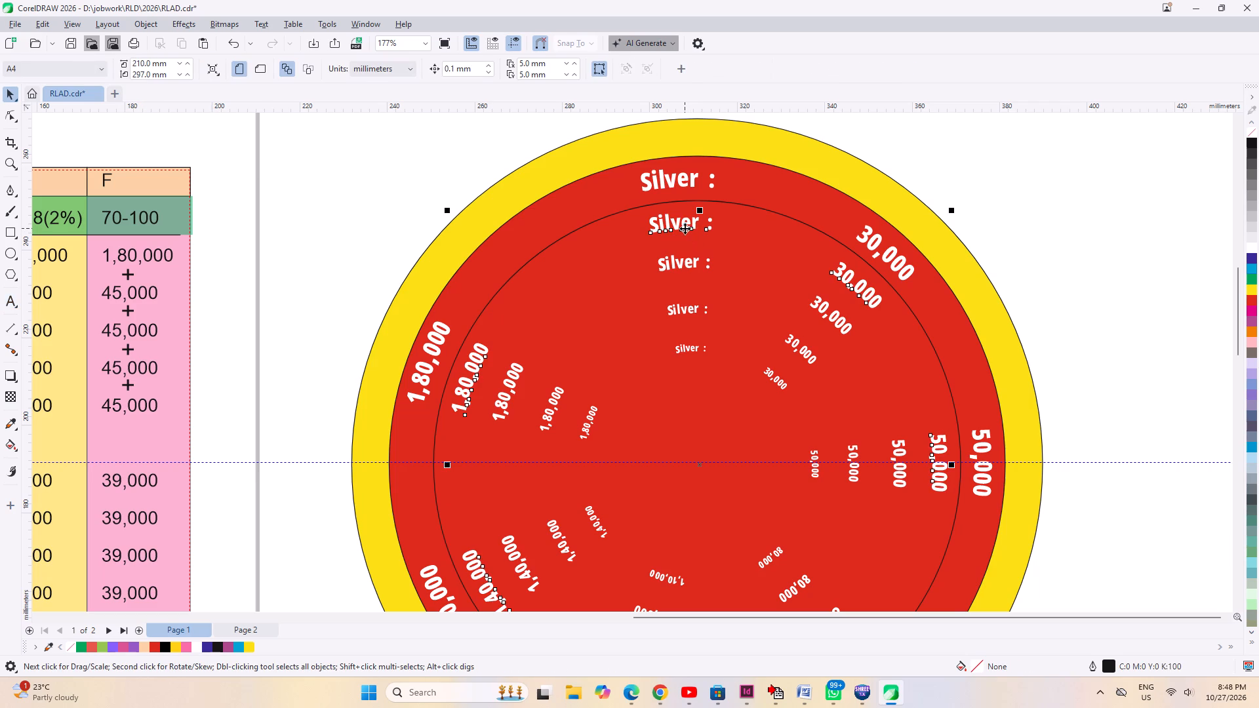
key(ctrl+k)
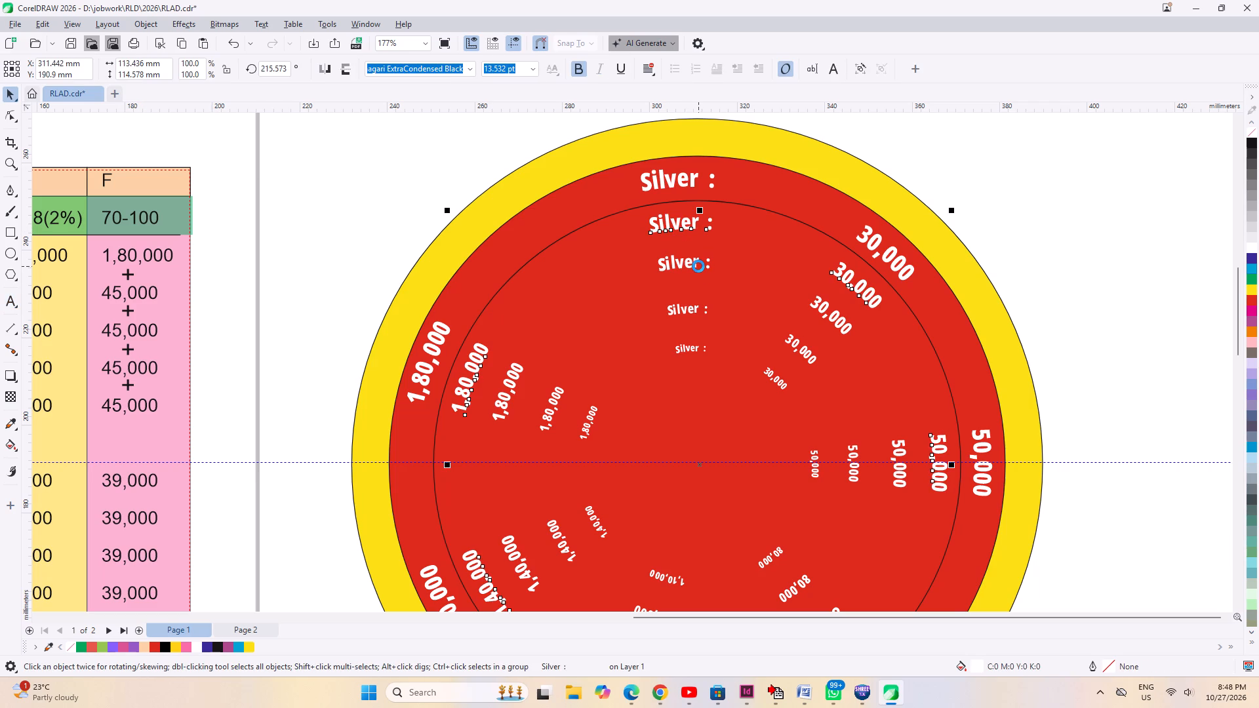
Break apart the three inner rings of curved Silver and income text into separate labels.
click(505, 418)
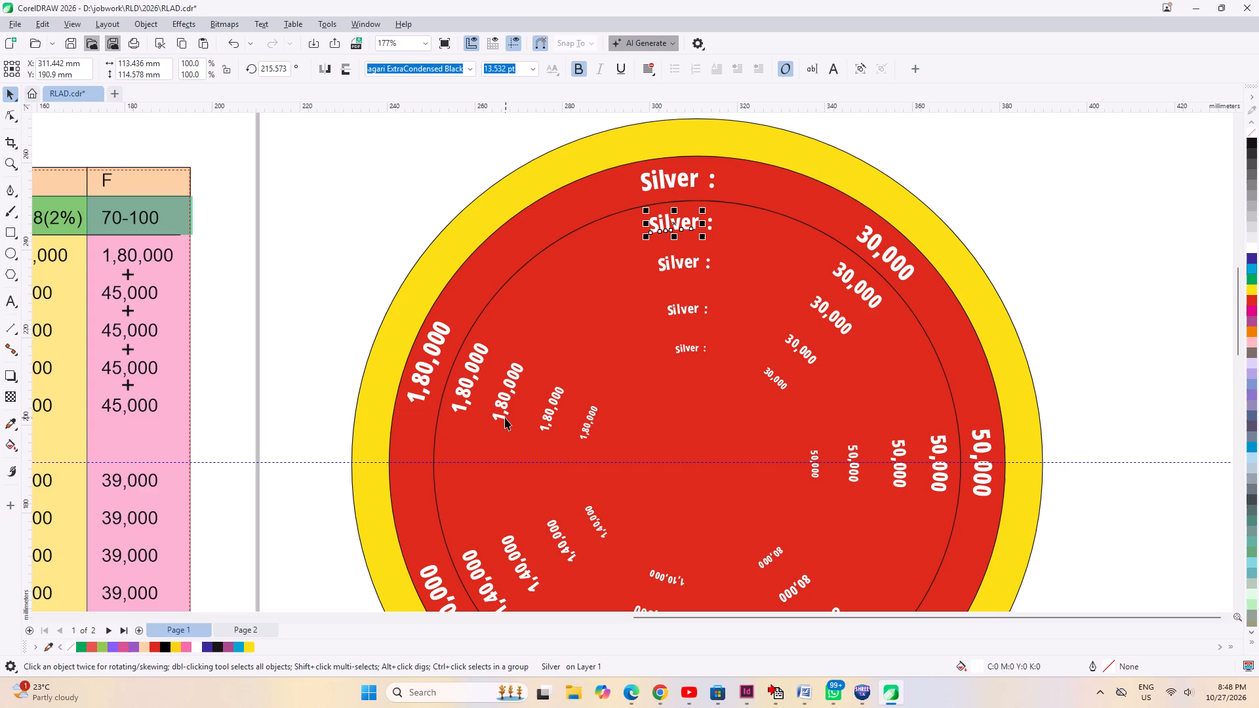
key(ctrl+k)
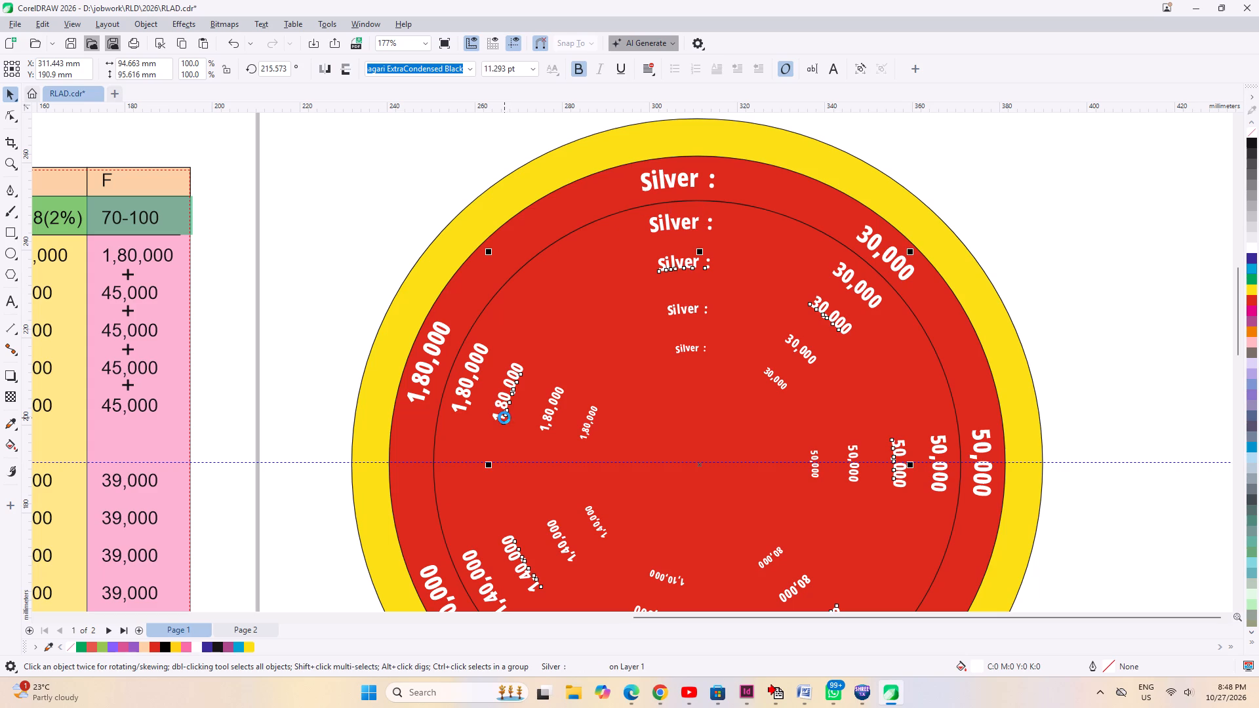
click(548, 416)
key(ctrl+k)
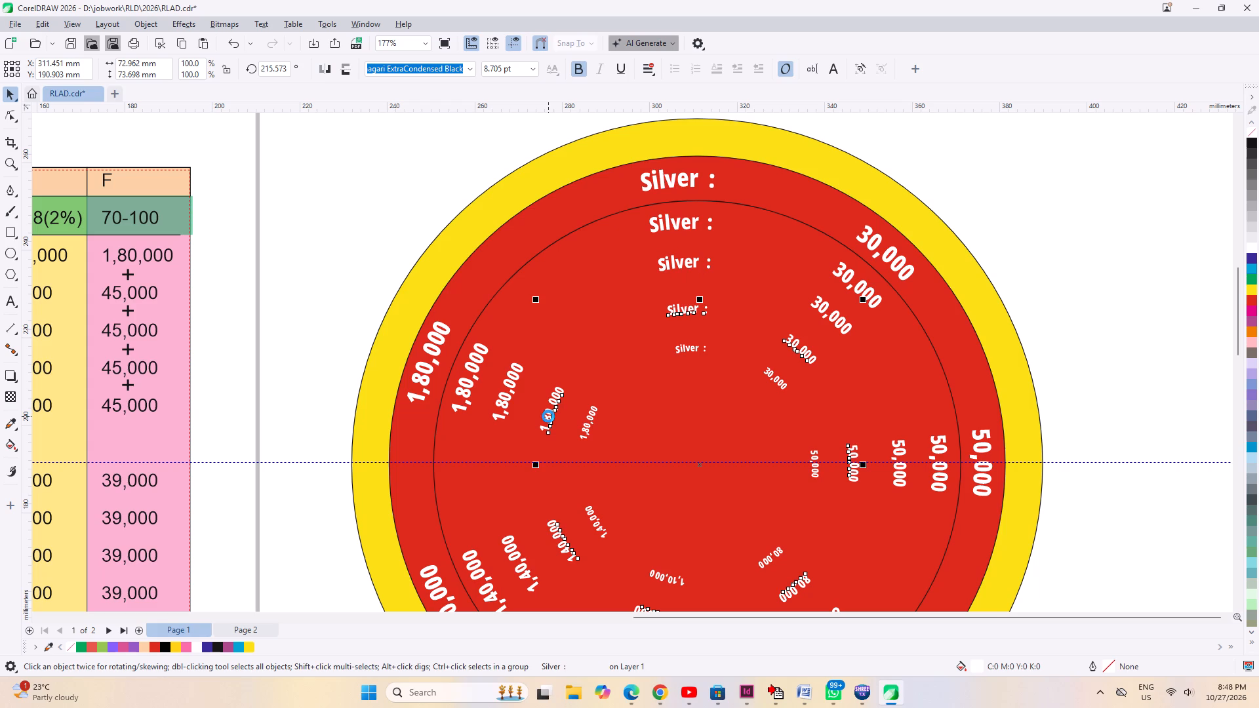
click(590, 431)
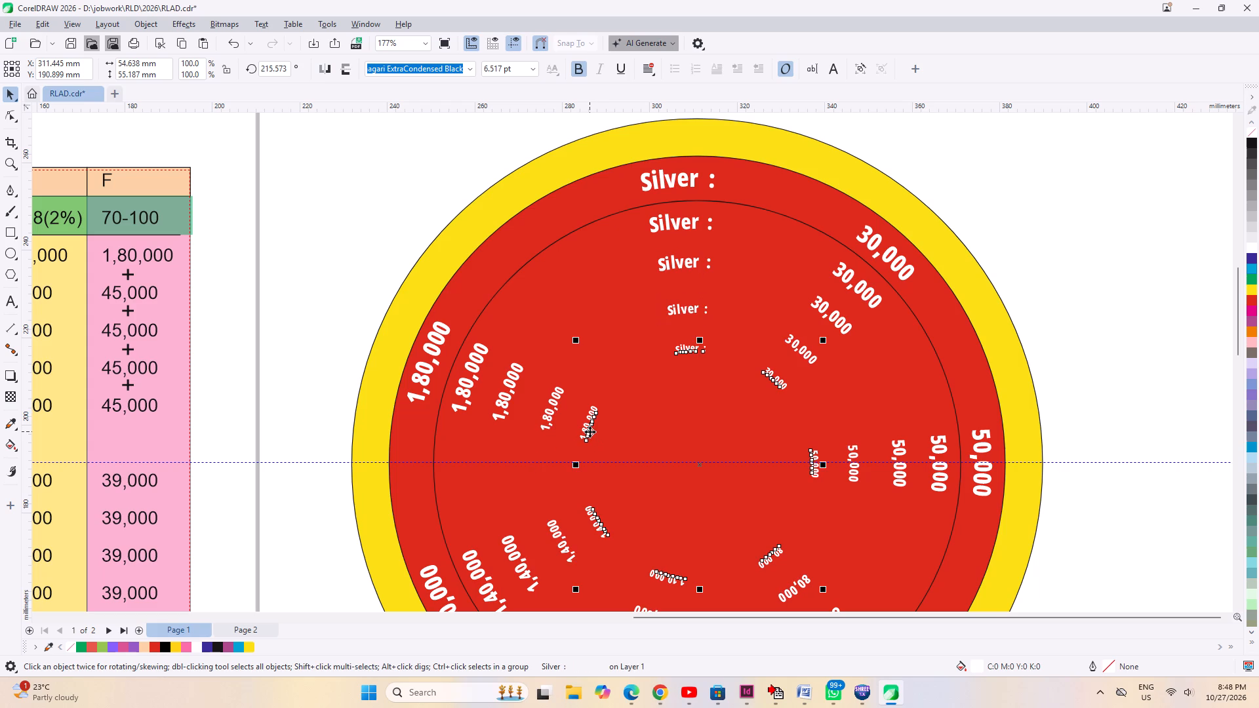
key(ctrl+k)
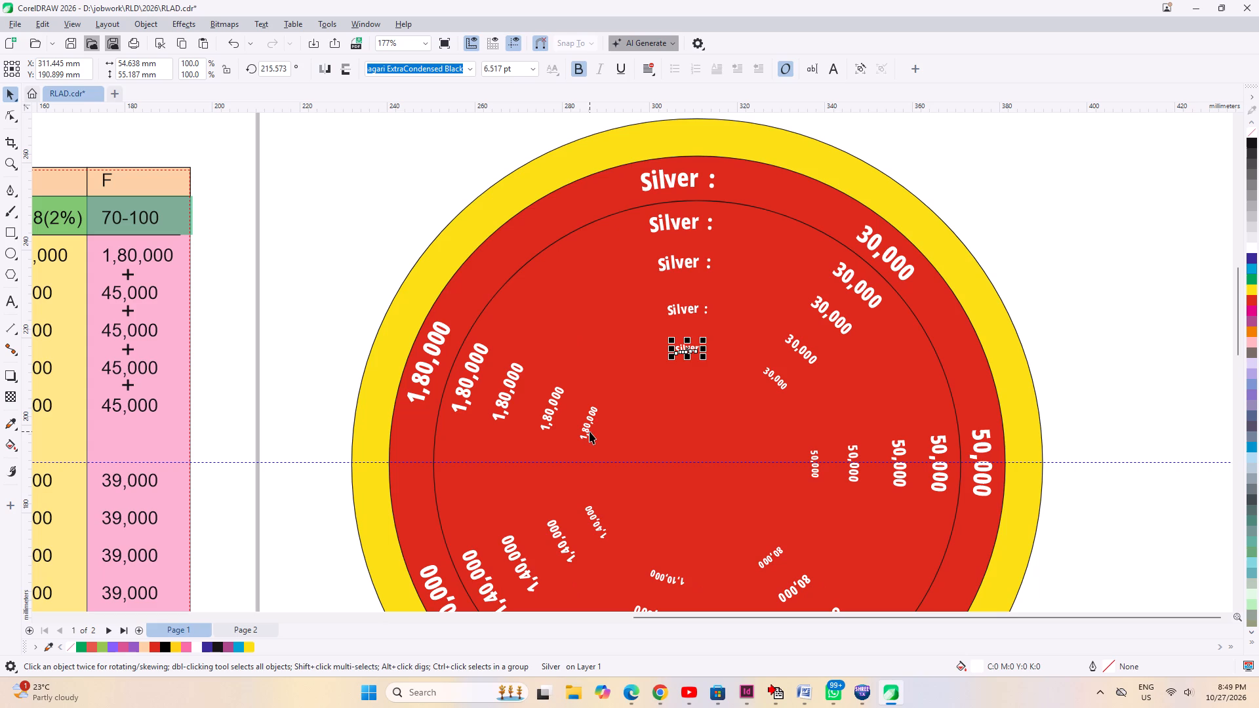
click(1091, 280)
Copy the word Gold from the table's Rank column and paste it as new text above the disc.
scroll(843, 423, down, 1)
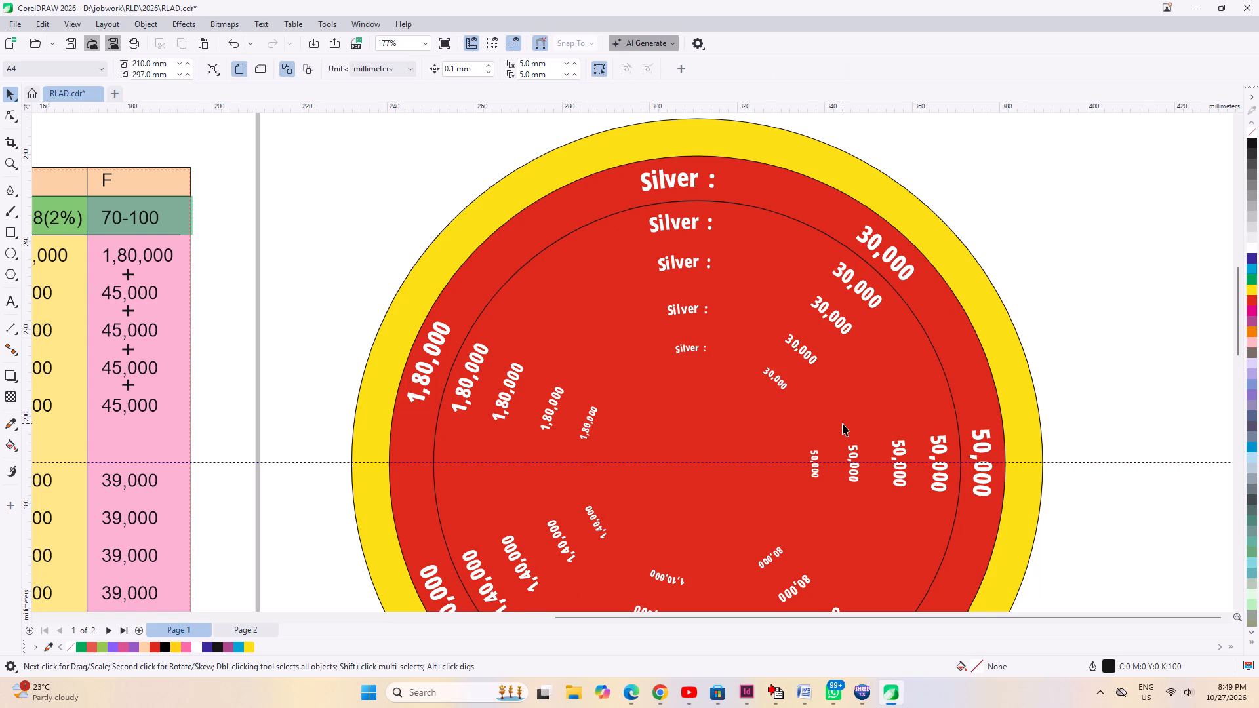
scroll(834, 420, down, 2)
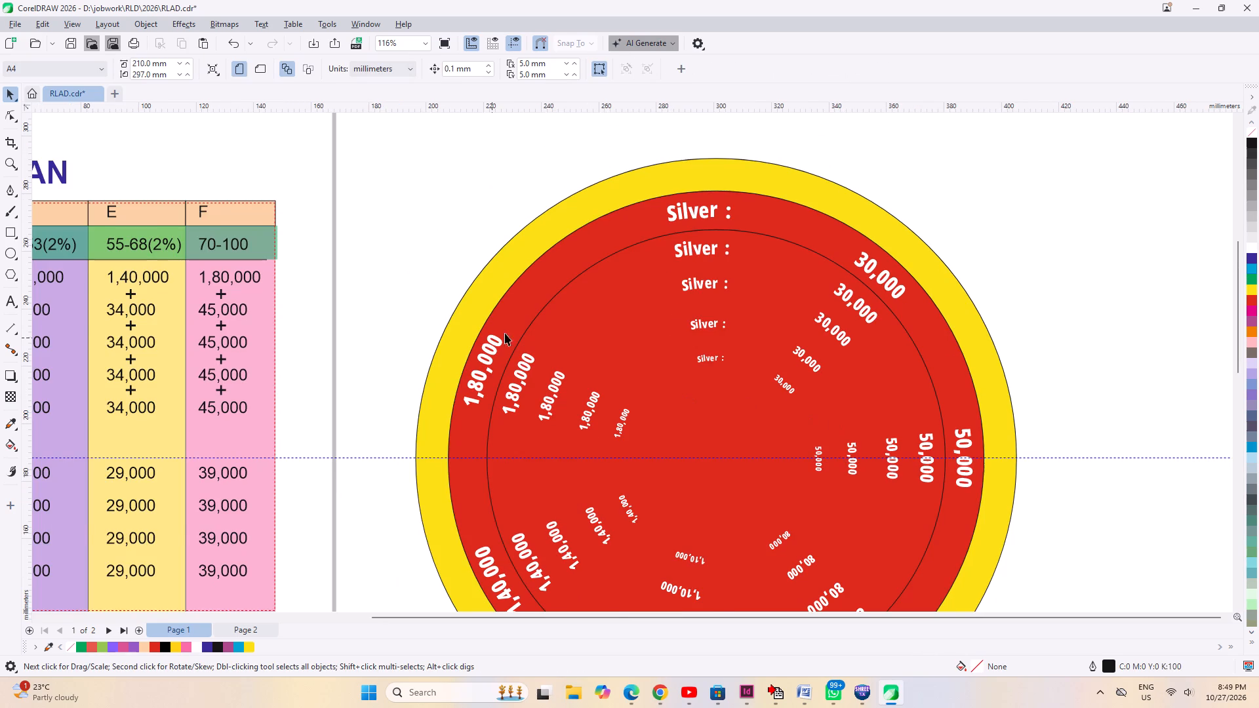
scroll(969, 327, down, 1)
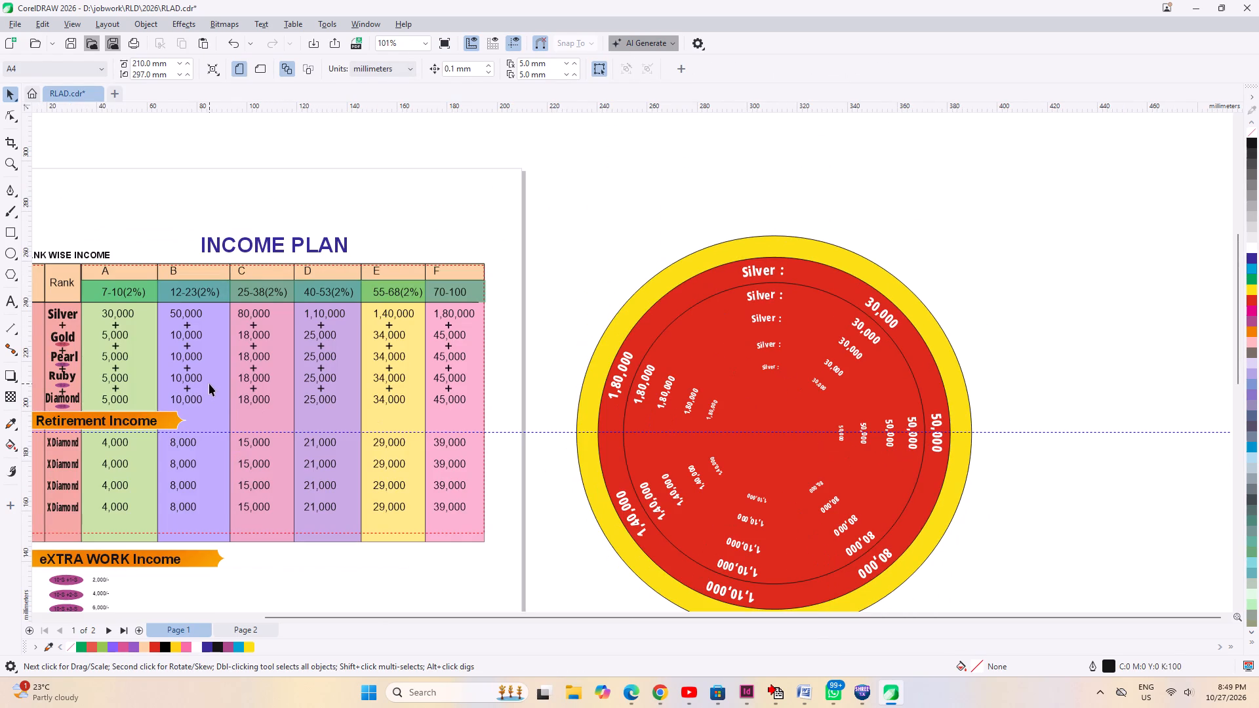
click(56, 338)
key(space)
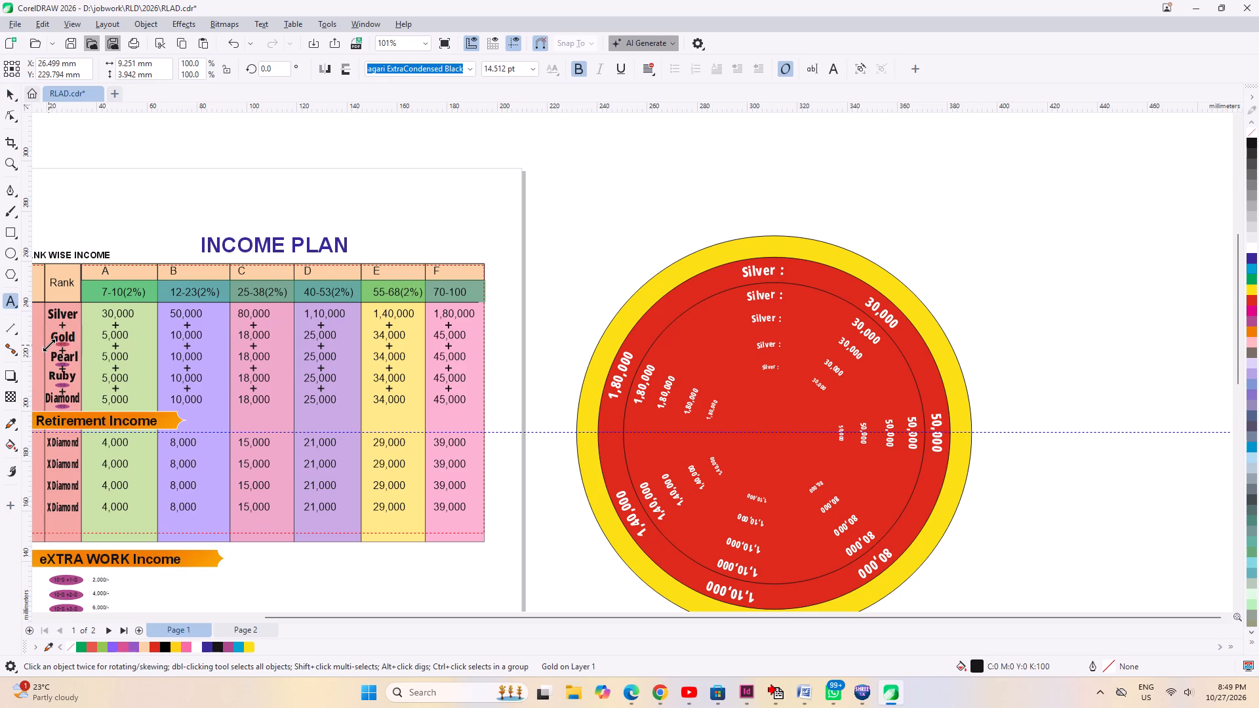
key(ctrl+a)
key(ctrl+c)
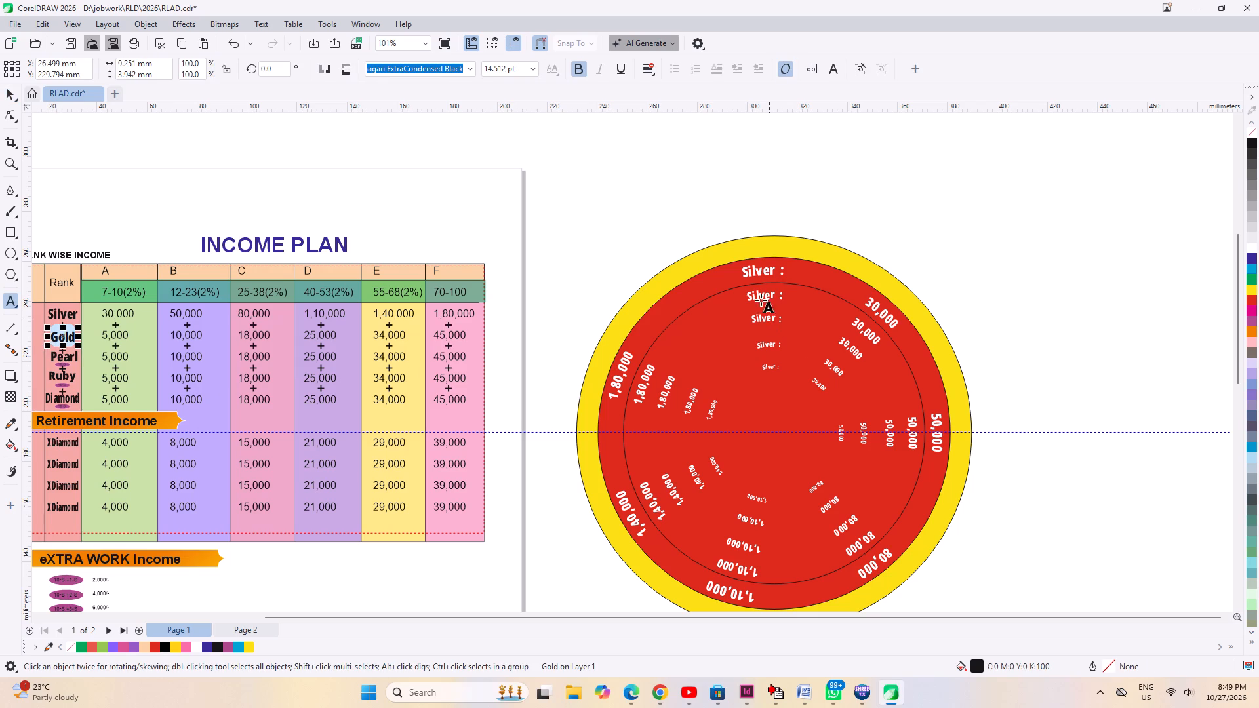
click(760, 294)
click(730, 197)
key(ctrl+v)
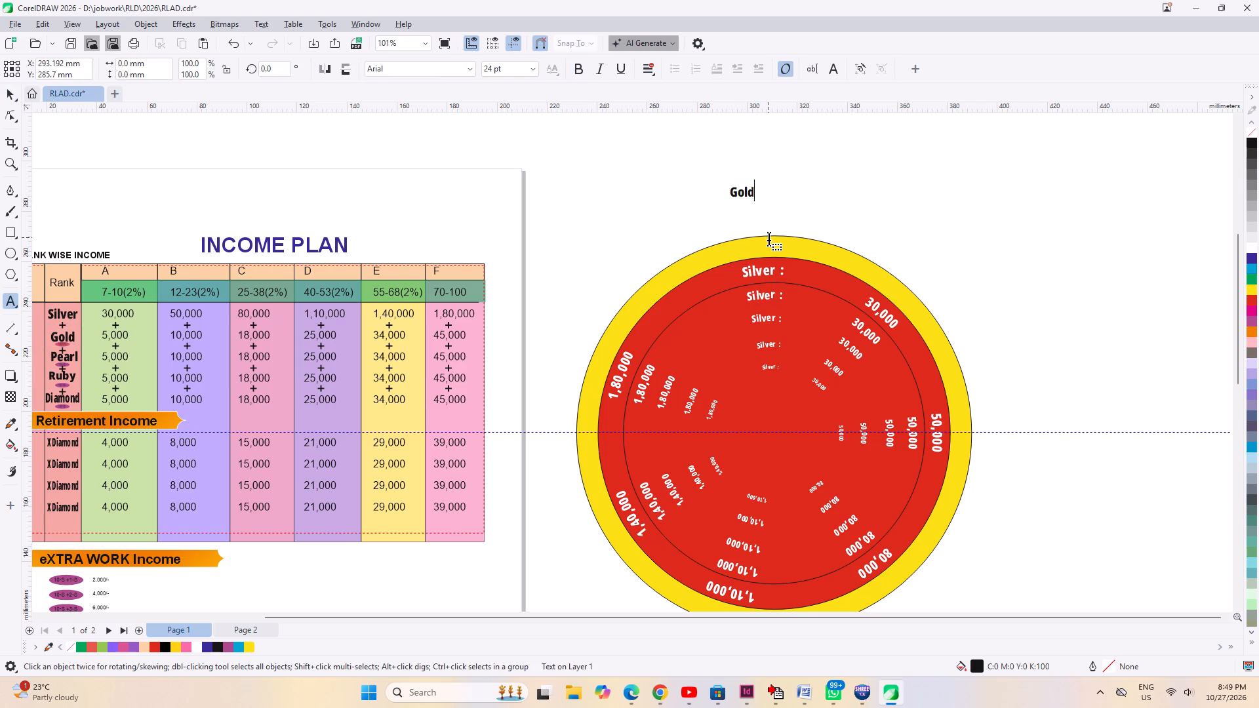
Copy the outline pen, outline color, fill and text properties from the second ring's Silver label to the new Gold text.
click(38, 24)
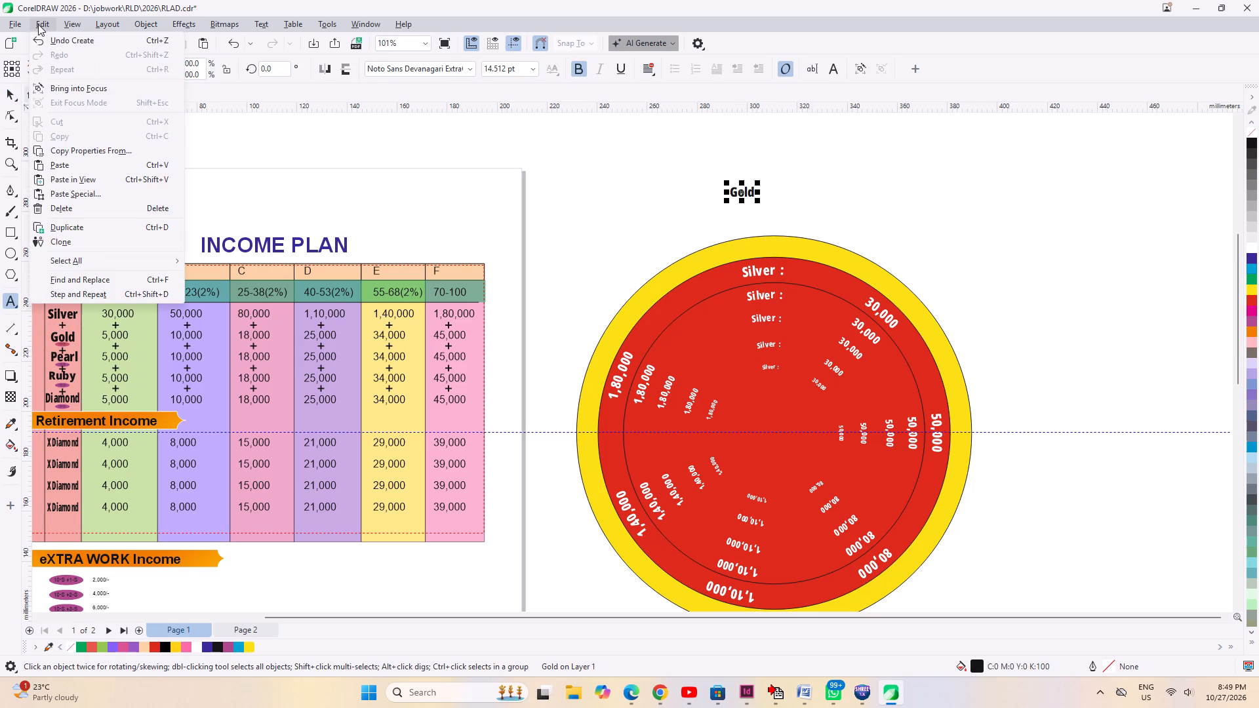
click(113, 153)
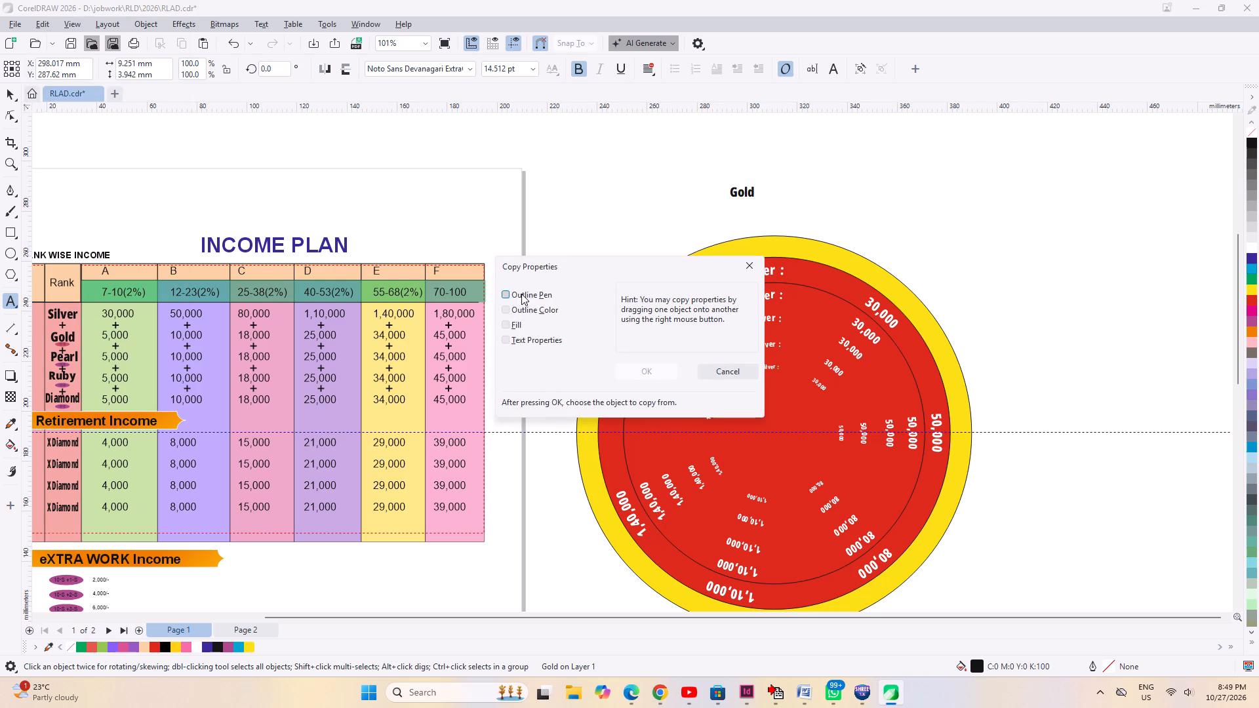
click(521, 294)
click(514, 309)
click(515, 324)
click(513, 336)
click(664, 370)
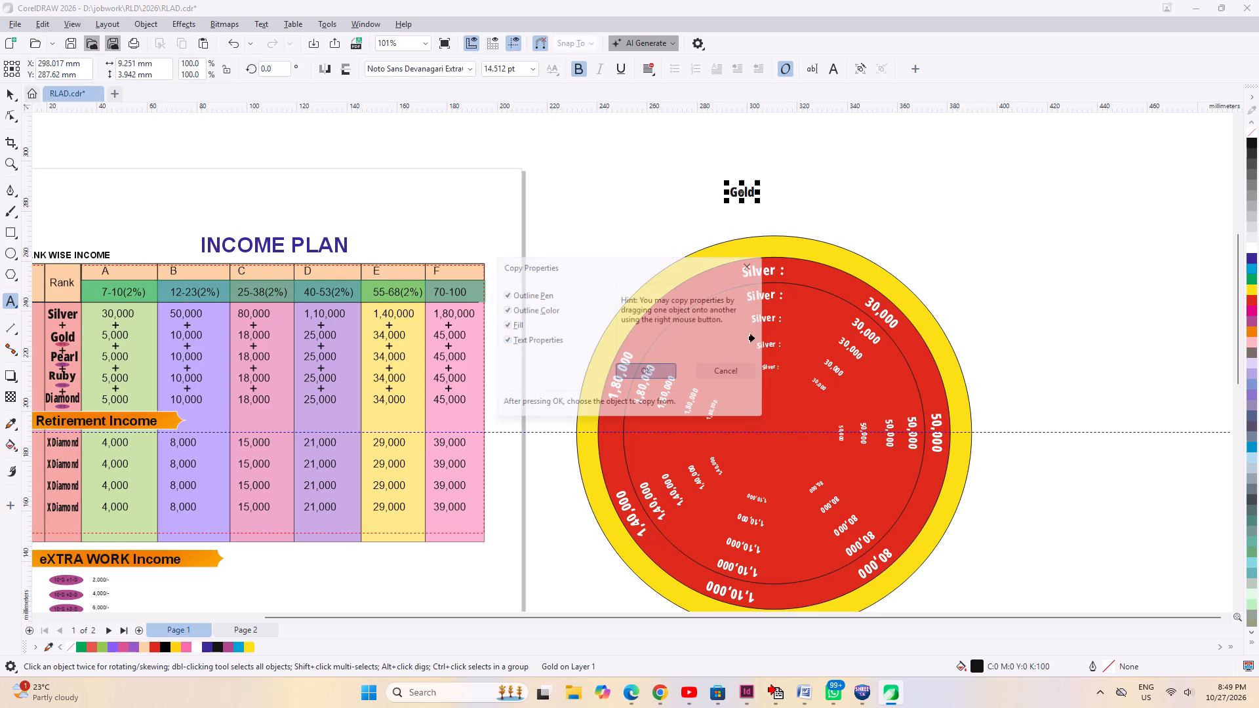
click(761, 298)
Cut the restyled Gold text and paste it over the word Silver in the second ring's label.
key(ctrl+a)
key(ctrl+x)
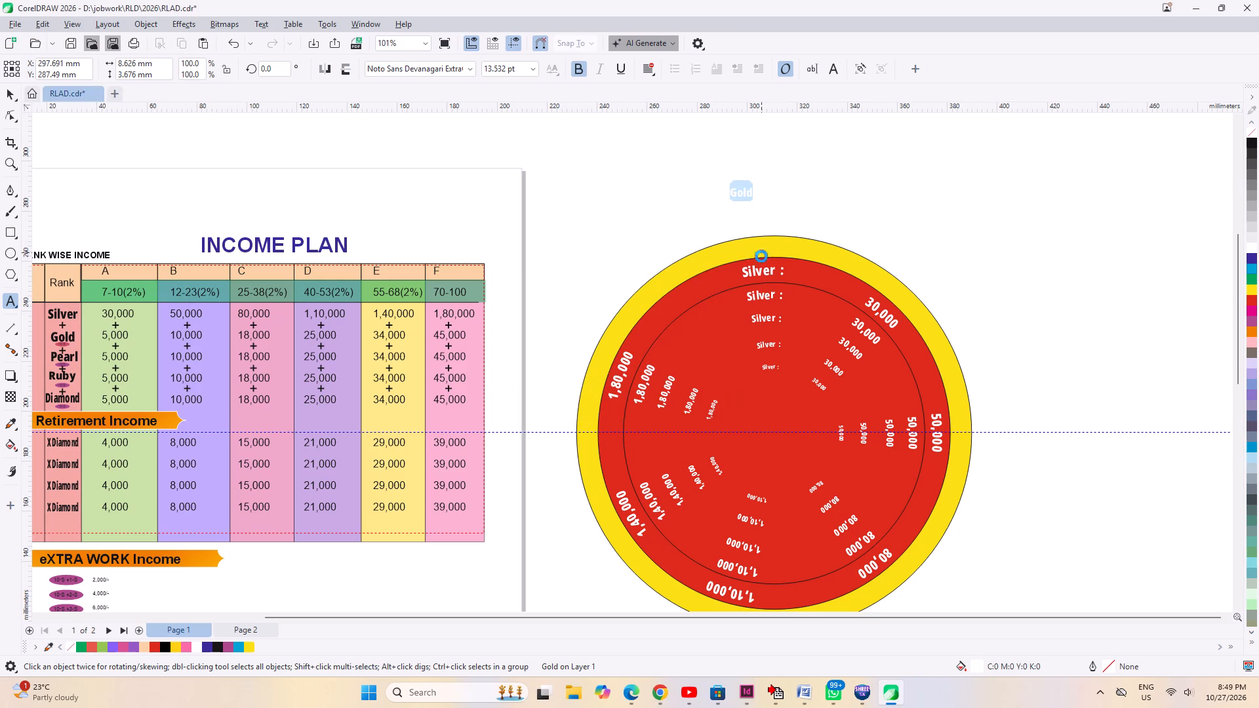
click(760, 296)
key(ctrl+a)
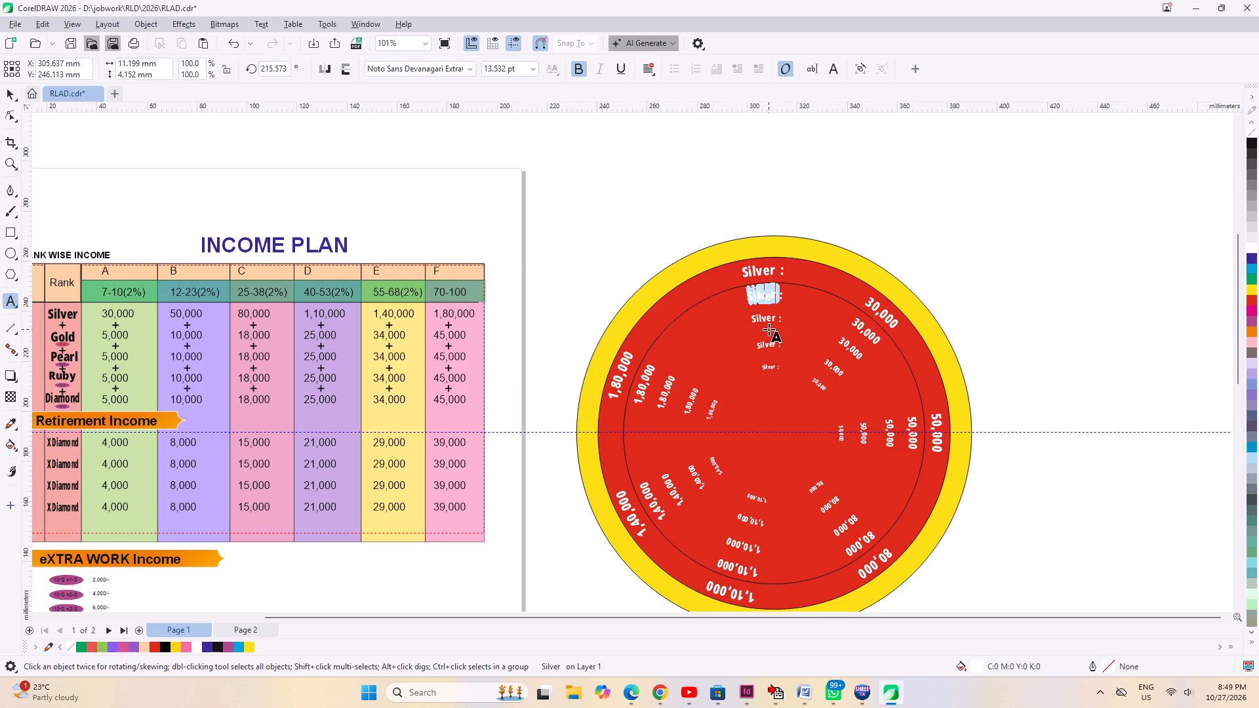
key(ctrl+v)
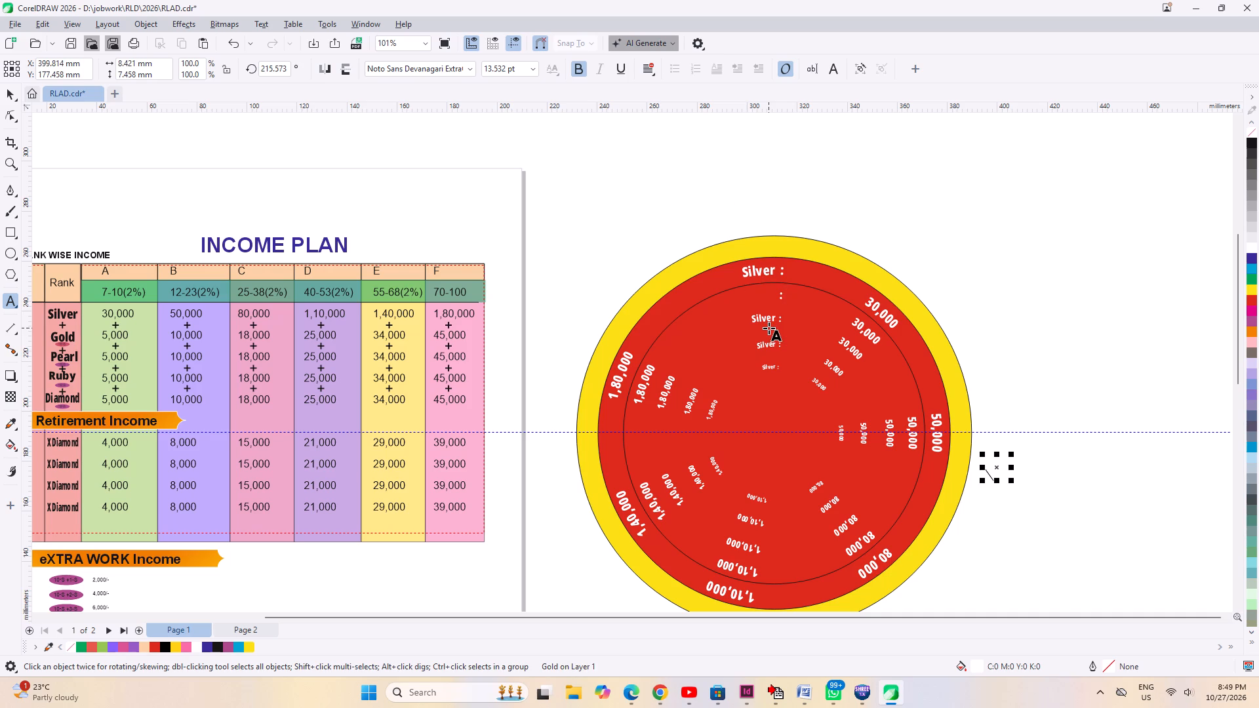
key(ctrl+a)
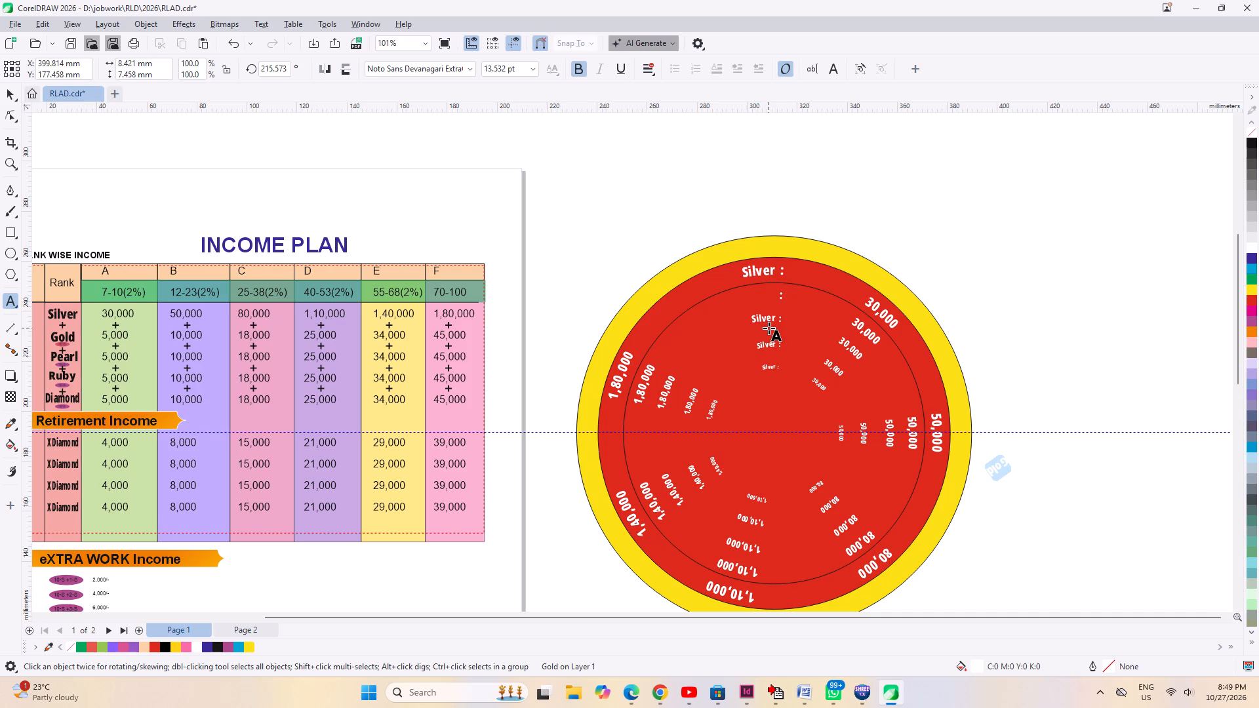
click(1001, 467)
key(ctrl+a)
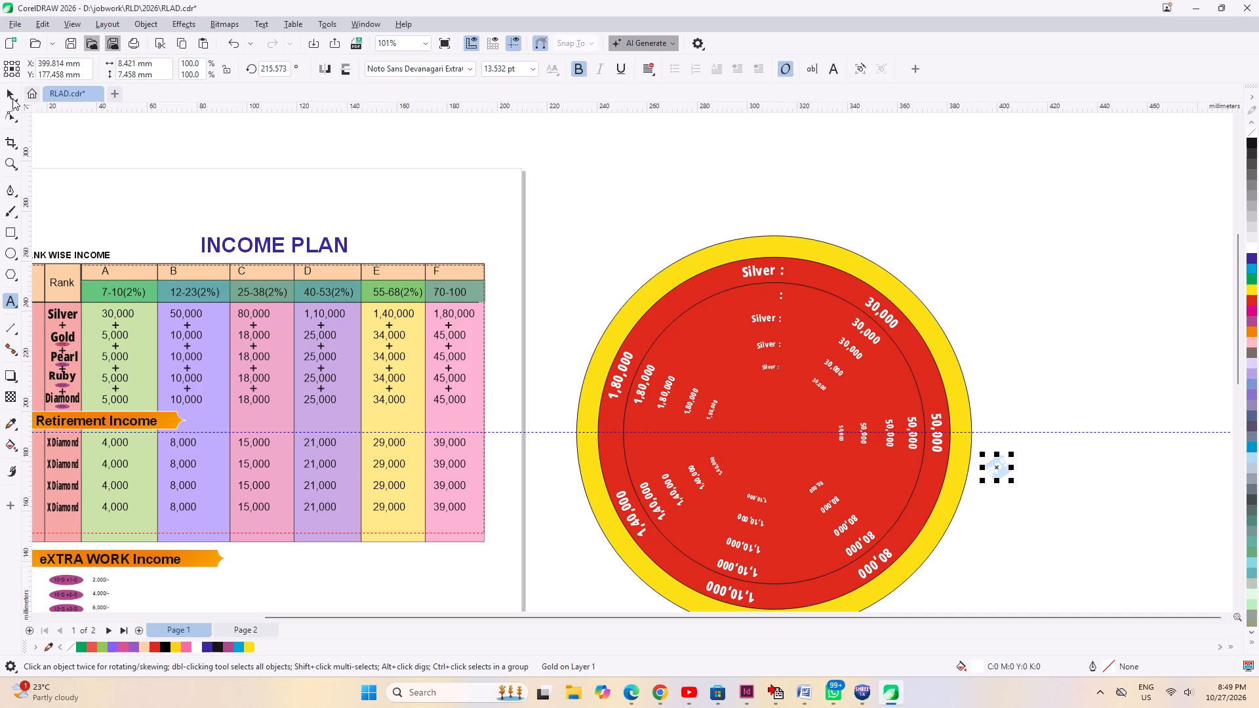
click(12, 98)
Place a vertical guideline through the centre of the disc.
click(761, 444)
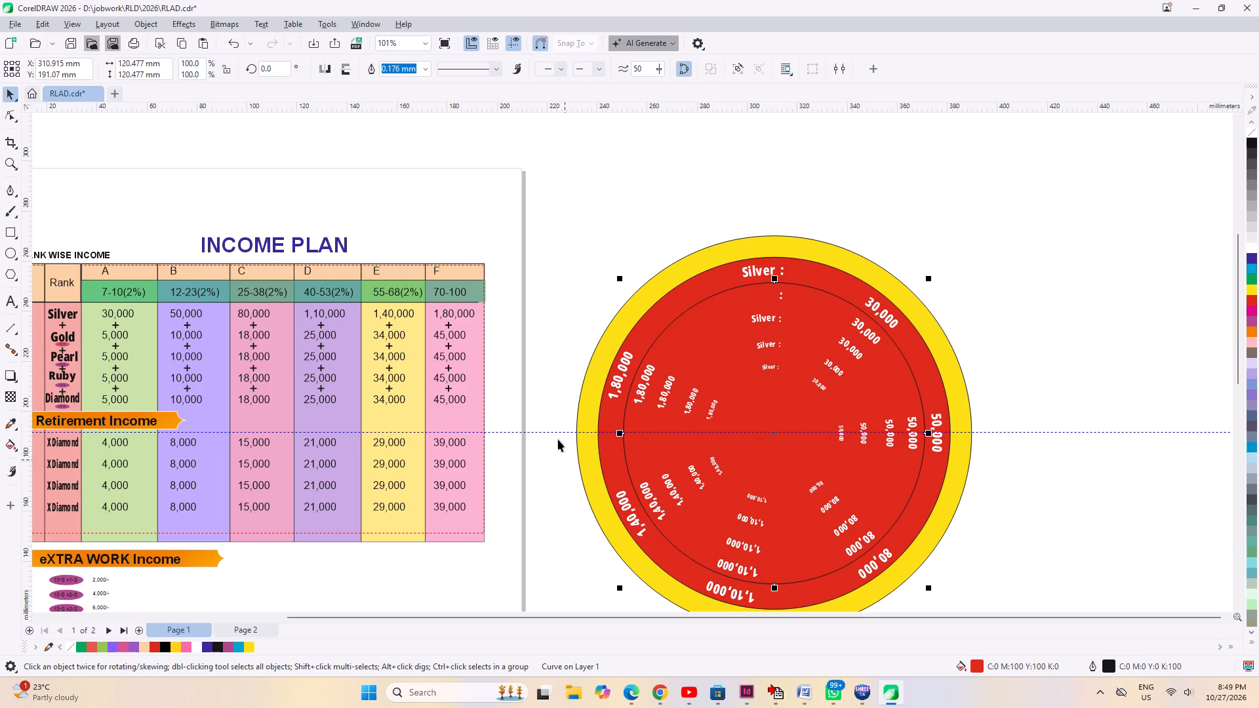
click(581, 467)
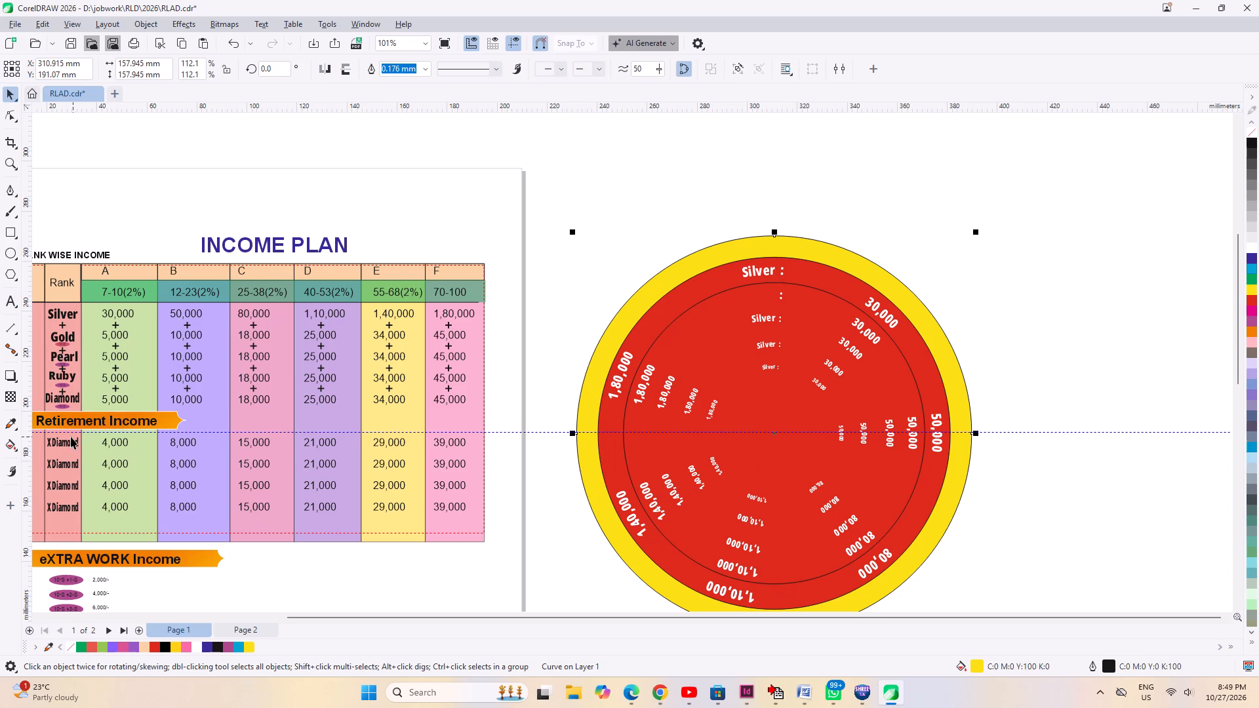
drag(21, 430, 803, 458)
drag(26, 439, 784, 490)
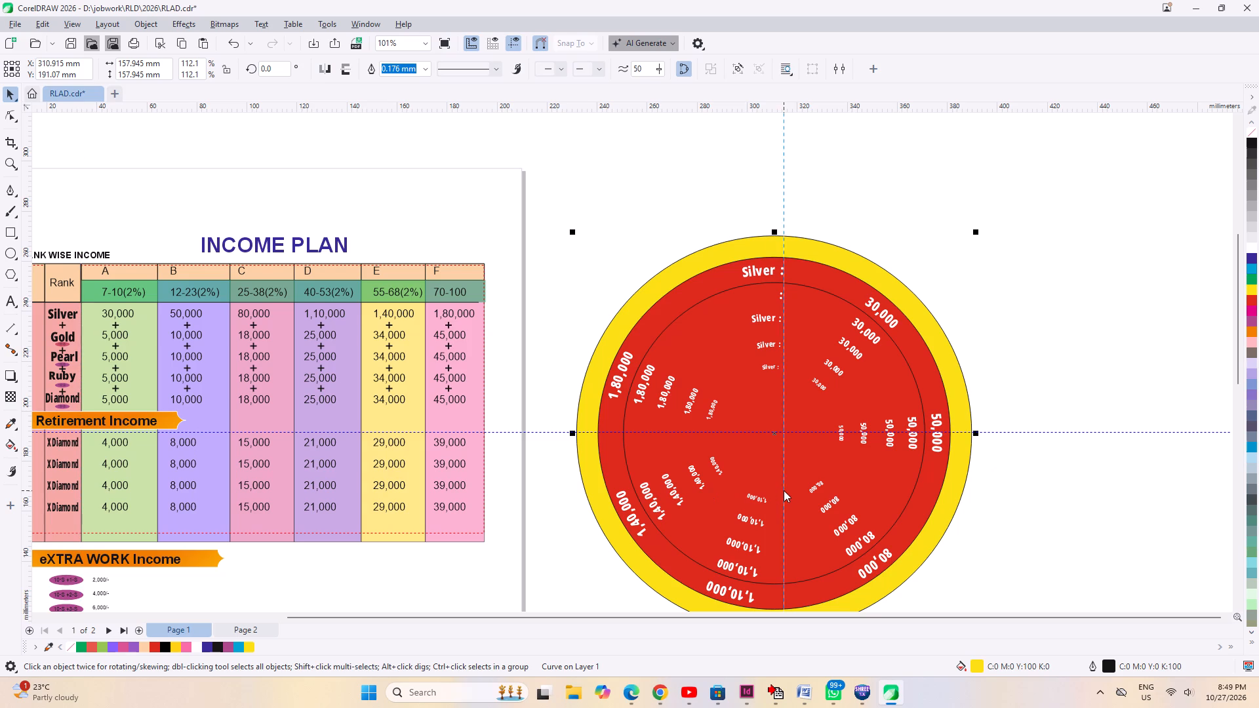
drag(784, 490, 774, 490)
click(593, 480)
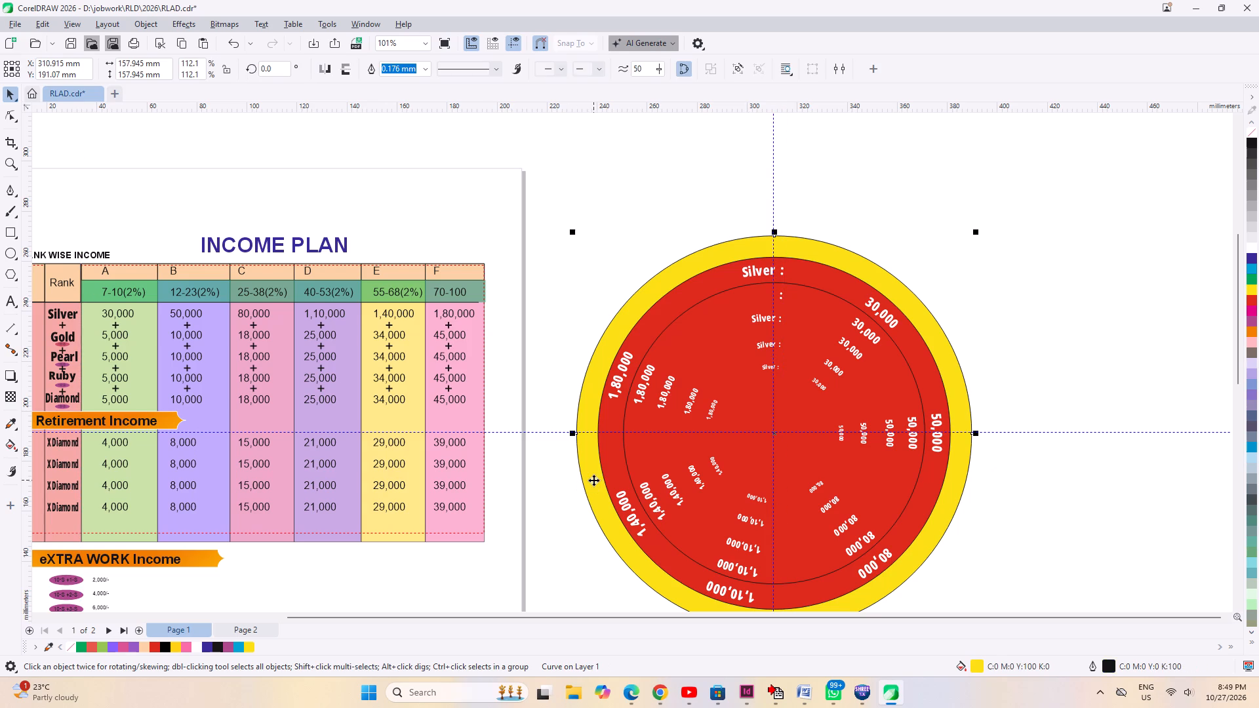
Rotate the white Gold text lying on the white area beside the disc to about 158 degrees.
drag(1233, 307, 1085, 424)
click(1085, 424)
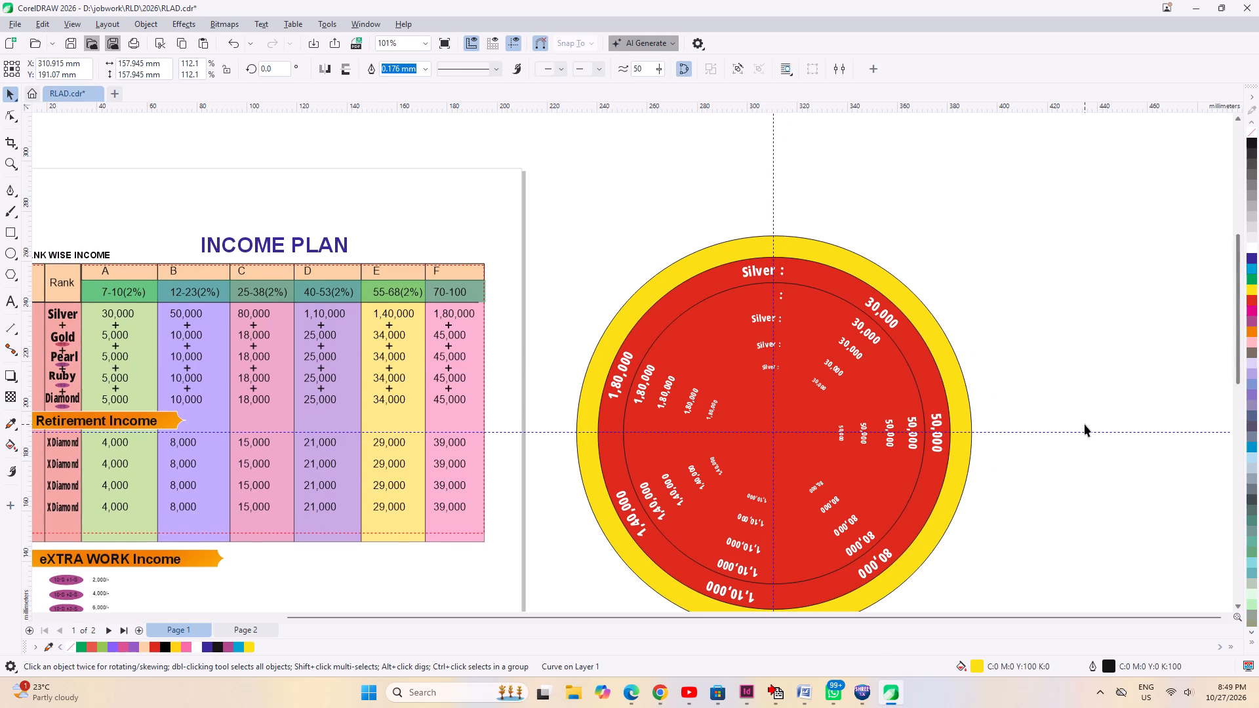
drag(1136, 343, 942, 568)
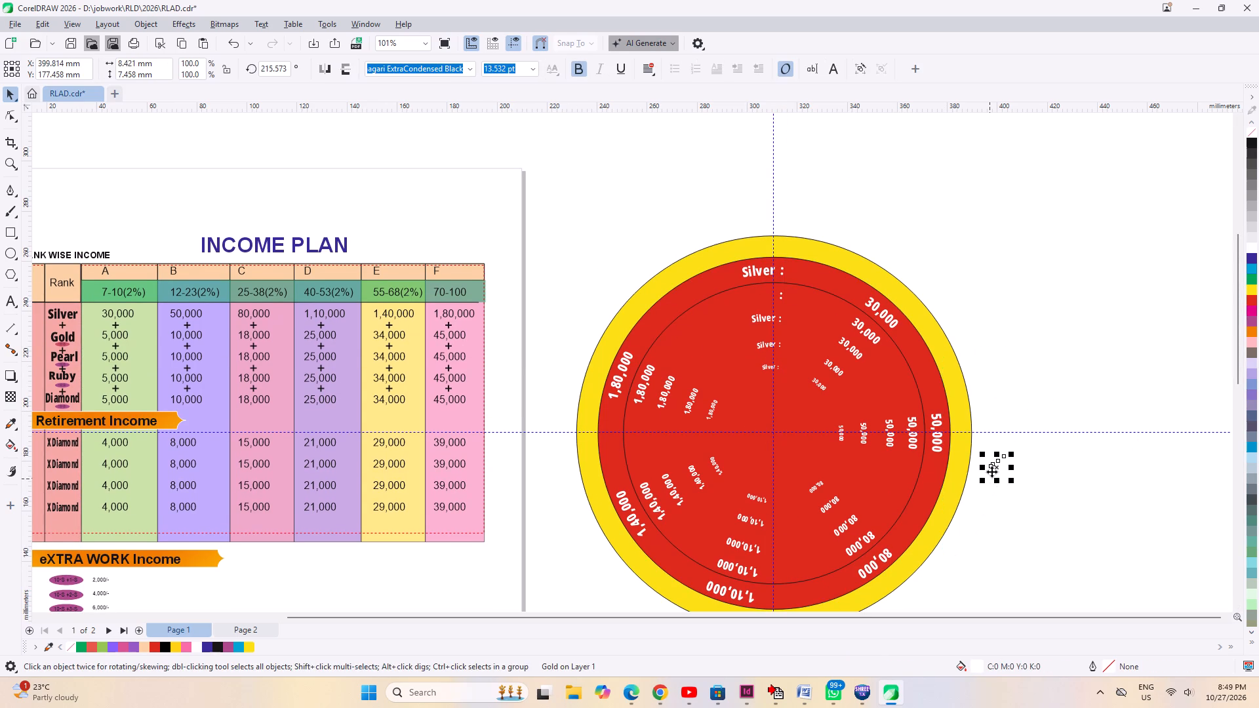
click(991, 471)
drag(1012, 454, 821, 304)
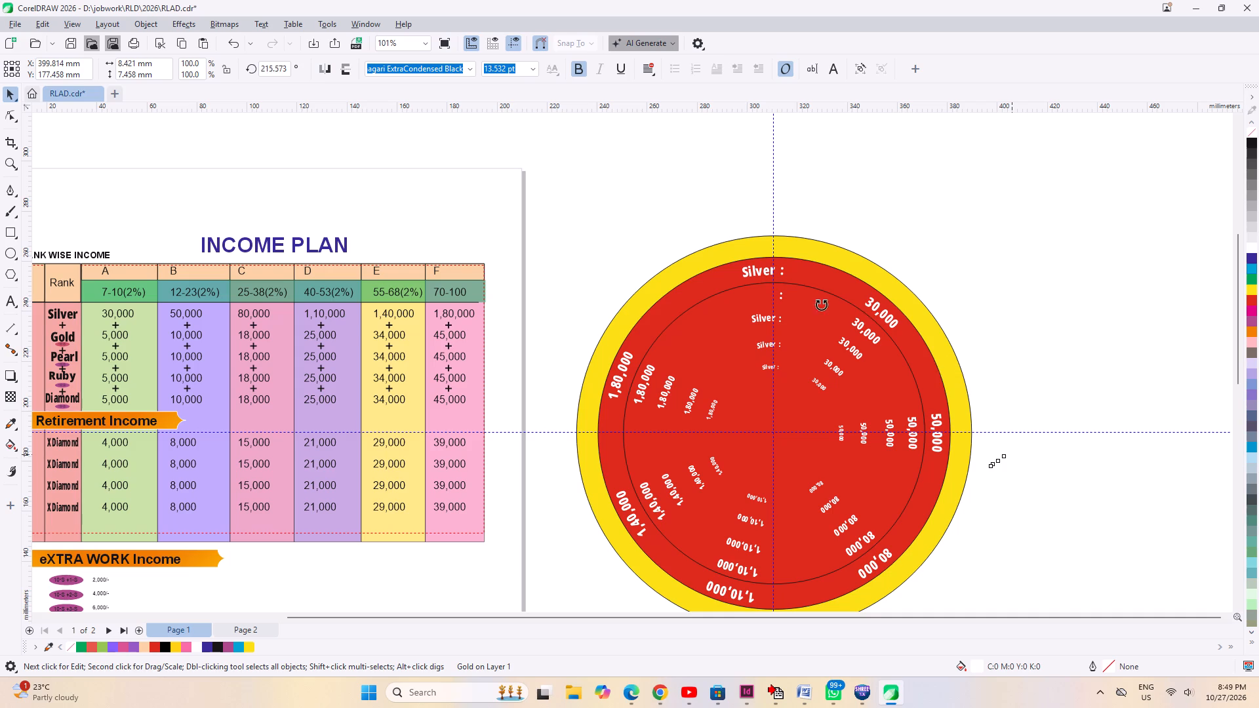
drag(821, 304, 766, 294)
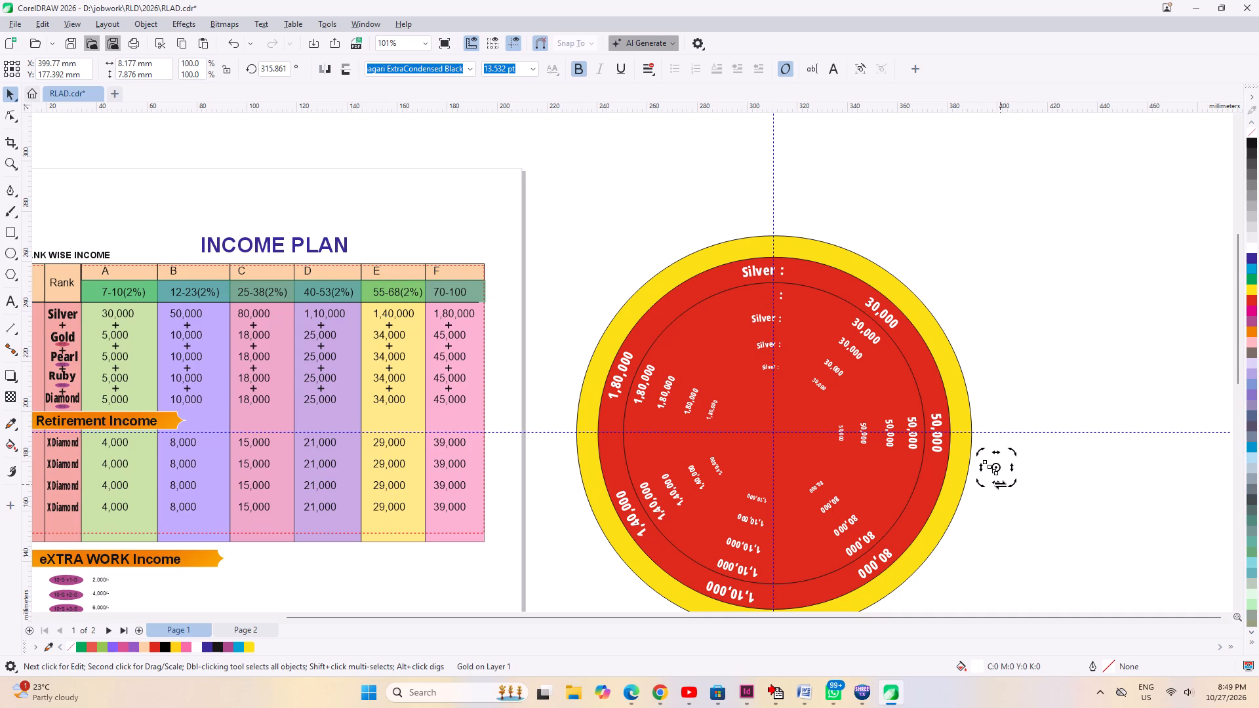
click(1000, 484)
drag(1013, 487, 778, 250)
drag(778, 250, 658, 332)
click(1127, 512)
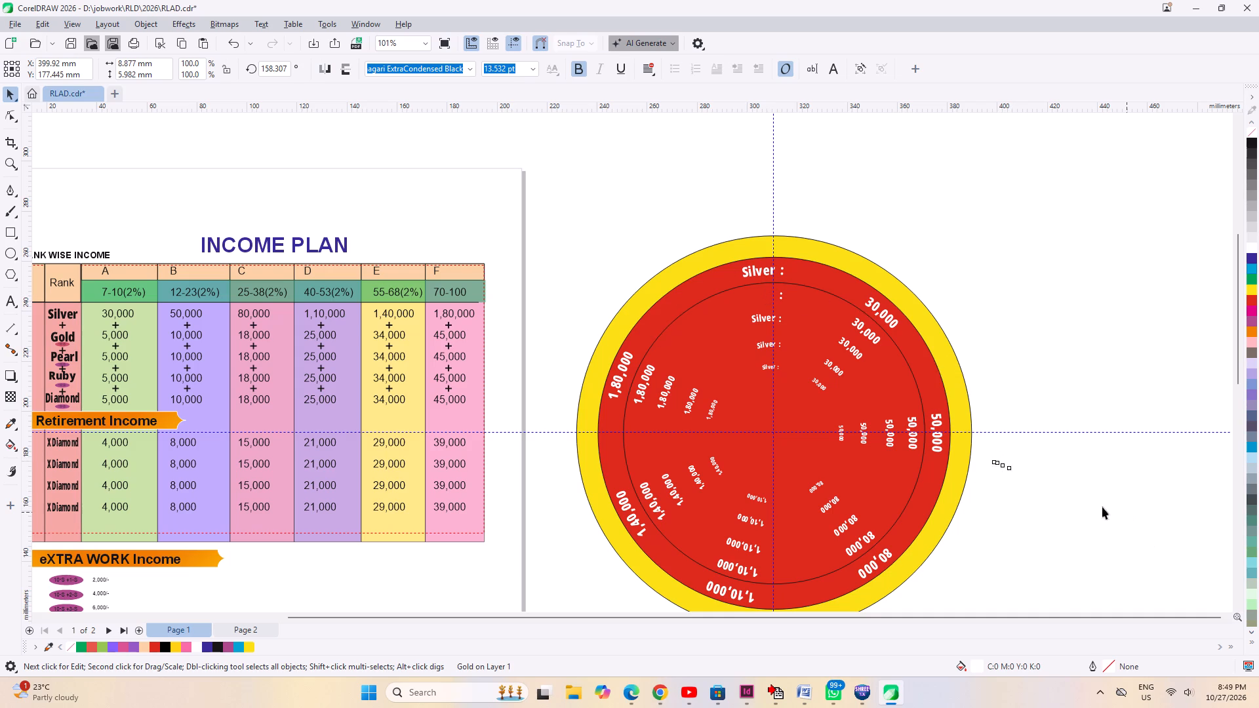
Move the Gold text onto the disc's second ring, in front of the lone colon.
drag(1089, 383, 965, 526)
drag(999, 469, 725, 306)
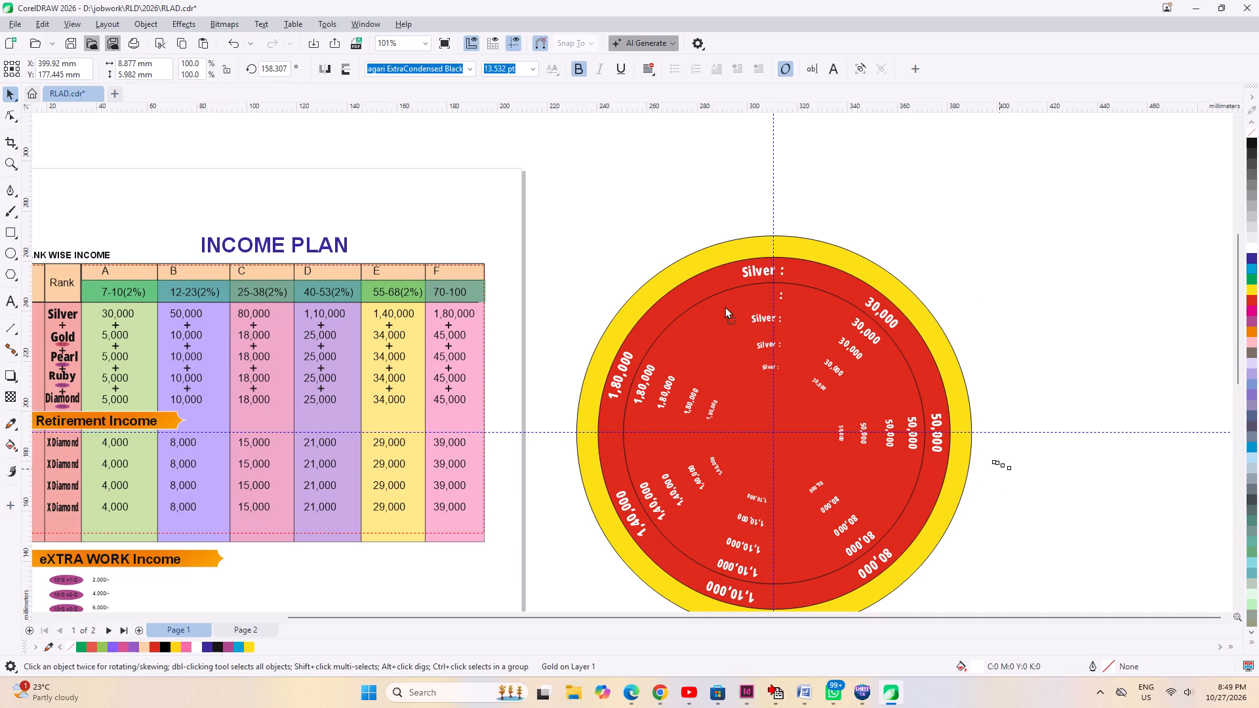
drag(725, 306, 763, 299)
Make the Gold text upright by mirroring it horizontally and vertically, and rotate it to about 3.9 degrees.
scroll(763, 299, up, 3)
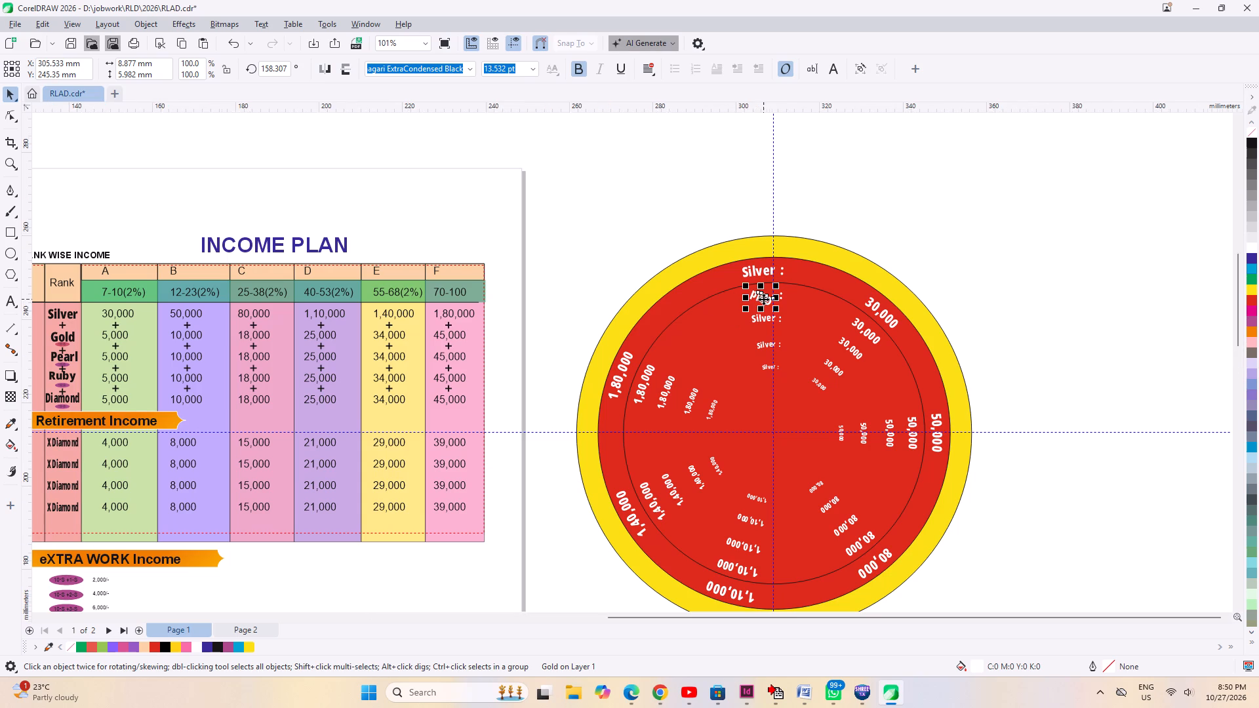
scroll(763, 299, up, 5)
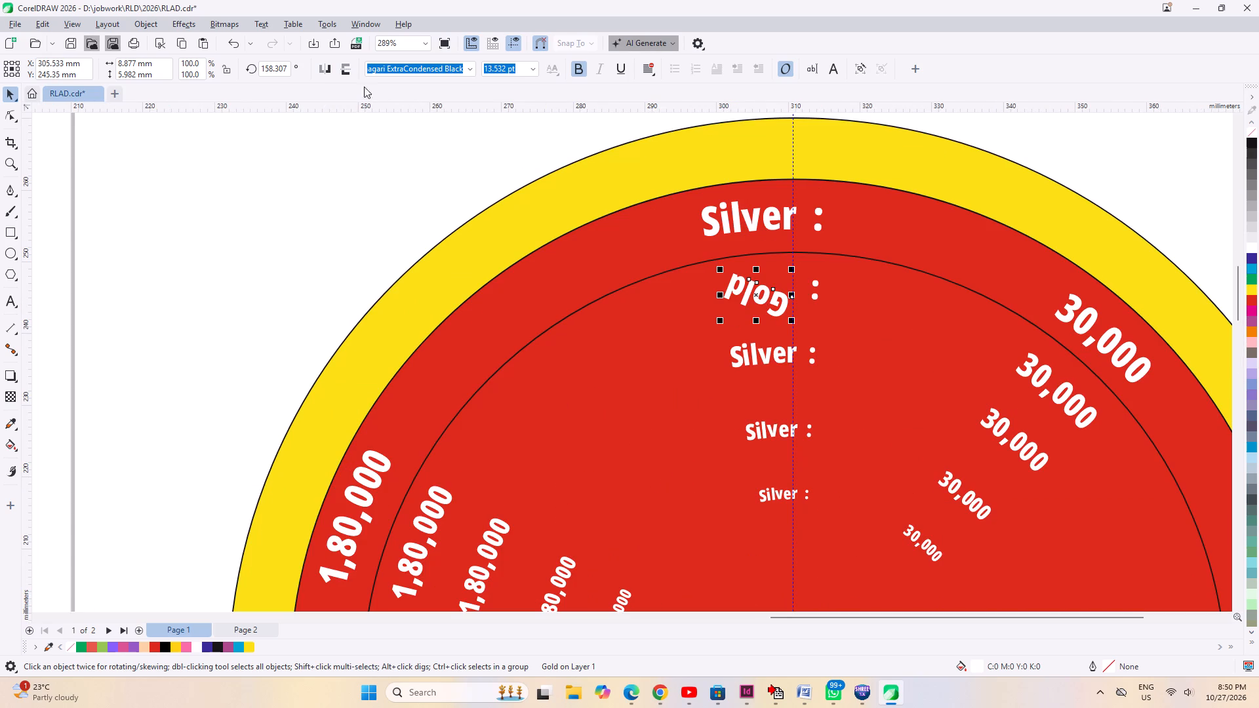
click(348, 68)
click(330, 70)
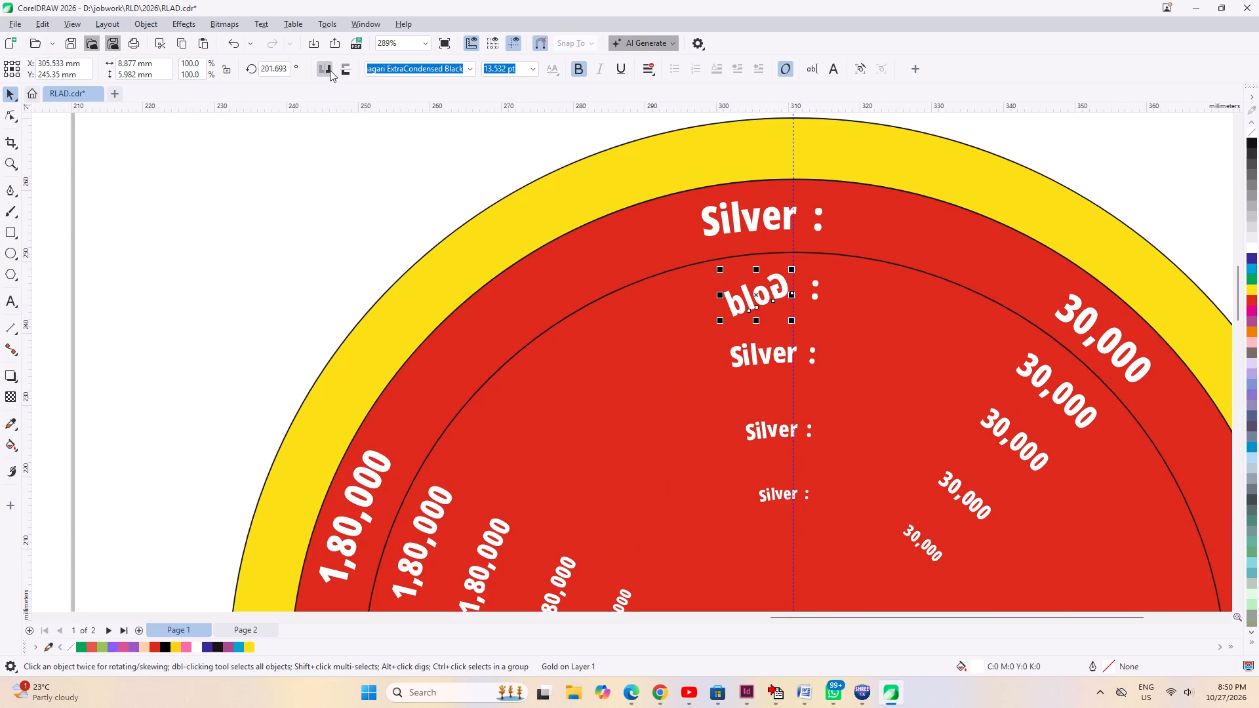
scroll(798, 298, up, 5)
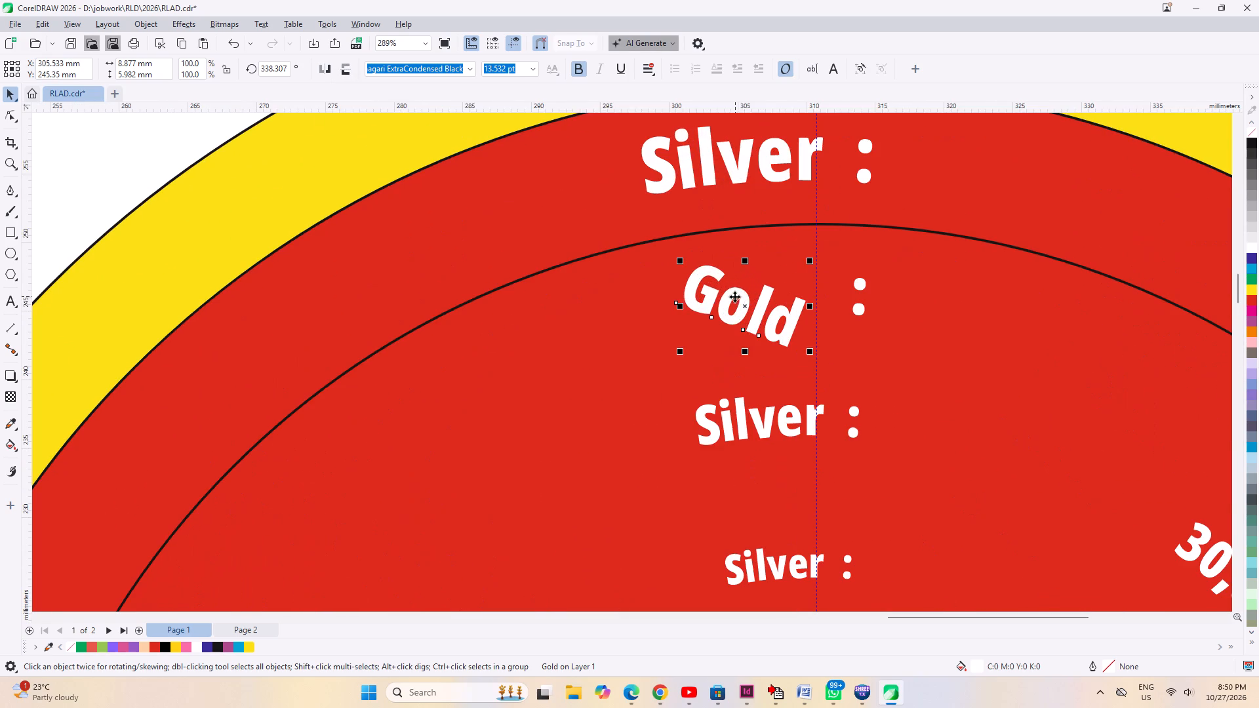
click(706, 291)
drag(677, 351, 677, 380)
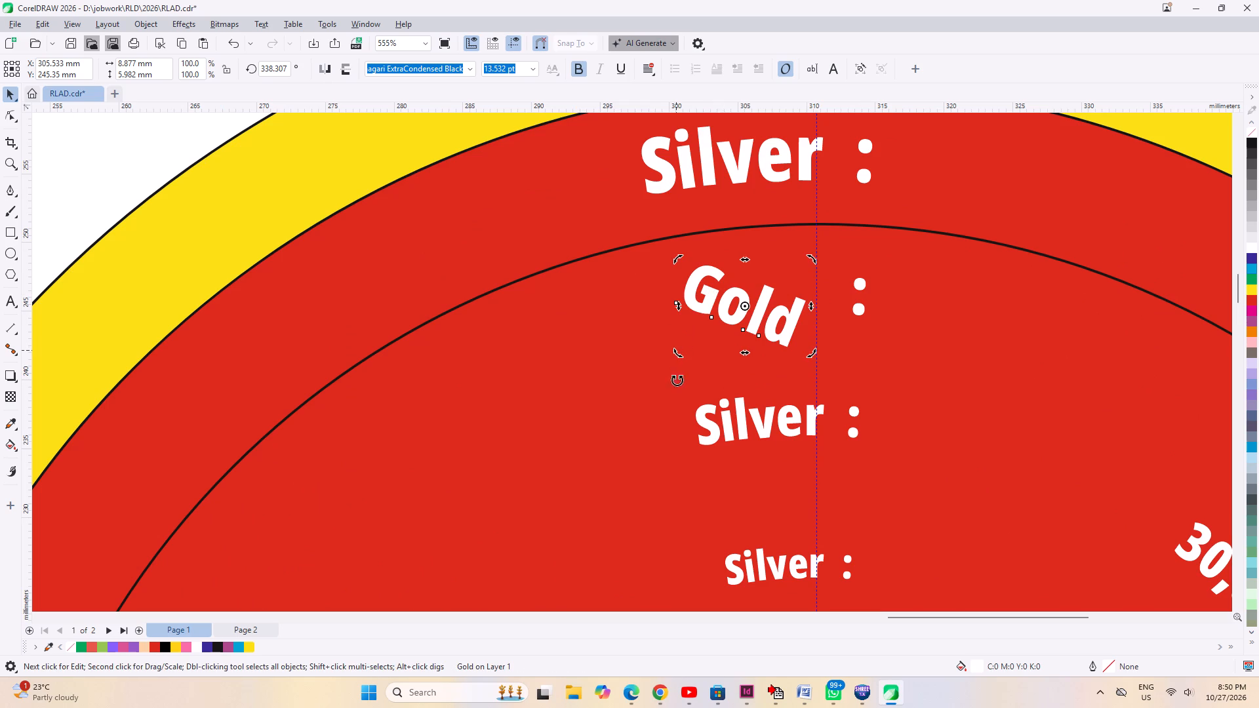
drag(677, 380, 677, 420)
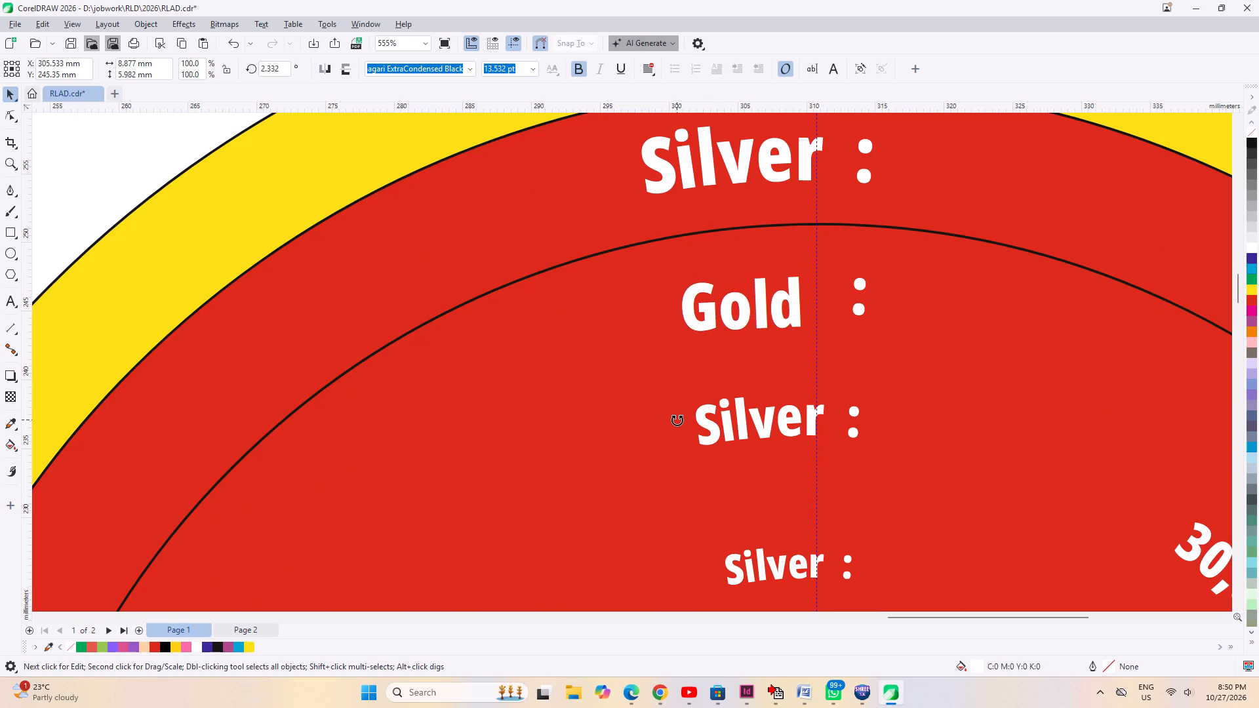
drag(677, 420, 677, 427)
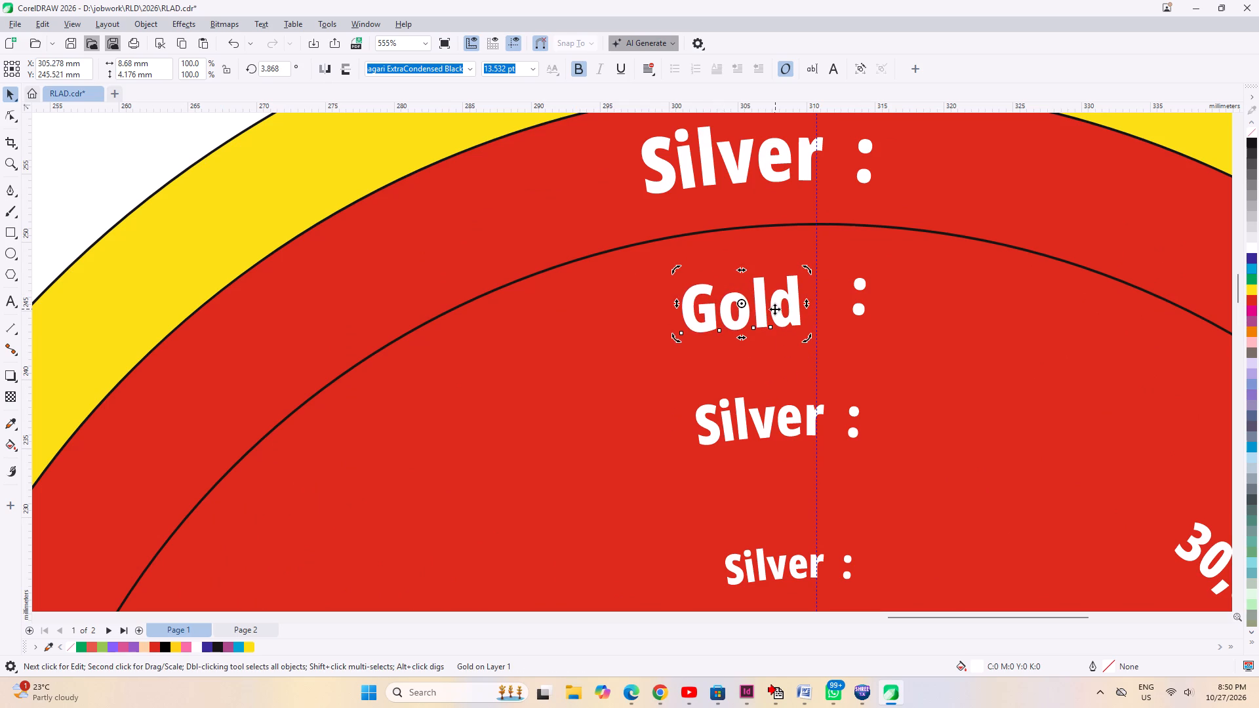
Shift the Gold text slightly up and towards the colon so it lines up with the second ring's label.
click(753, 309)
click(759, 309)
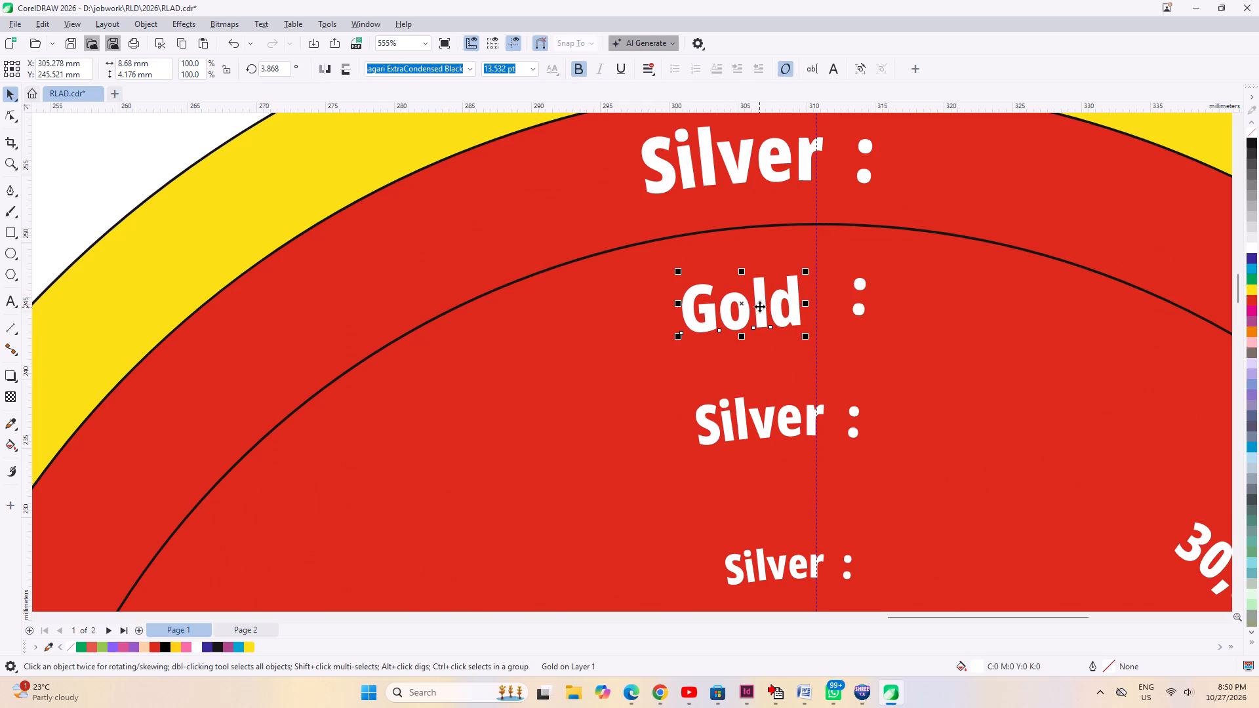
drag(759, 306, 765, 300)
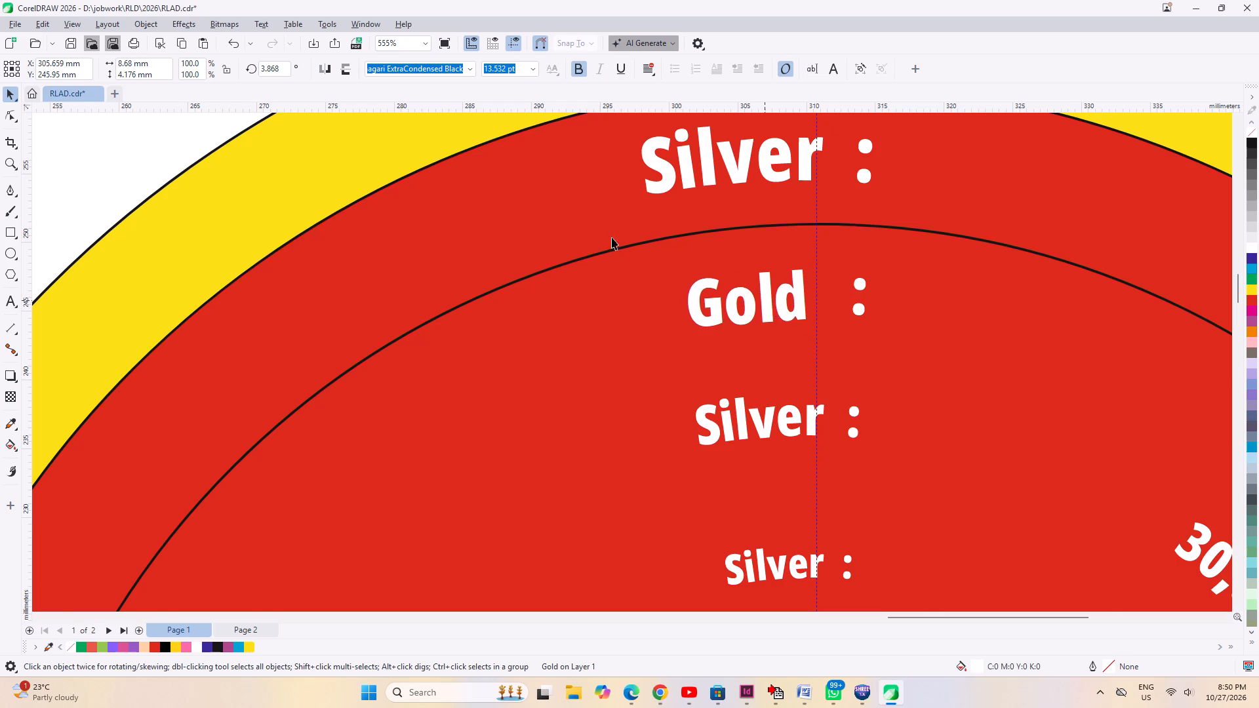
Change the second ring's 30,000 amount to 5,000, the Gold amount in column A.
scroll(597, 231, down, 3)
click(1047, 386)
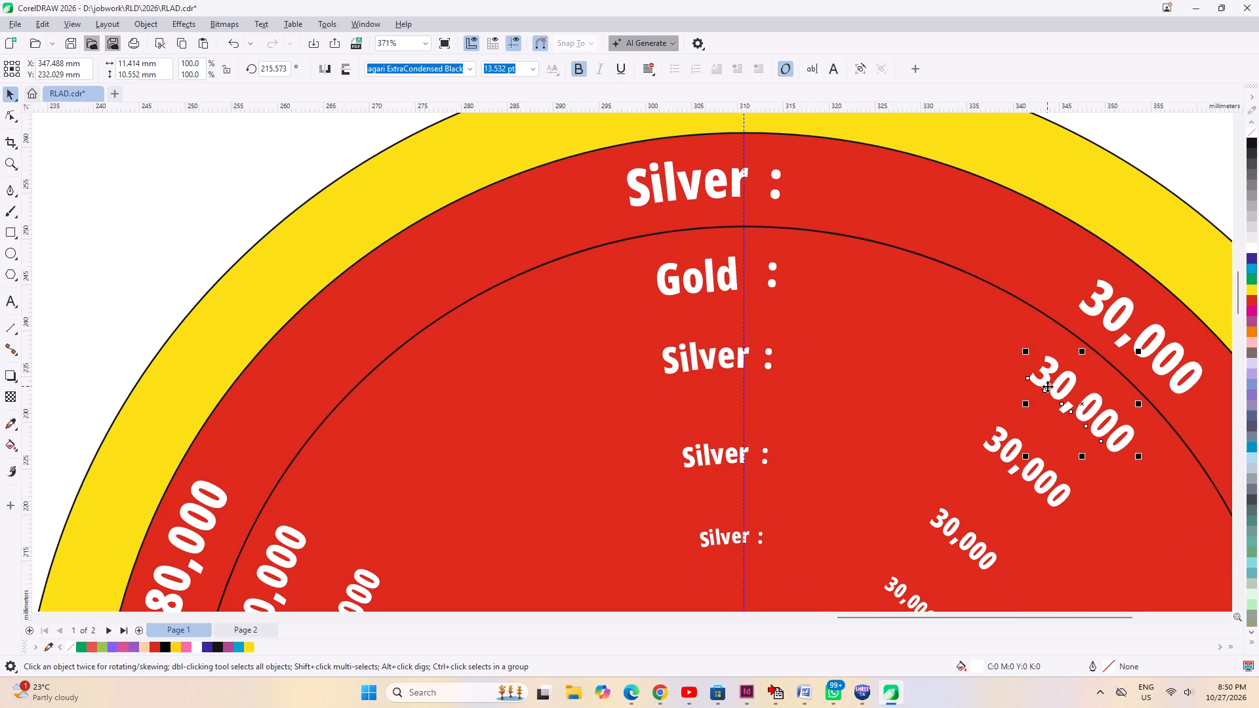
scroll(695, 265, down, 4)
scroll(862, 321, down, 6)
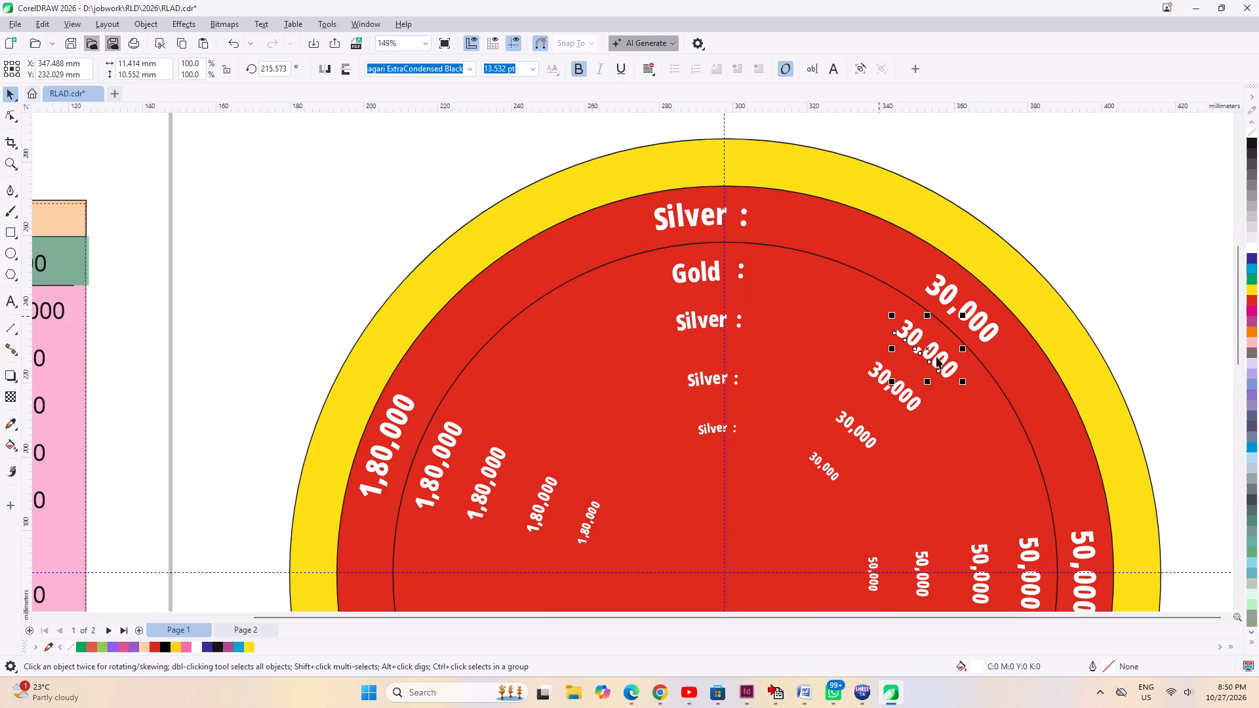
scroll(987, 375, down, 3)
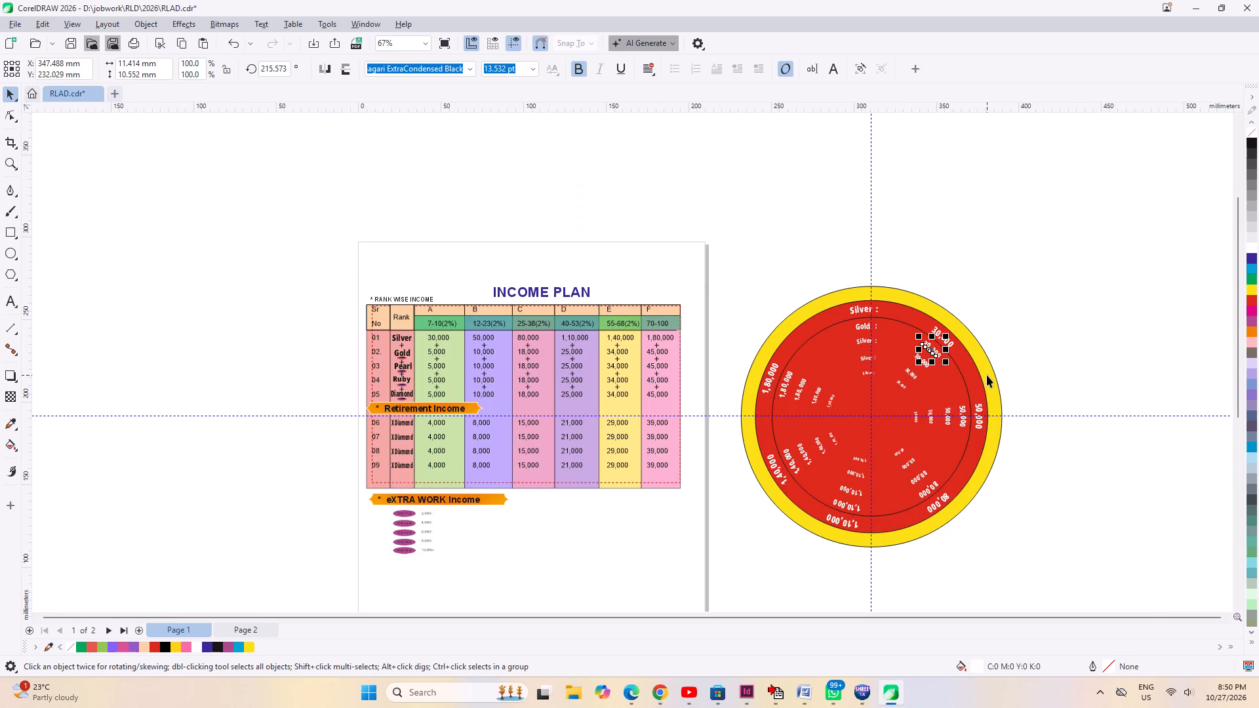
scroll(974, 338, up, 8)
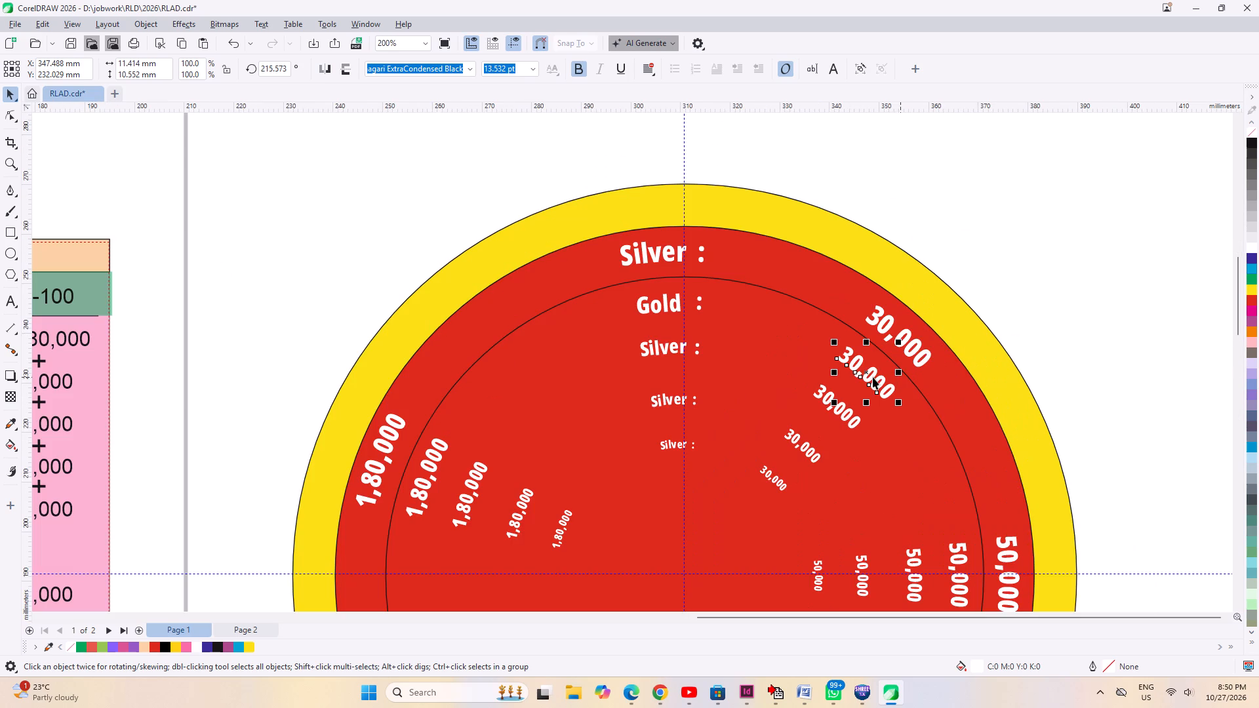
click(11, 296)
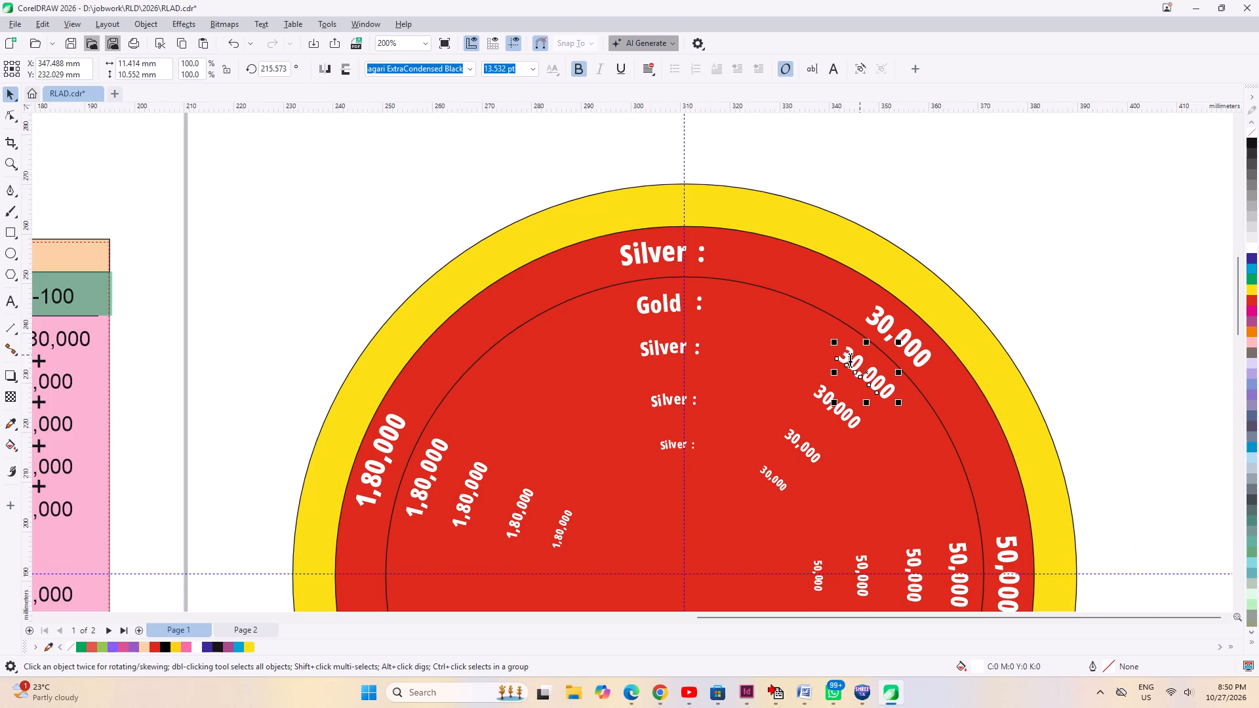
click(849, 360)
key(shift+Left)
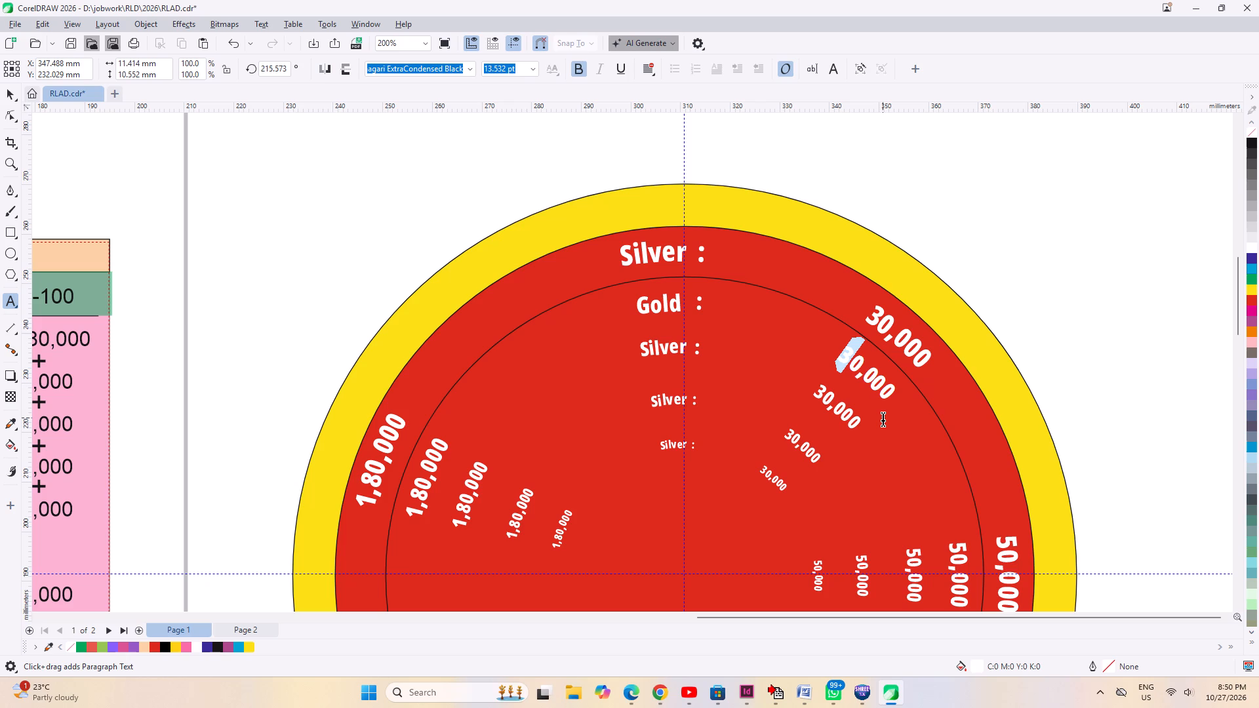
key(BackSpace)
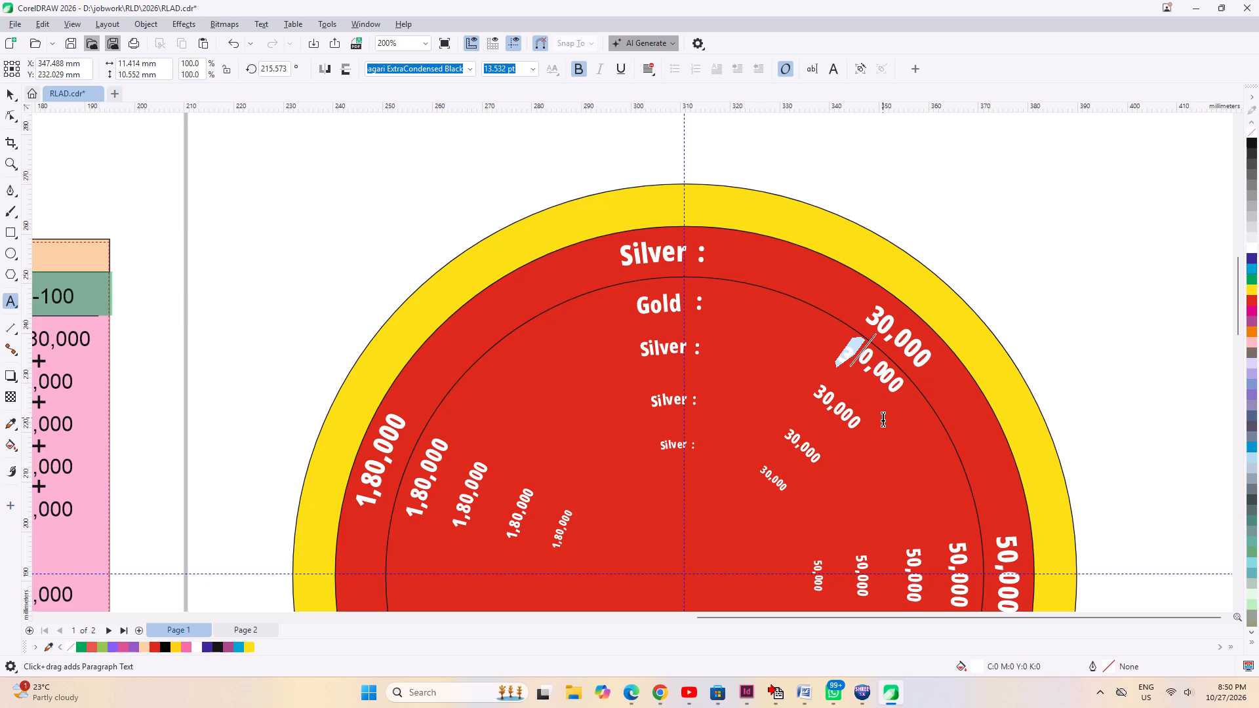
key(shift+Right)
key(5)
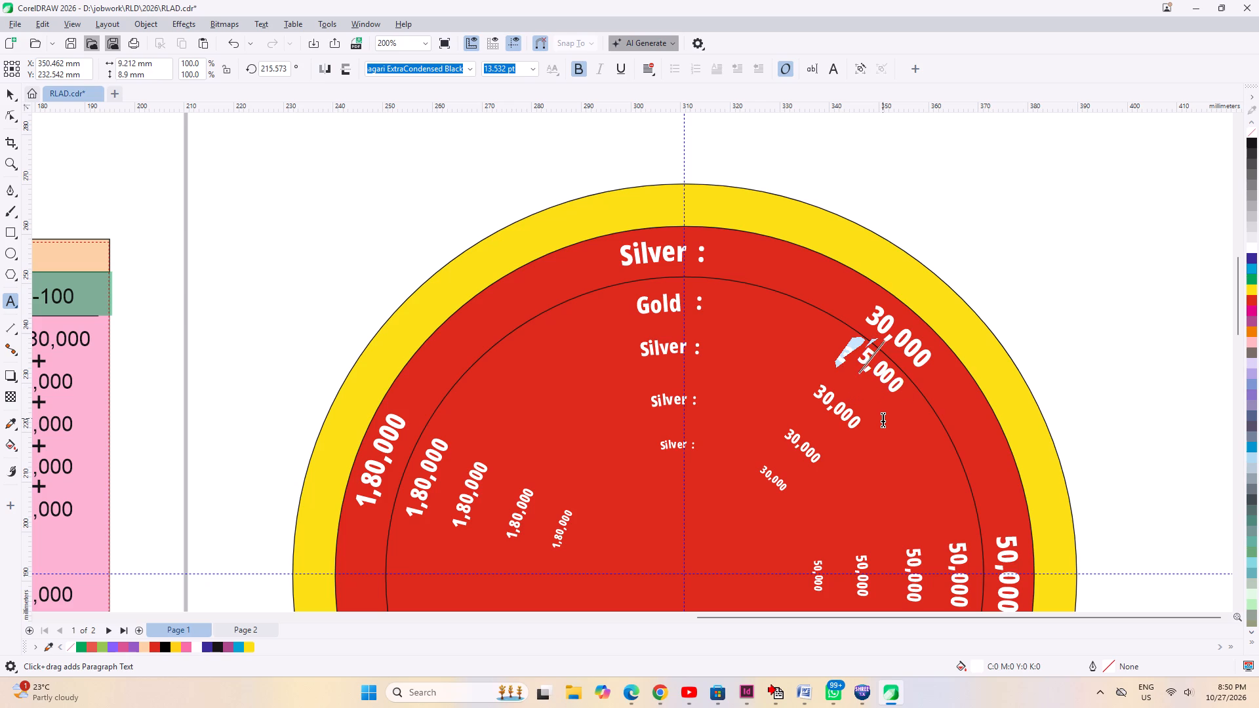
click(7, 92)
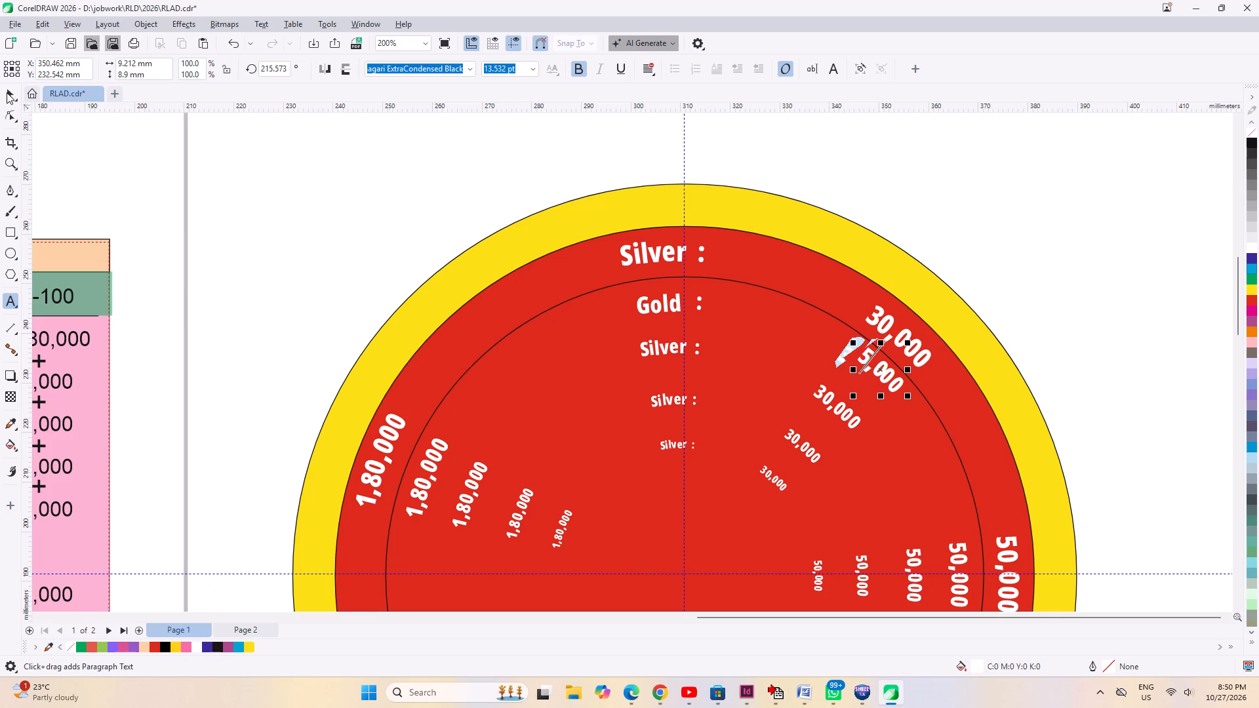
Reposition the 5,000 text between the first and third rings' 30,000 amounts and rotate it to about 215.1 degrees.
scroll(933, 358, up, 6)
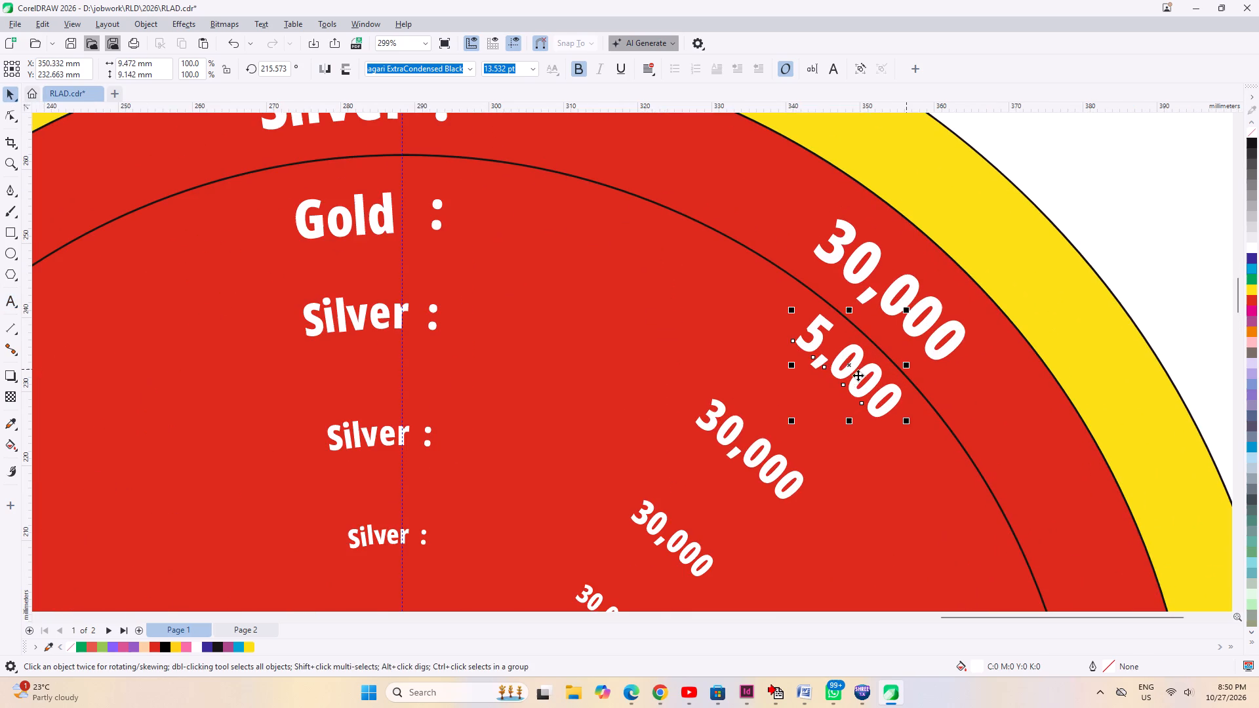
drag(846, 364, 837, 374)
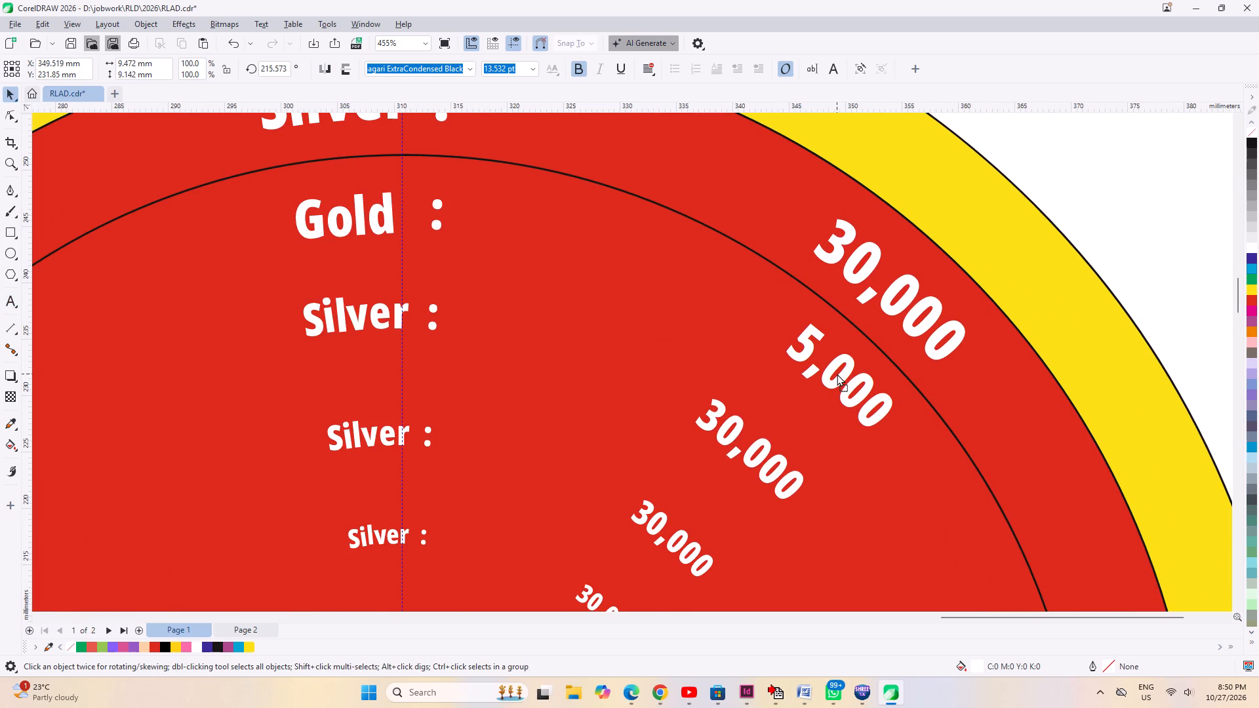
drag(837, 374, 822, 360)
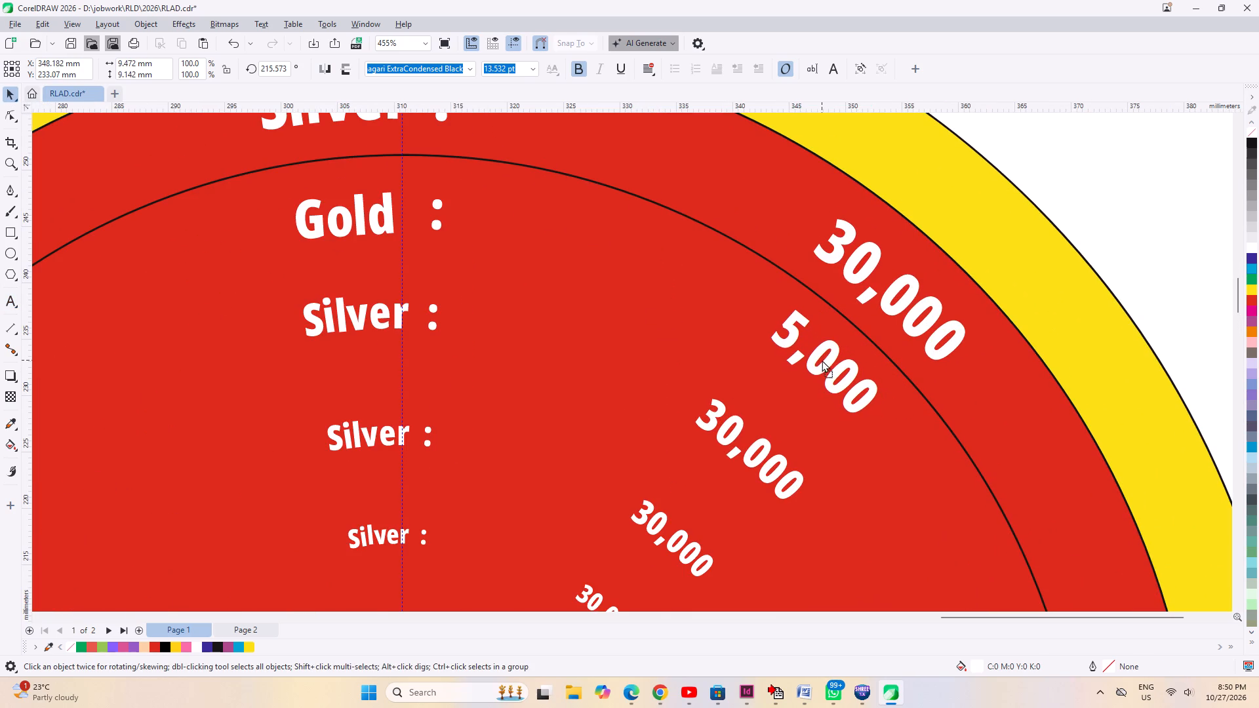
drag(822, 360, 826, 359)
click(820, 359)
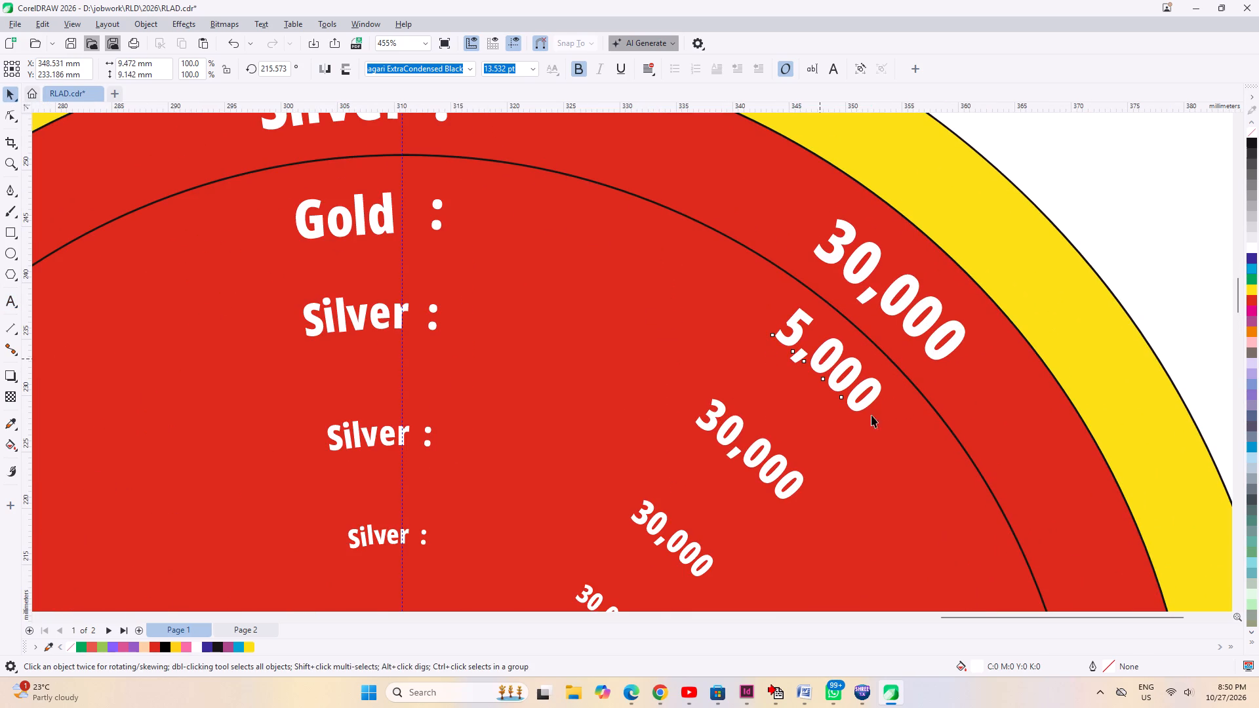
scroll(889, 419, up, 2)
click(883, 418)
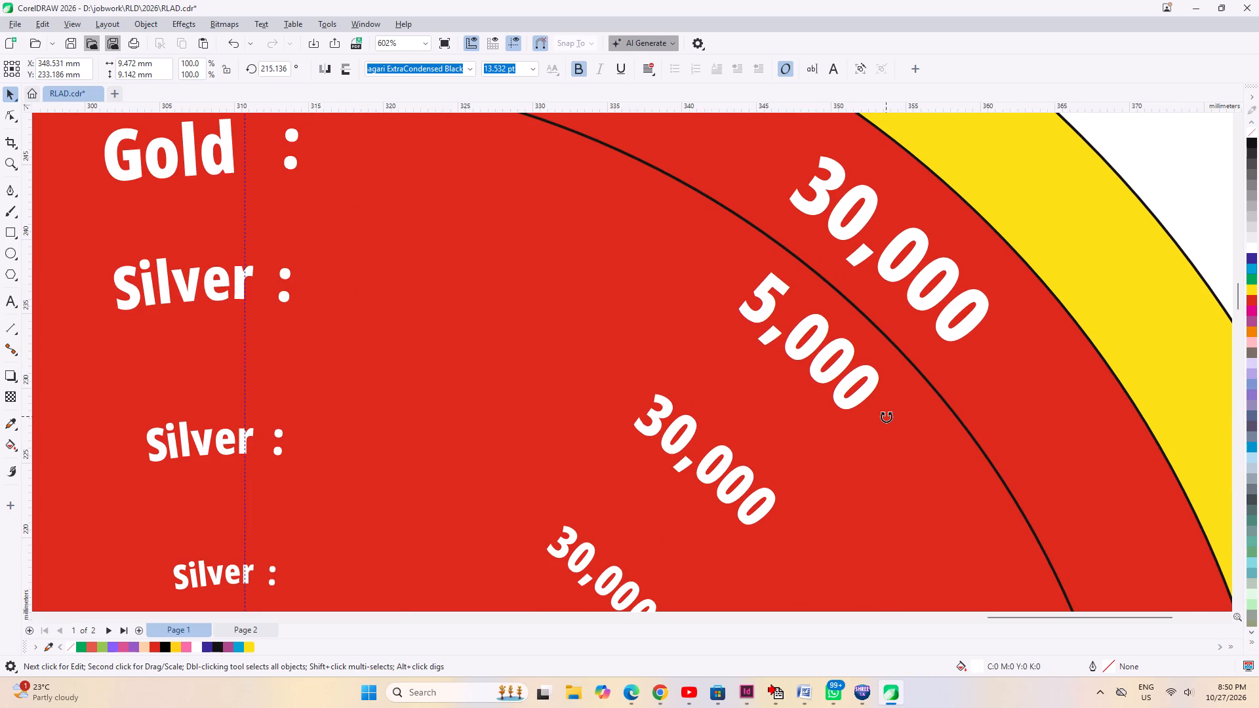
Change the third ring's 30,000 amount in the column A sector to 5,000, matching the table's third column A amount.
click(668, 441)
scroll(784, 403, down, 9)
scroll(863, 385, down, 3)
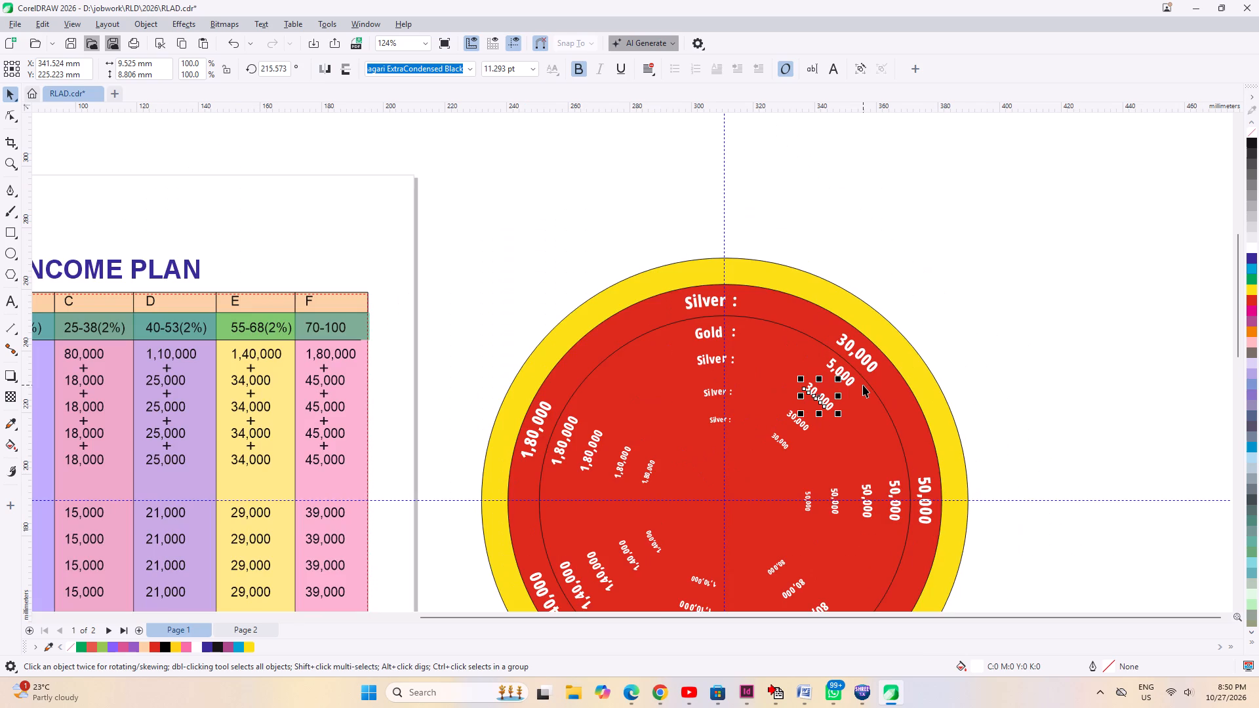
drag(720, 617, 698, 617)
key(space)
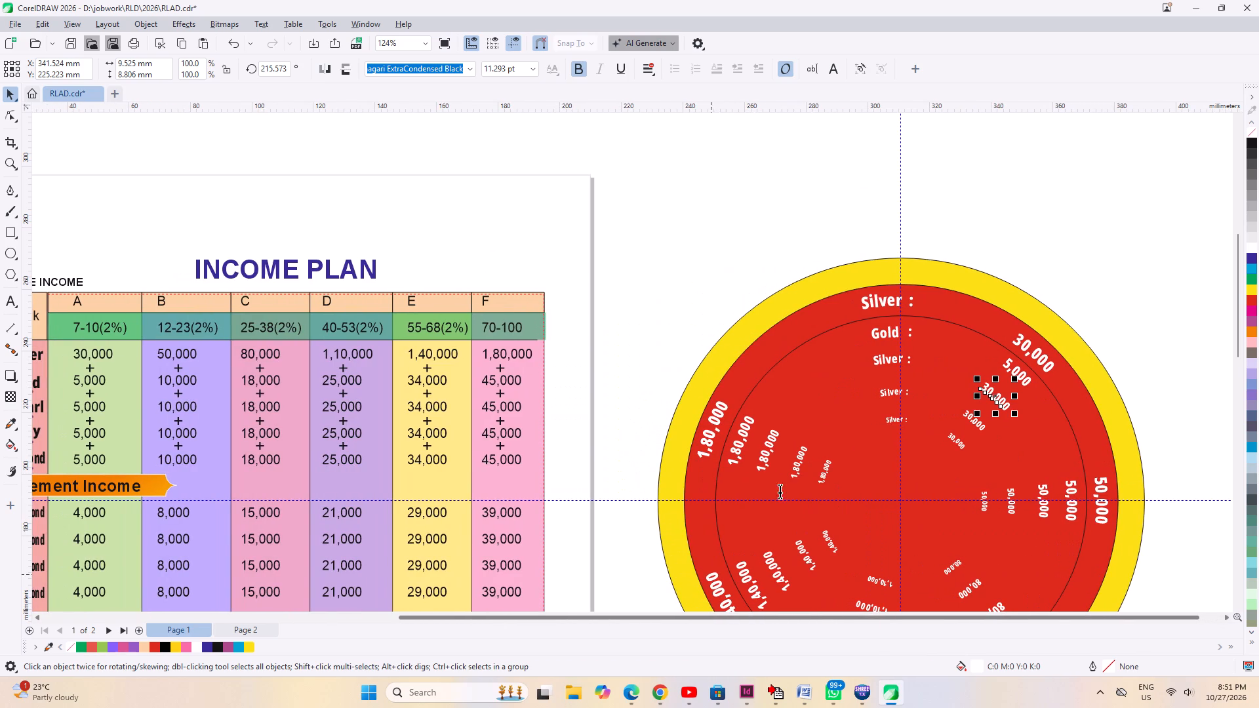
click(12, 299)
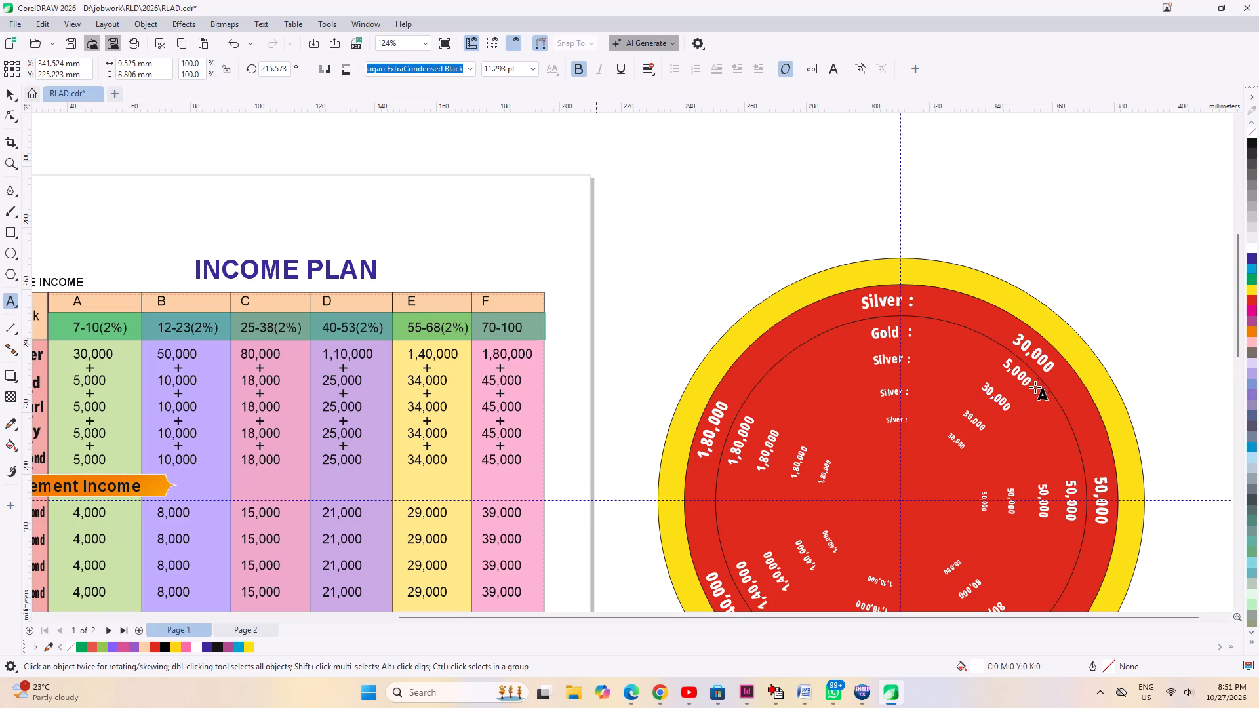
click(991, 393)
key(ctrl+a)
key(Left)
key(shift+Right)
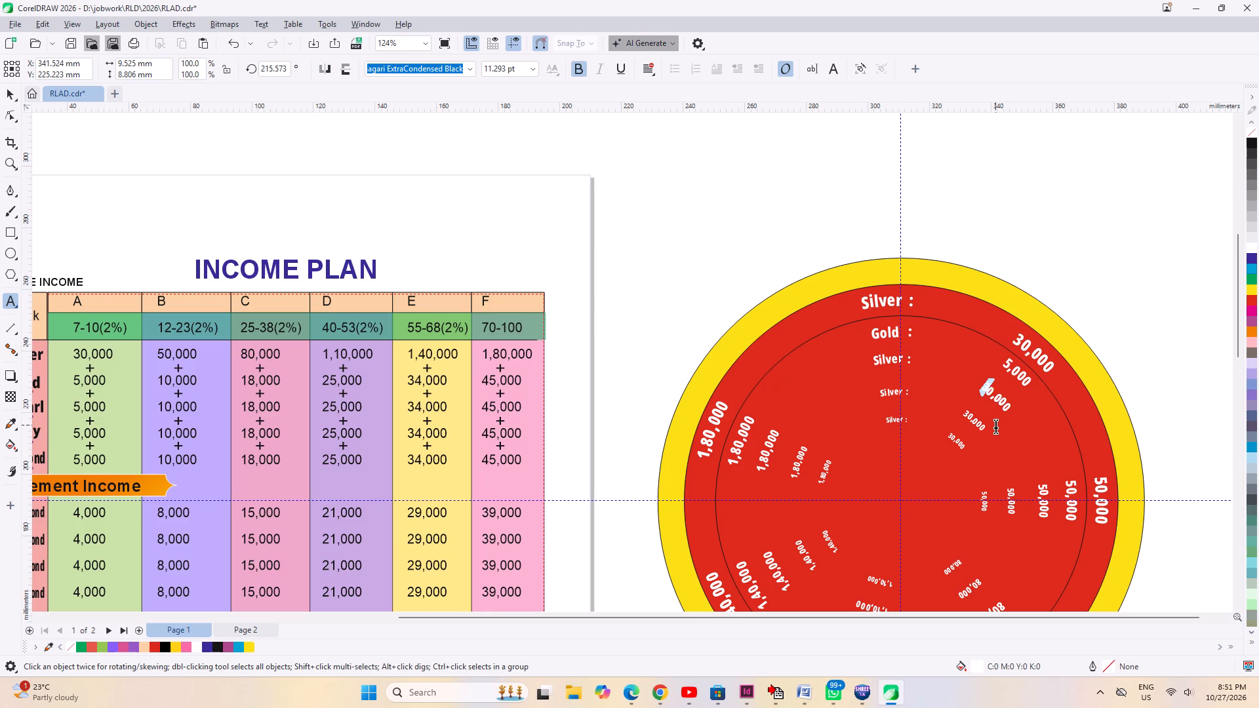
key(shift+Right)
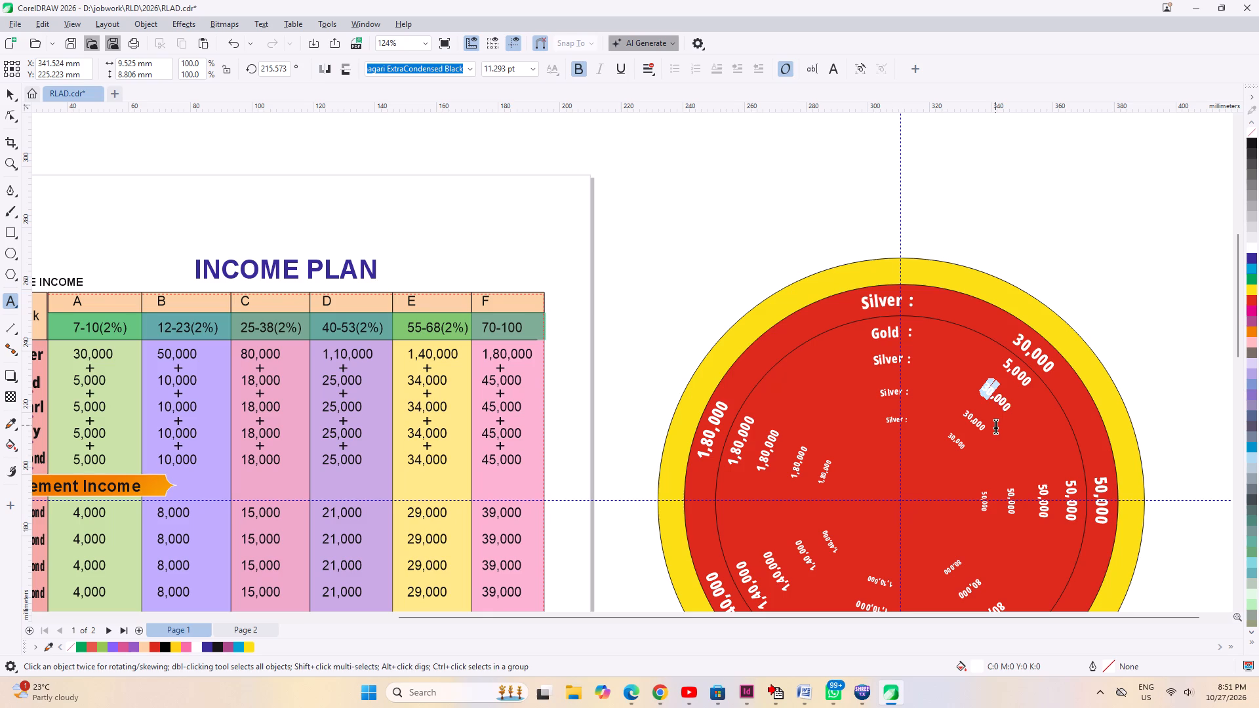
key(5)
Move the misplaced 5 in front of ",000" on the third ring, offsetting it about -584% horizontally and -1604% vertically.
scroll(1022, 403, up, 1)
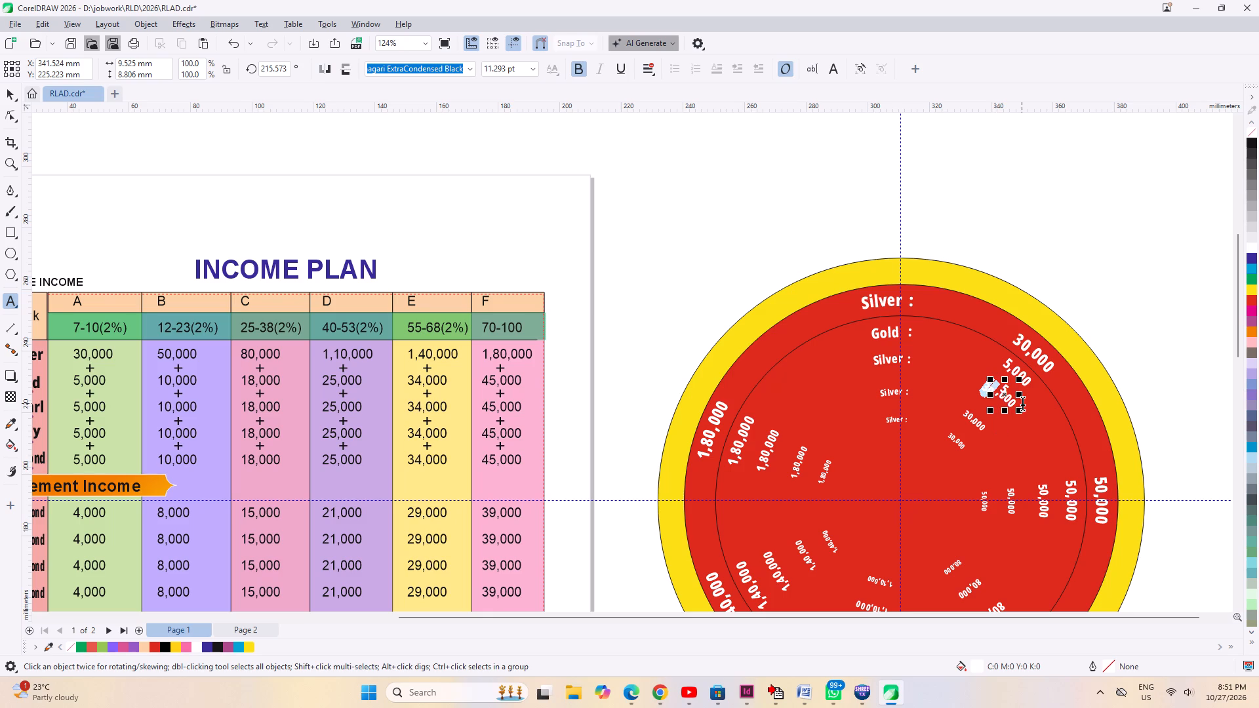
scroll(1022, 402, up, 3)
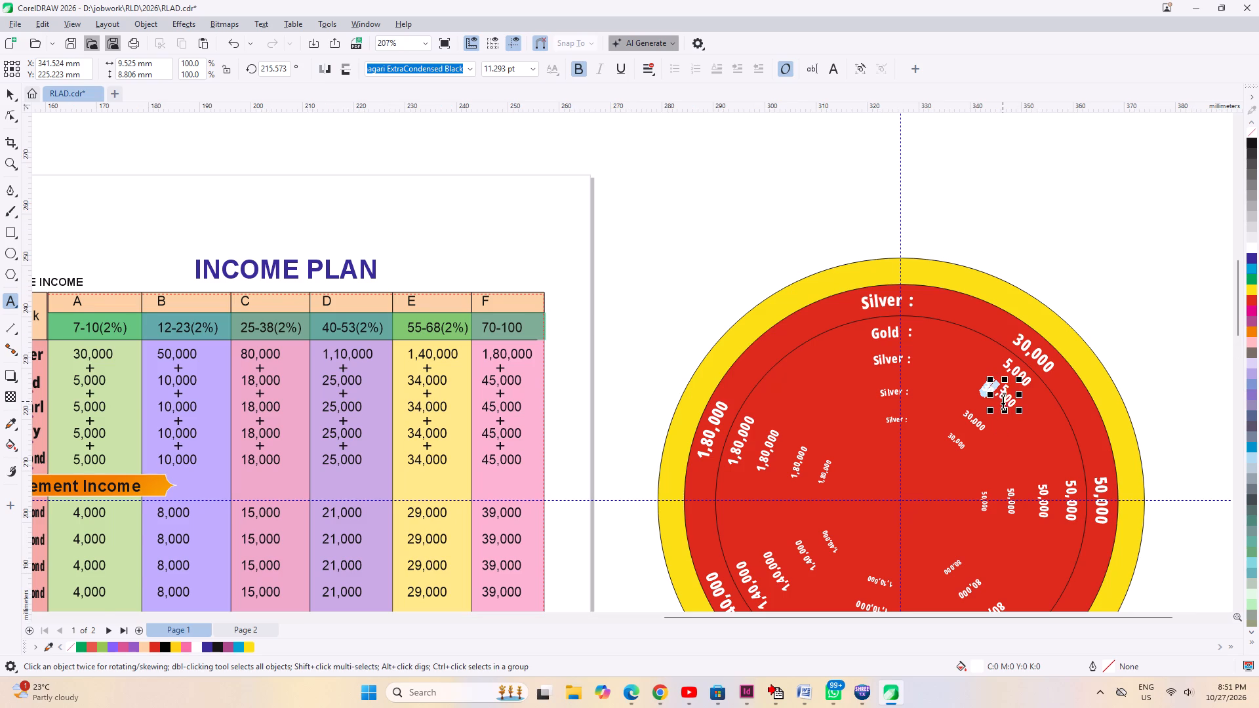
scroll(1003, 401, up, 3)
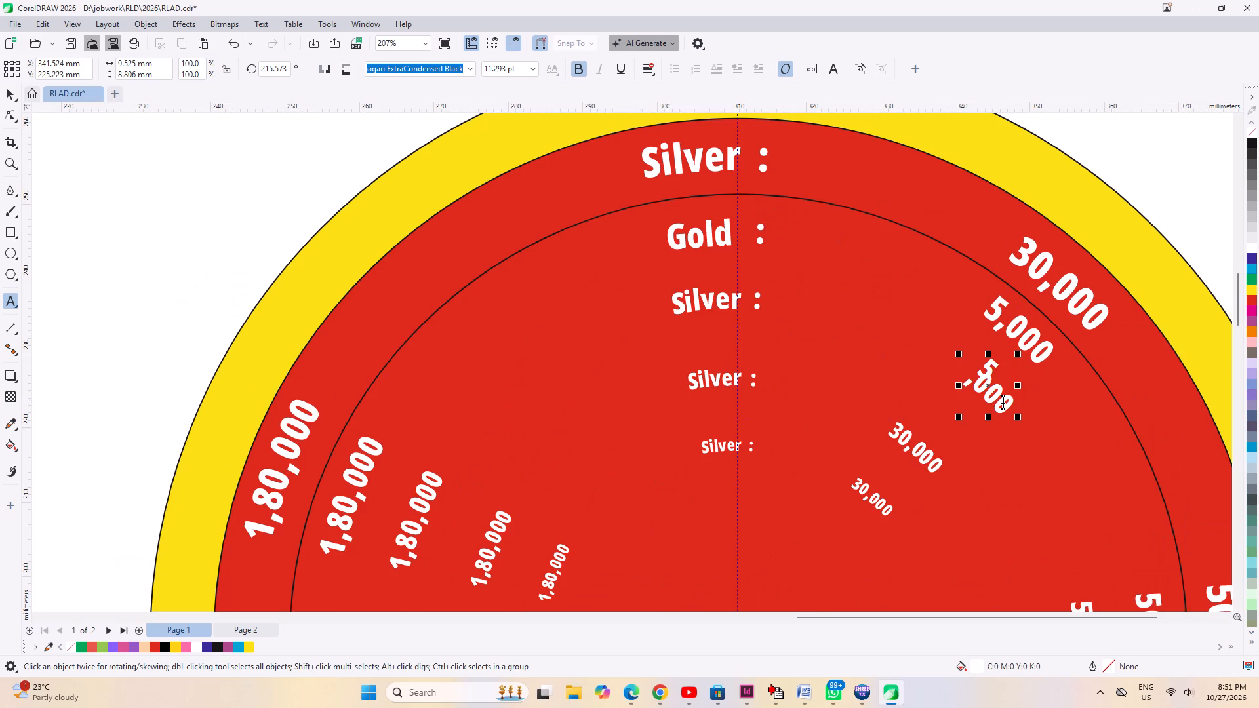
click(9, 115)
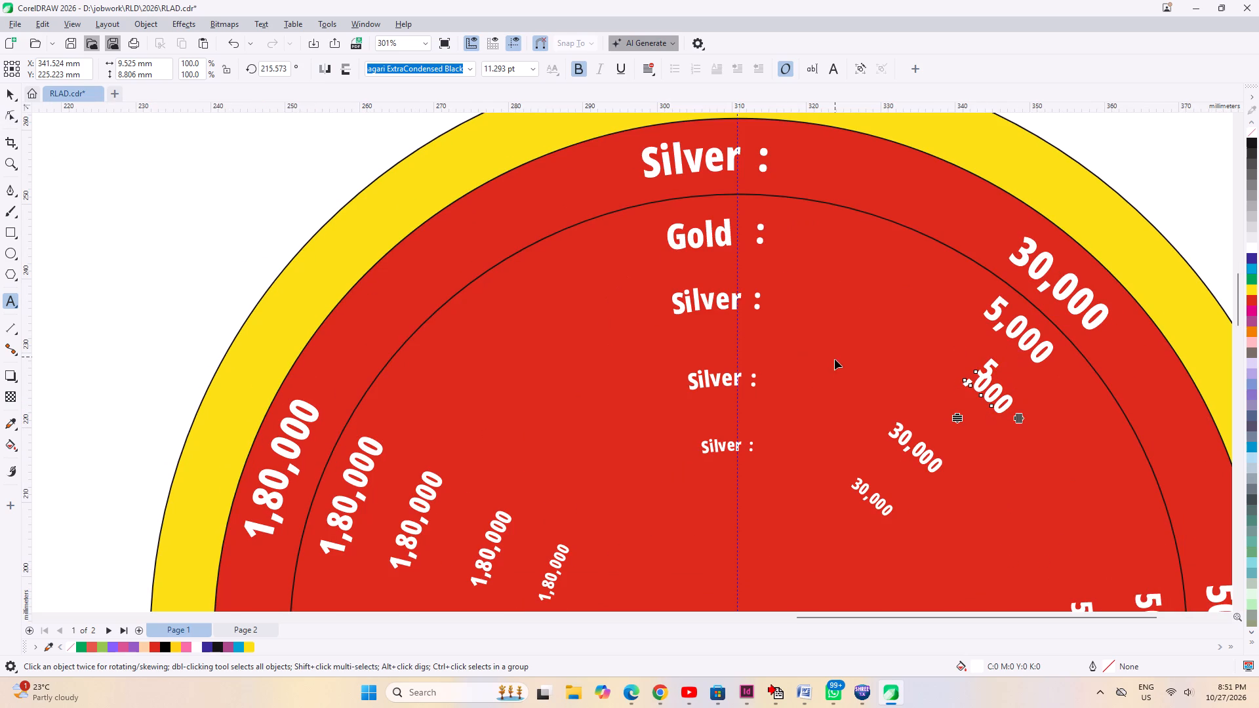
scroll(978, 372, up, 5)
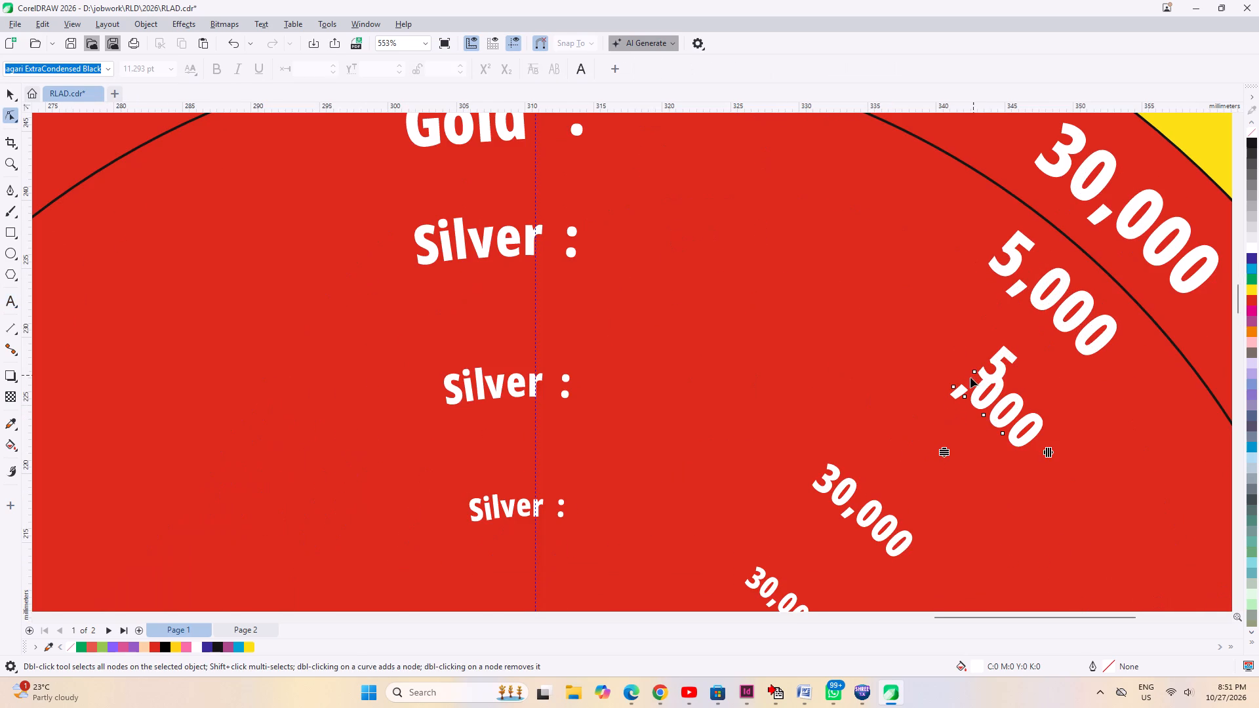
drag(974, 372, 926, 376)
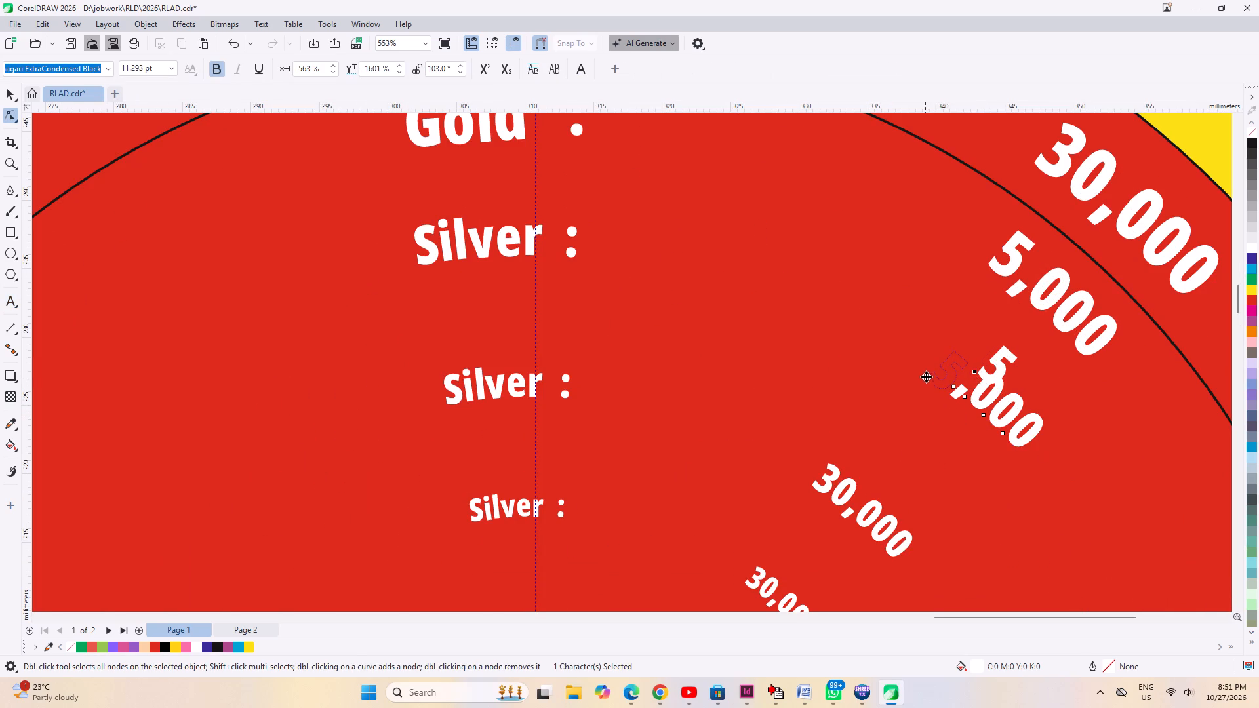
drag(926, 376, 932, 369)
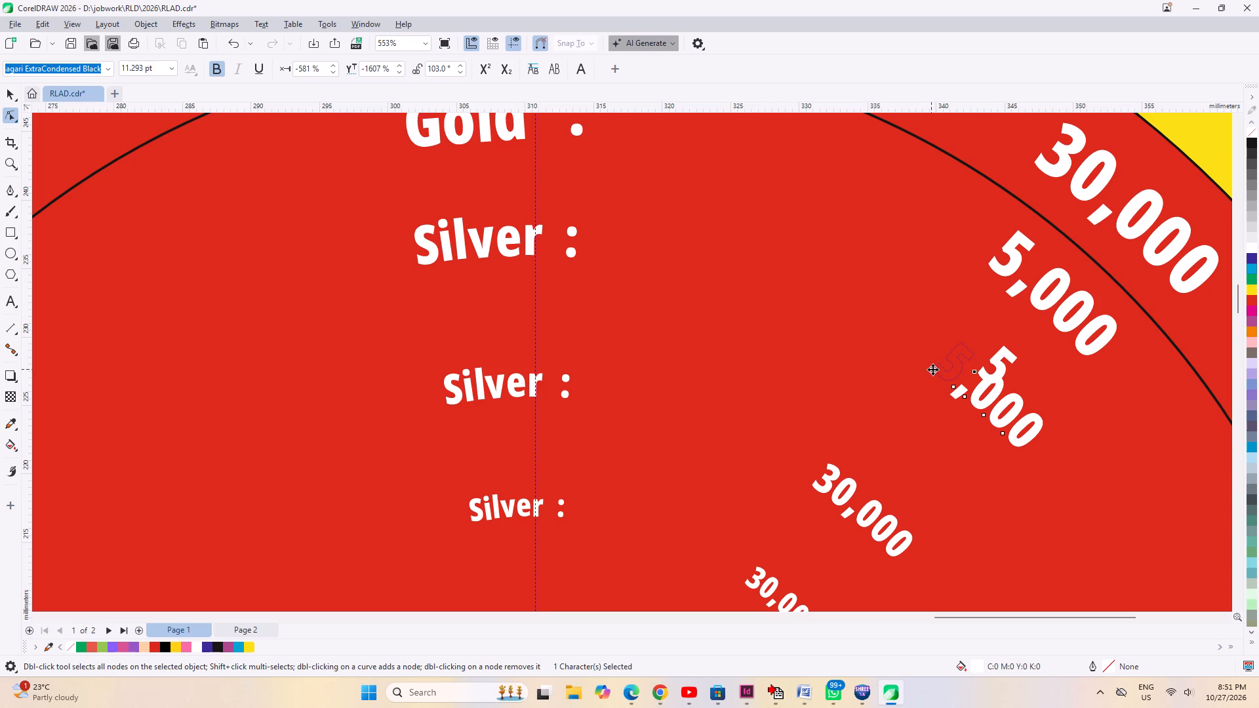
drag(932, 369, 934, 369)
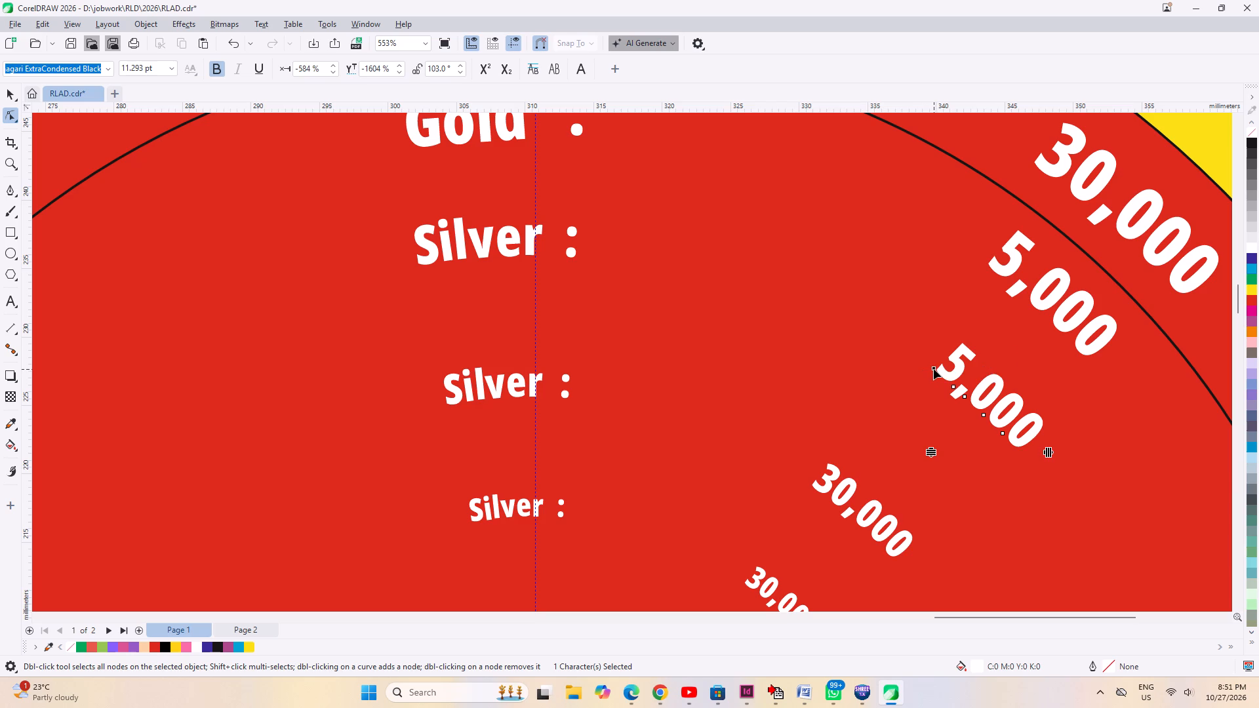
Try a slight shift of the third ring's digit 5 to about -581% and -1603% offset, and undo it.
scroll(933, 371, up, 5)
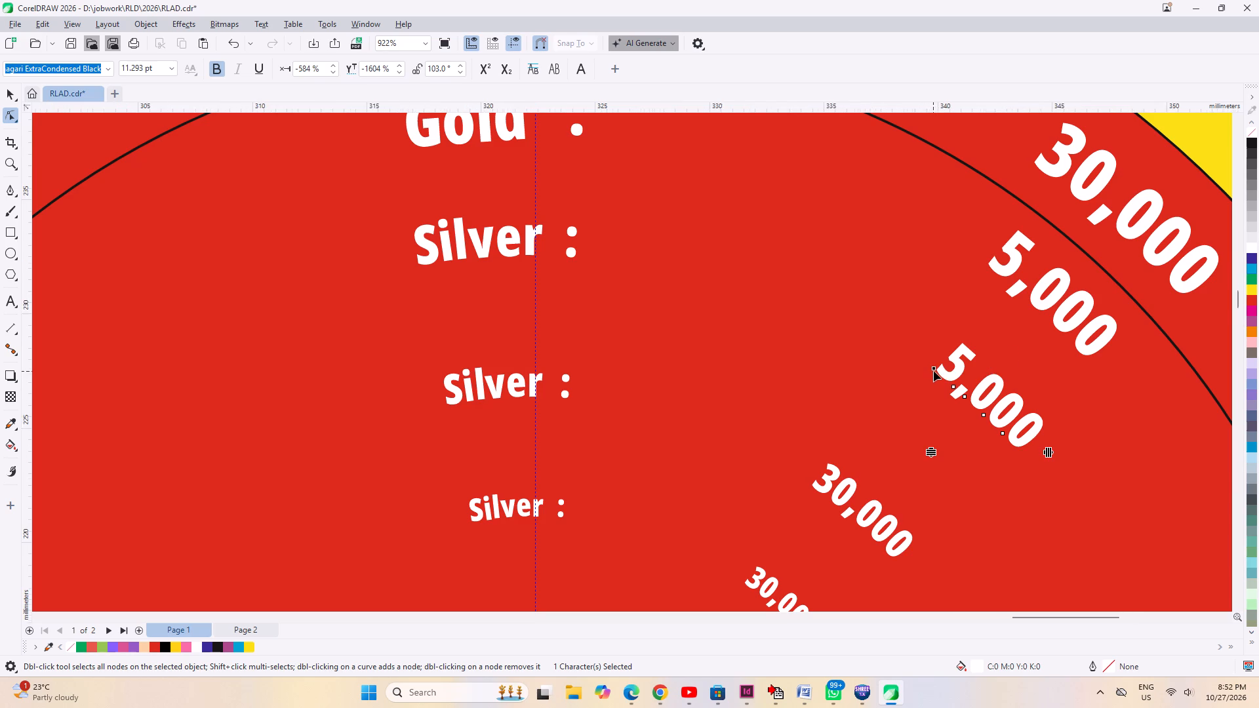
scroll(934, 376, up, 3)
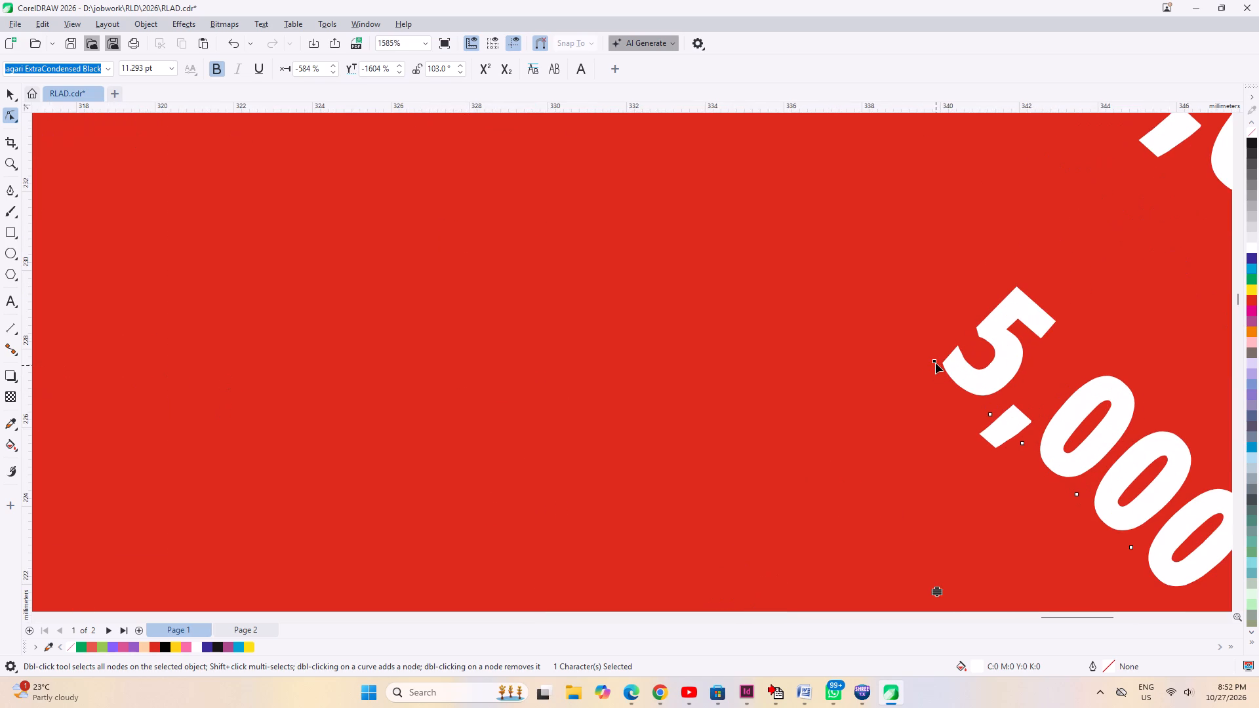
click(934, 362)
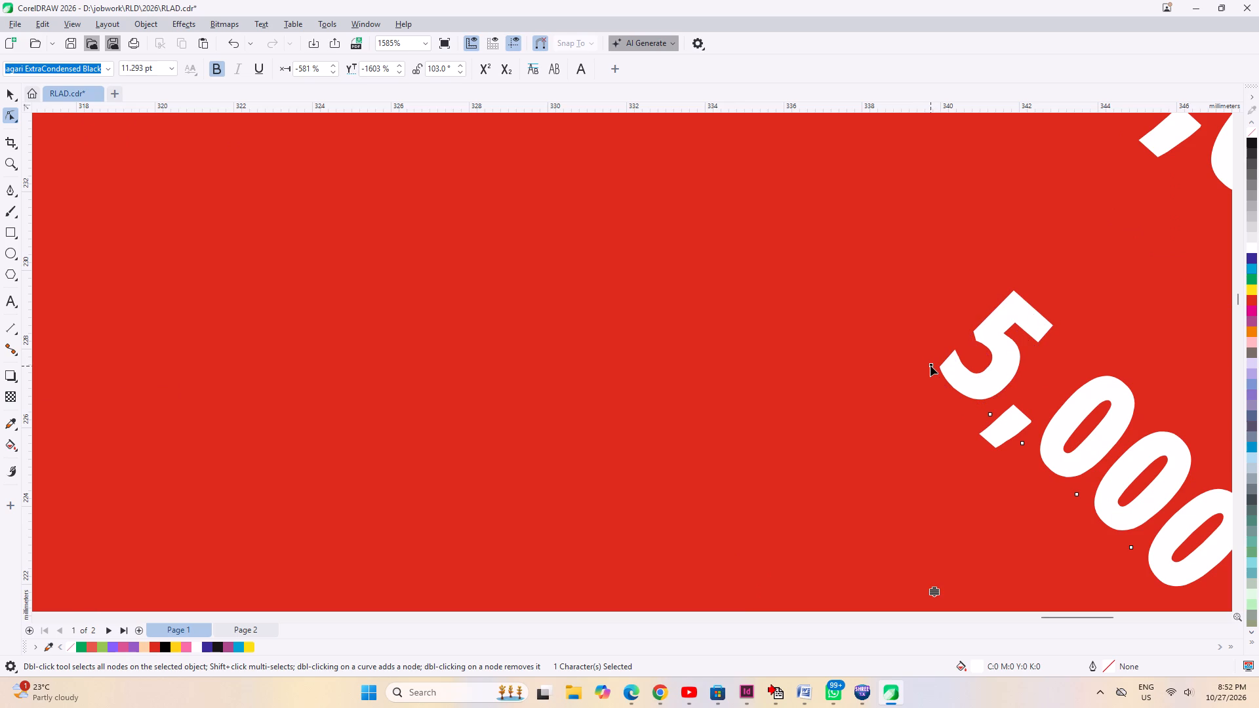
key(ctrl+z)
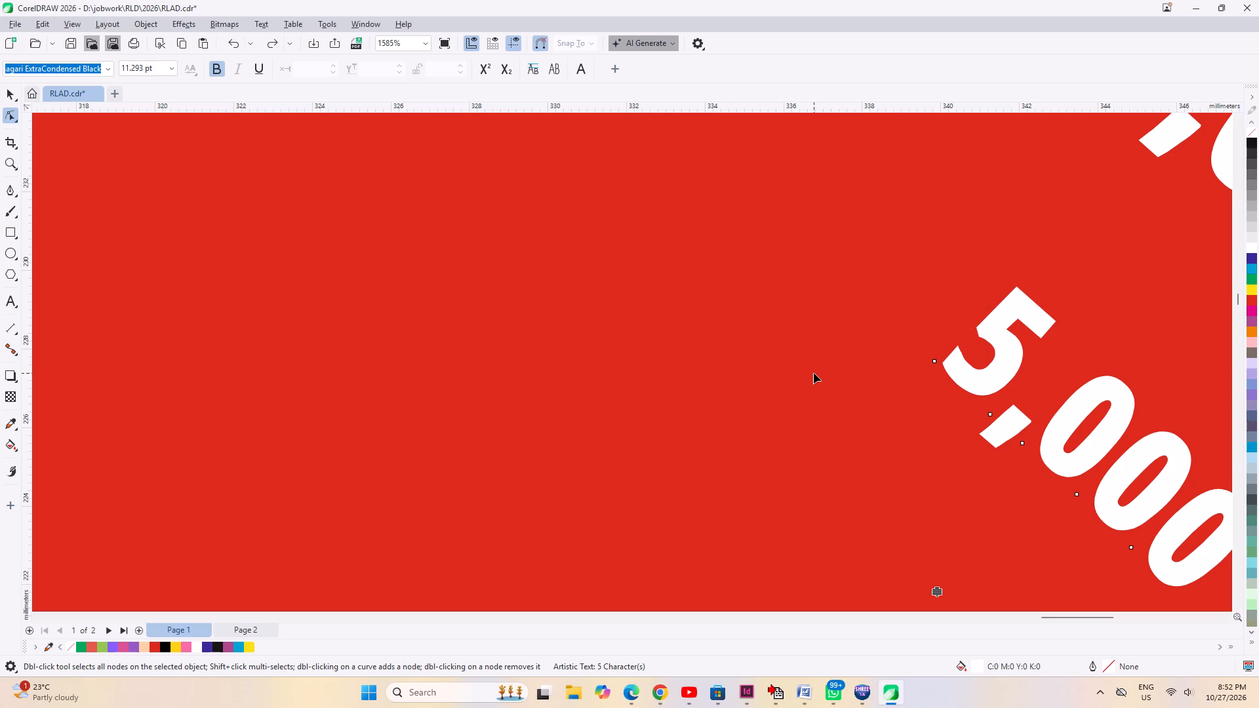
Fine-tune the digit 5 in the third ring's 5,000 to about -582% horizontal and -1607% vertical offset, and deselect the text.
scroll(772, 362, down, 4)
scroll(673, 268, down, 5)
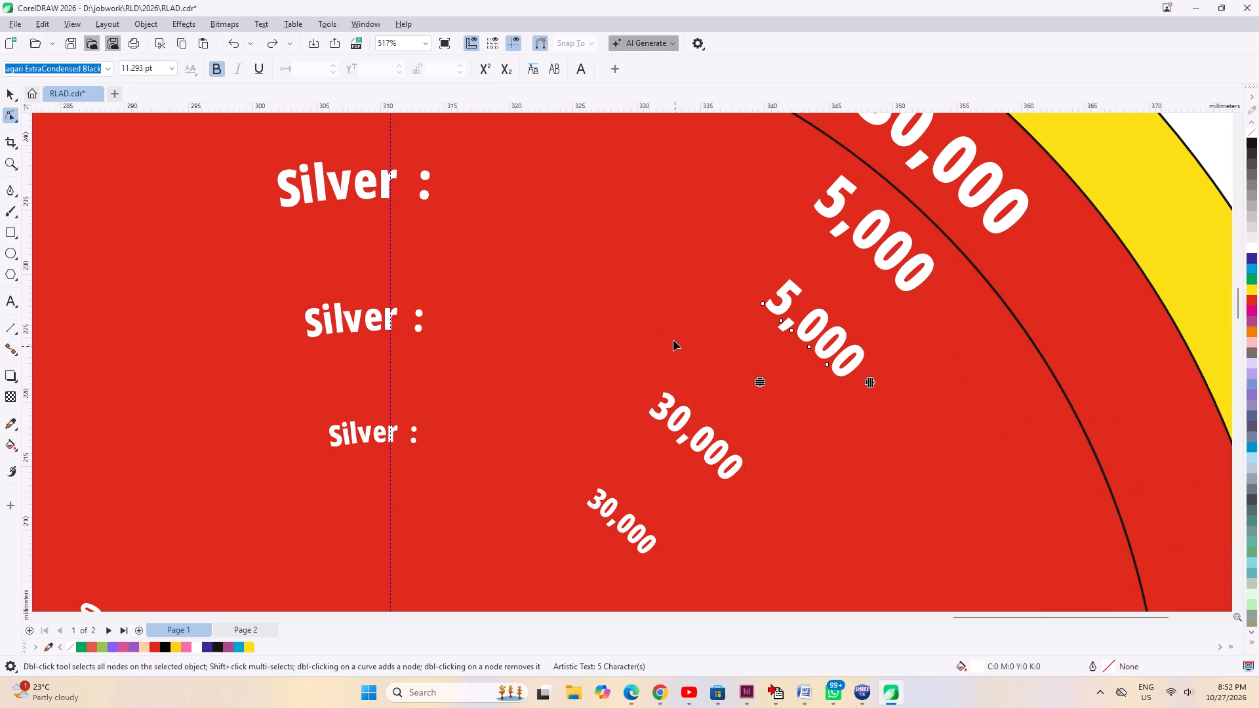
scroll(805, 258, up, 6)
scroll(767, 311, up, 3)
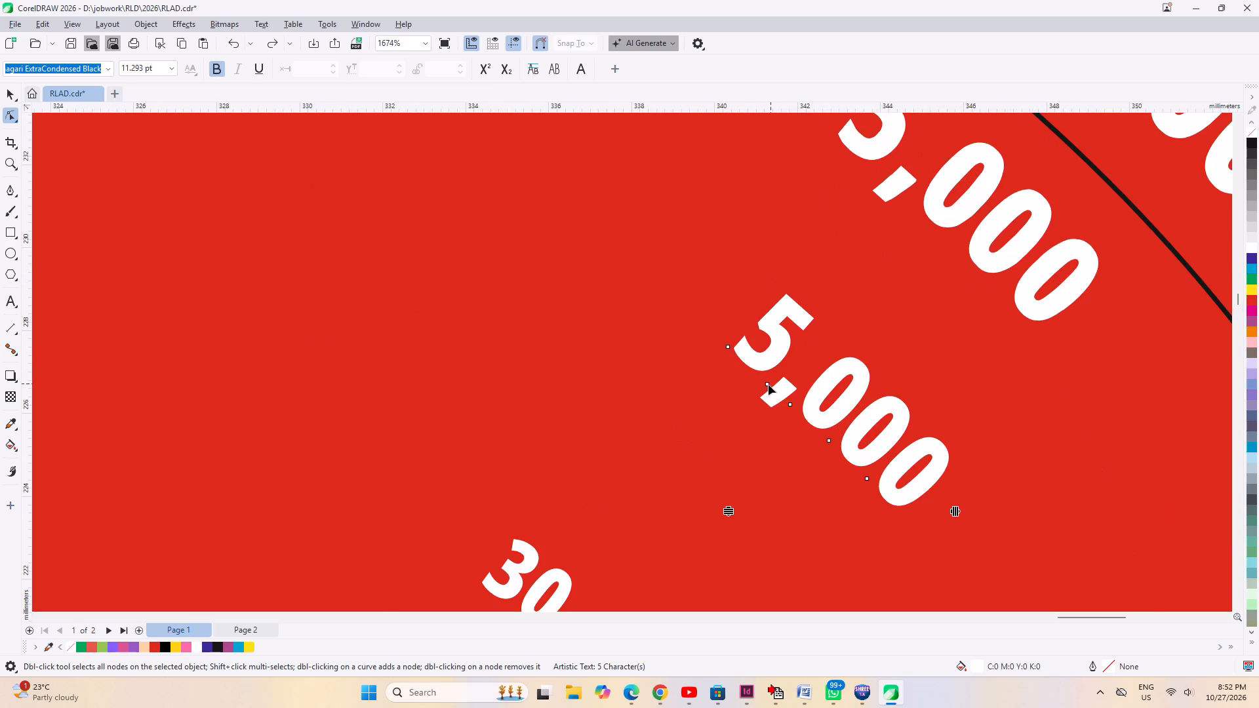
click(9, 116)
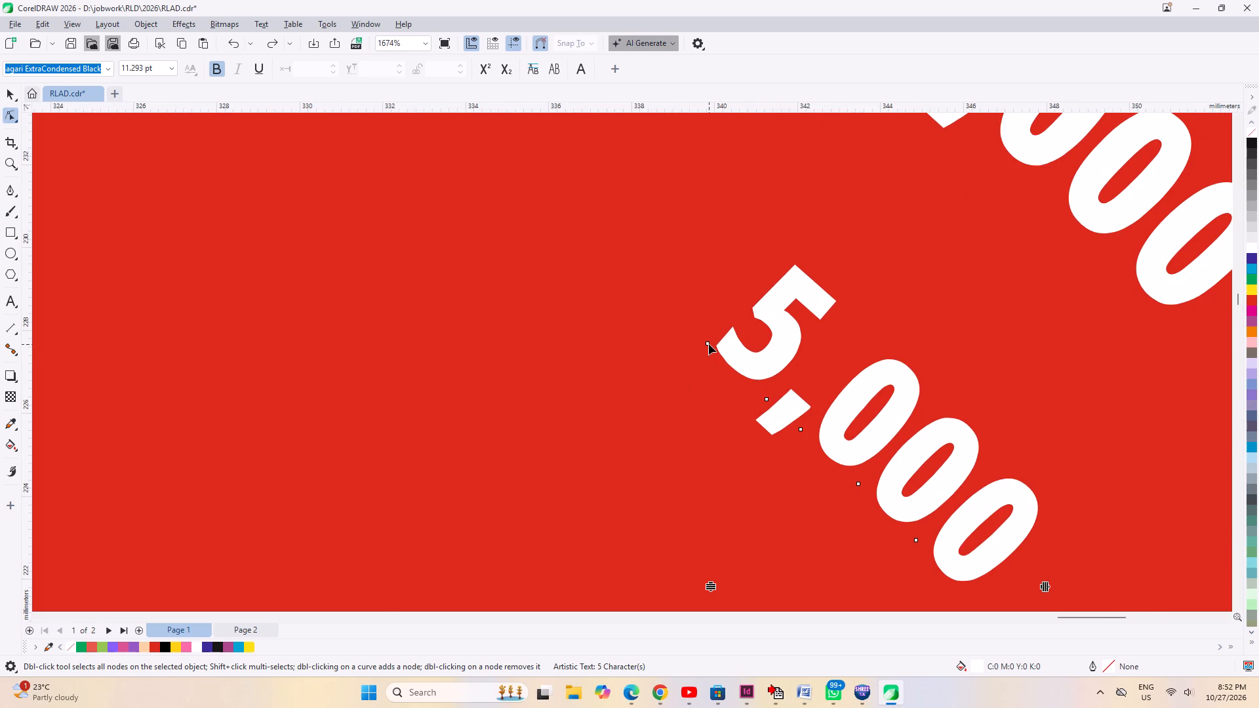
drag(708, 344, 699, 345)
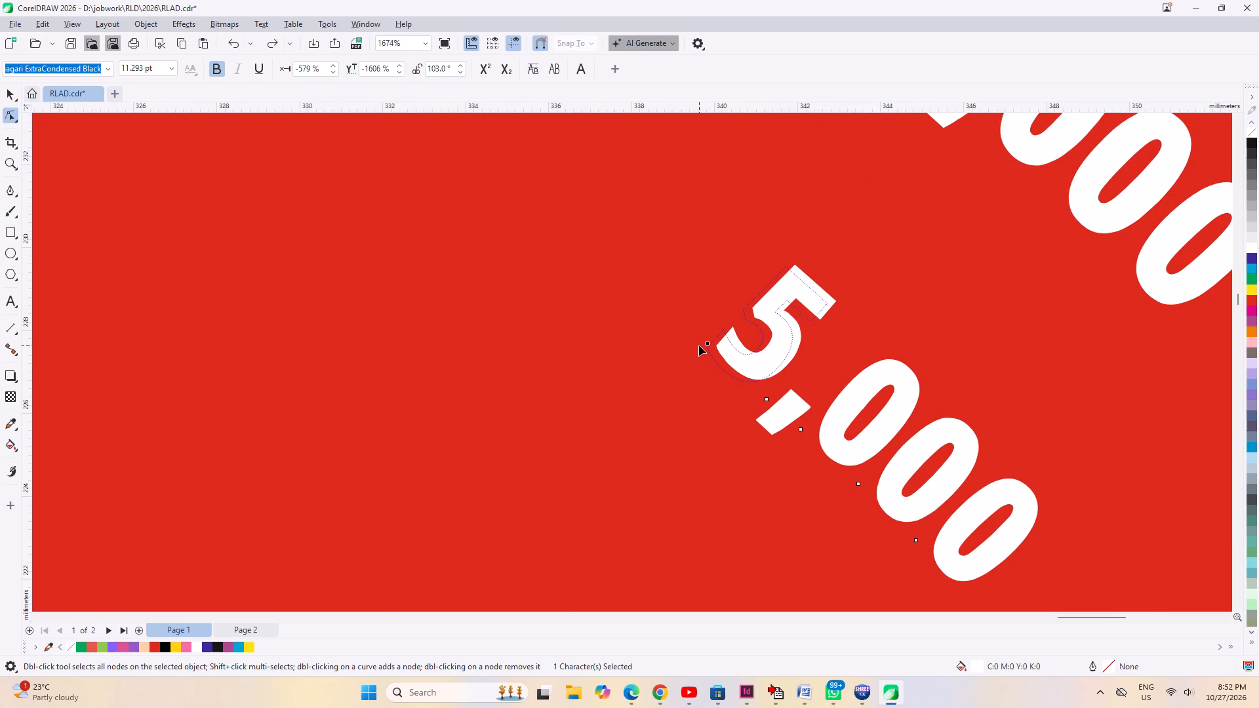
click(700, 347)
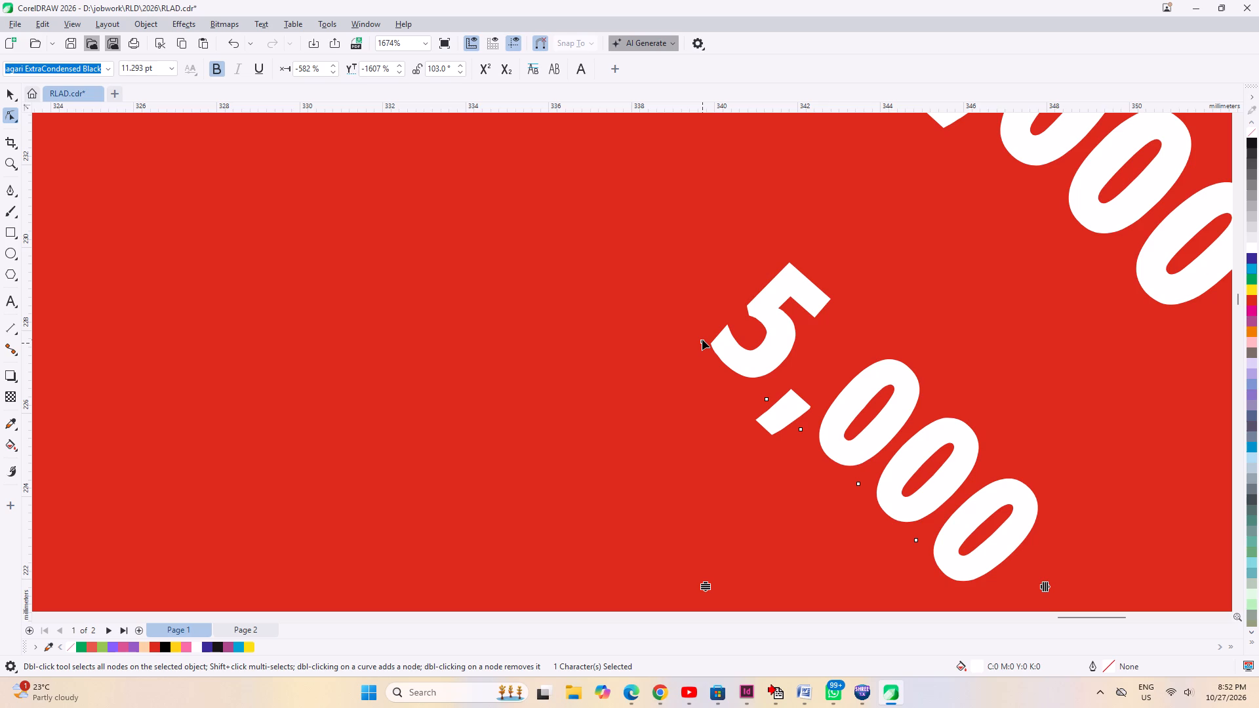
scroll(702, 339, down, 9)
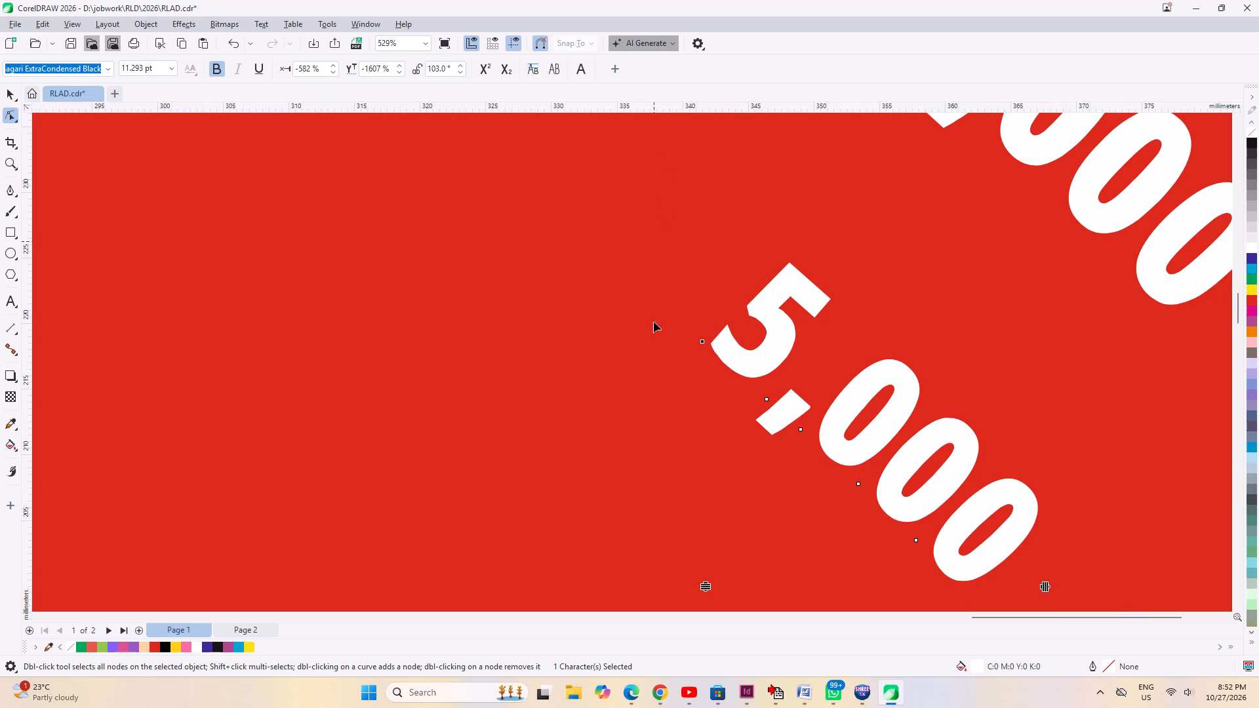
scroll(650, 344, down, 2)
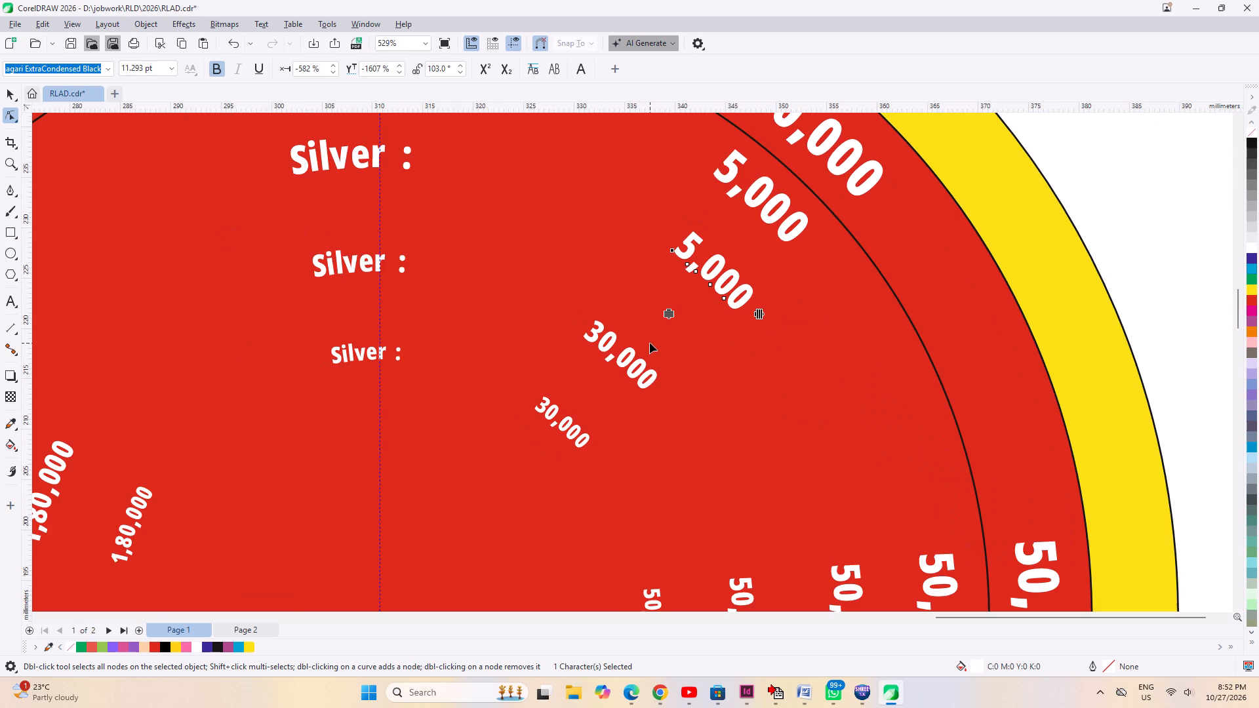
scroll(649, 342, down, 3)
click(12, 98)
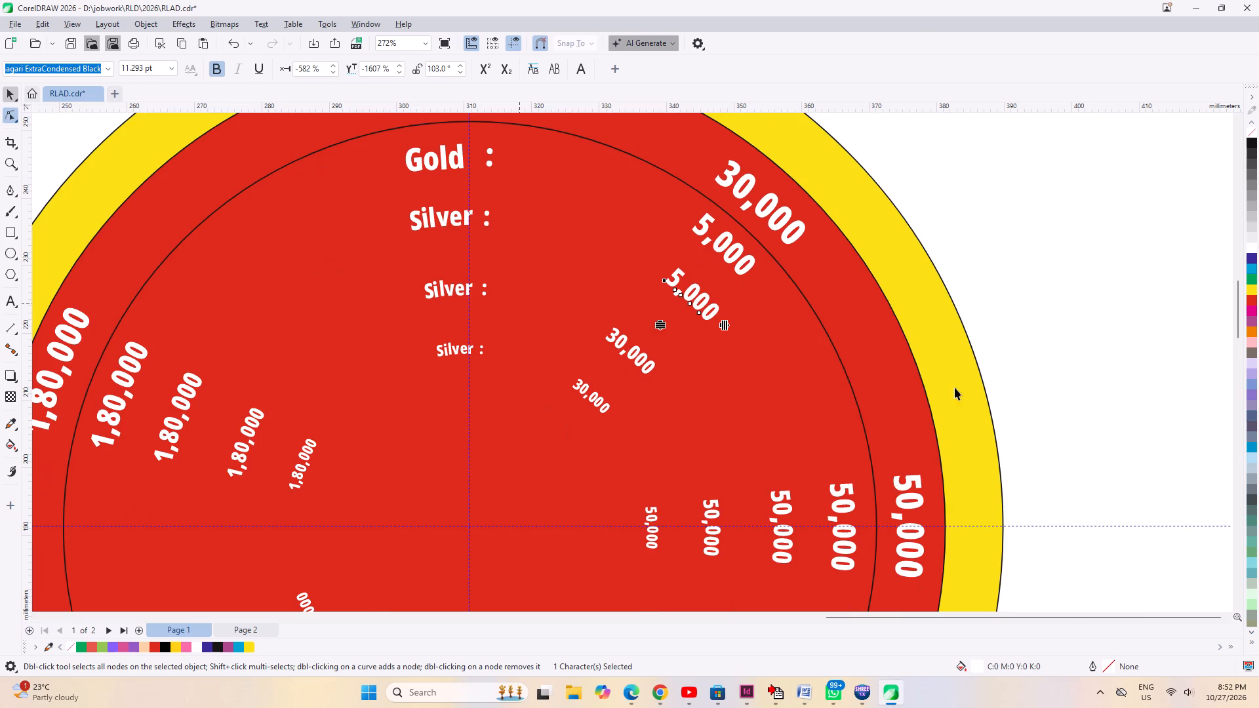
click(1006, 291)
scroll(907, 386, down, 1)
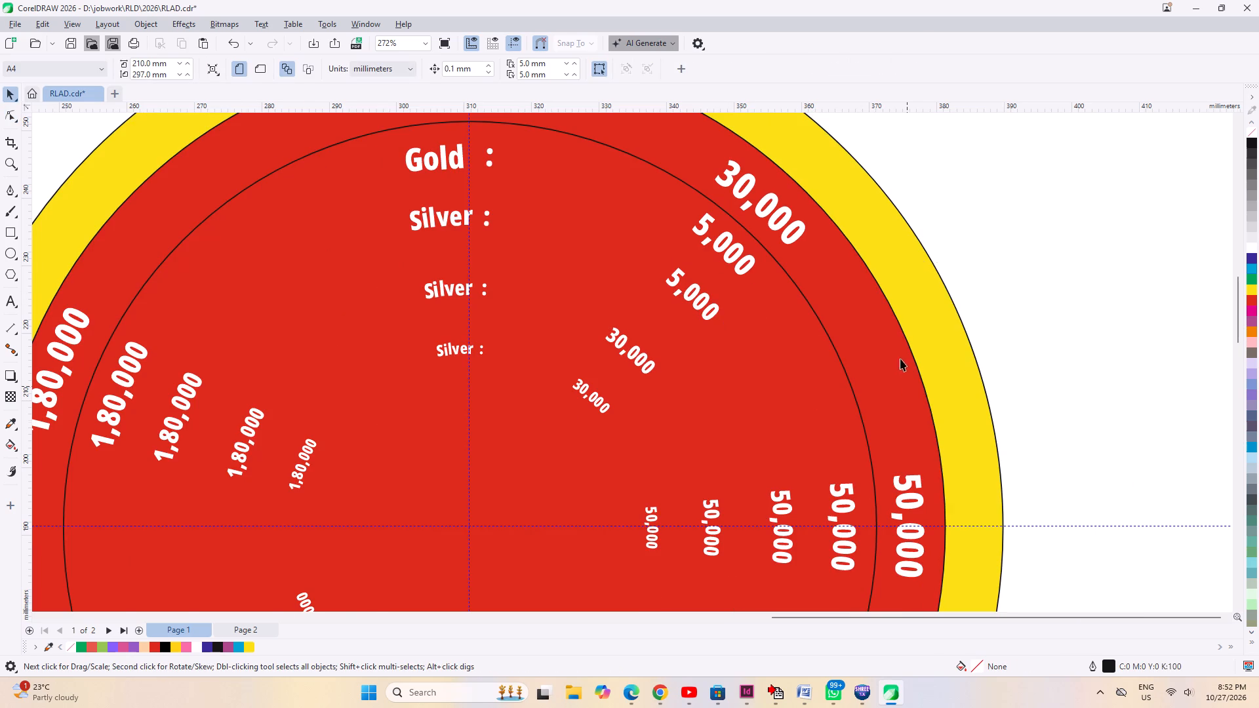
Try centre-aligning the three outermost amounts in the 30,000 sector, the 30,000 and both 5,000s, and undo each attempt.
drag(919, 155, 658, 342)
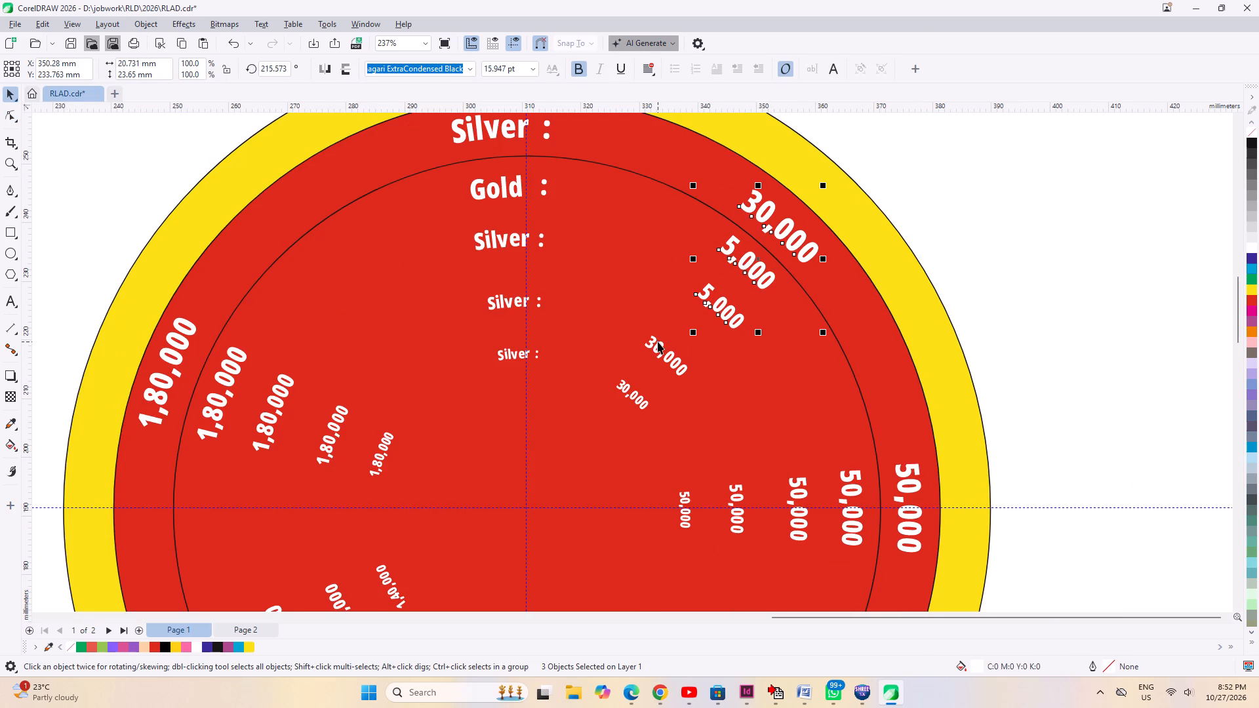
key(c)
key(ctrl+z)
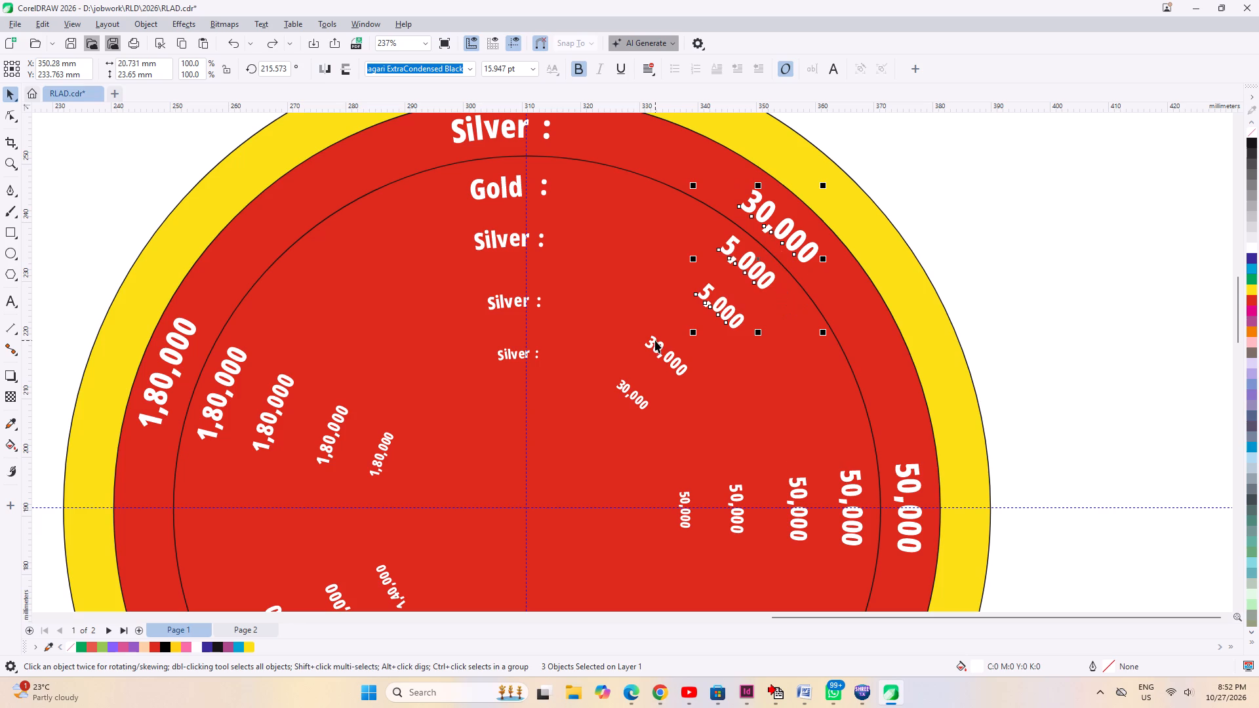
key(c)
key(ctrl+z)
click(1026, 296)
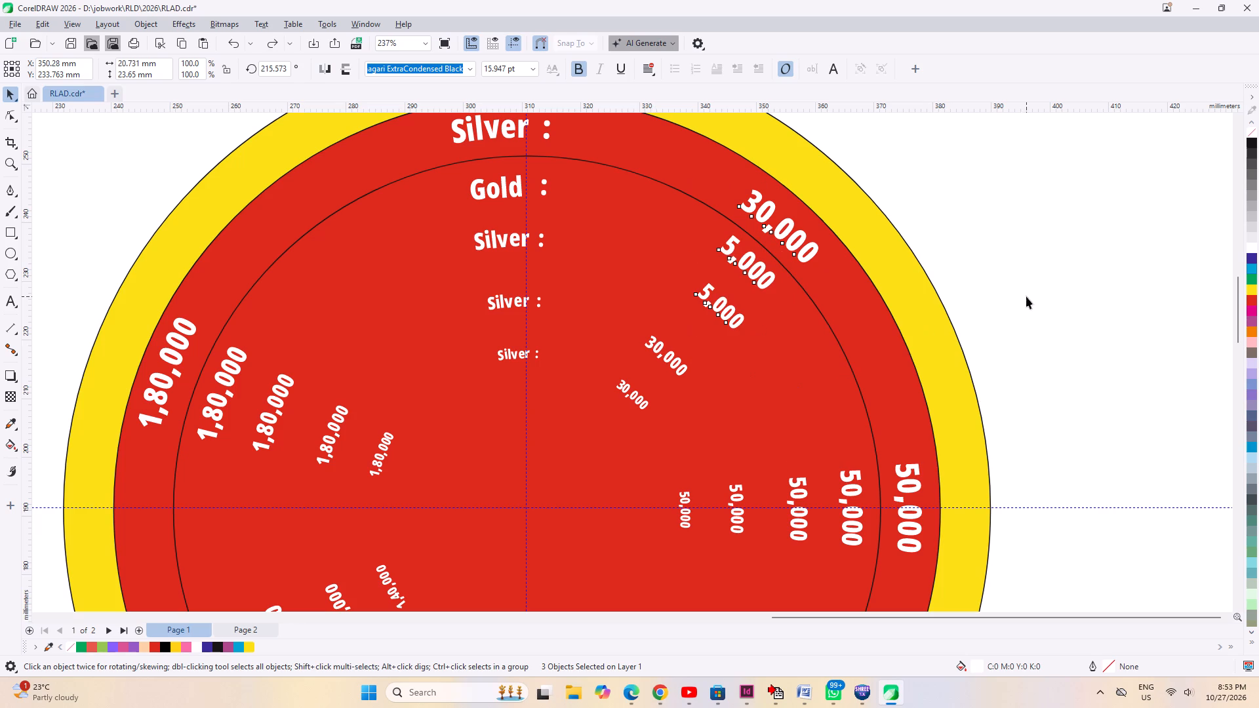
Move the third ring's 5,000 slightly up and left, to about X 342.5 mm, Y 227.2 mm, in line with the sector's other amounts.
click(718, 309)
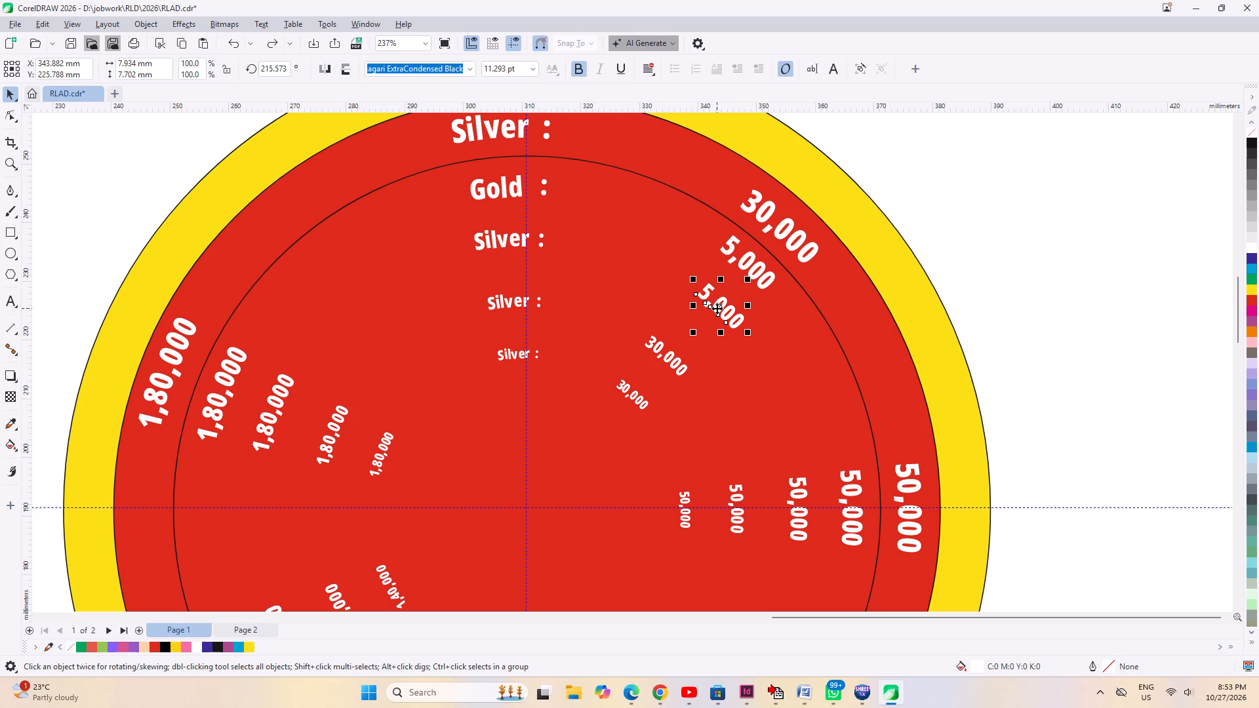
drag(717, 308, 708, 298)
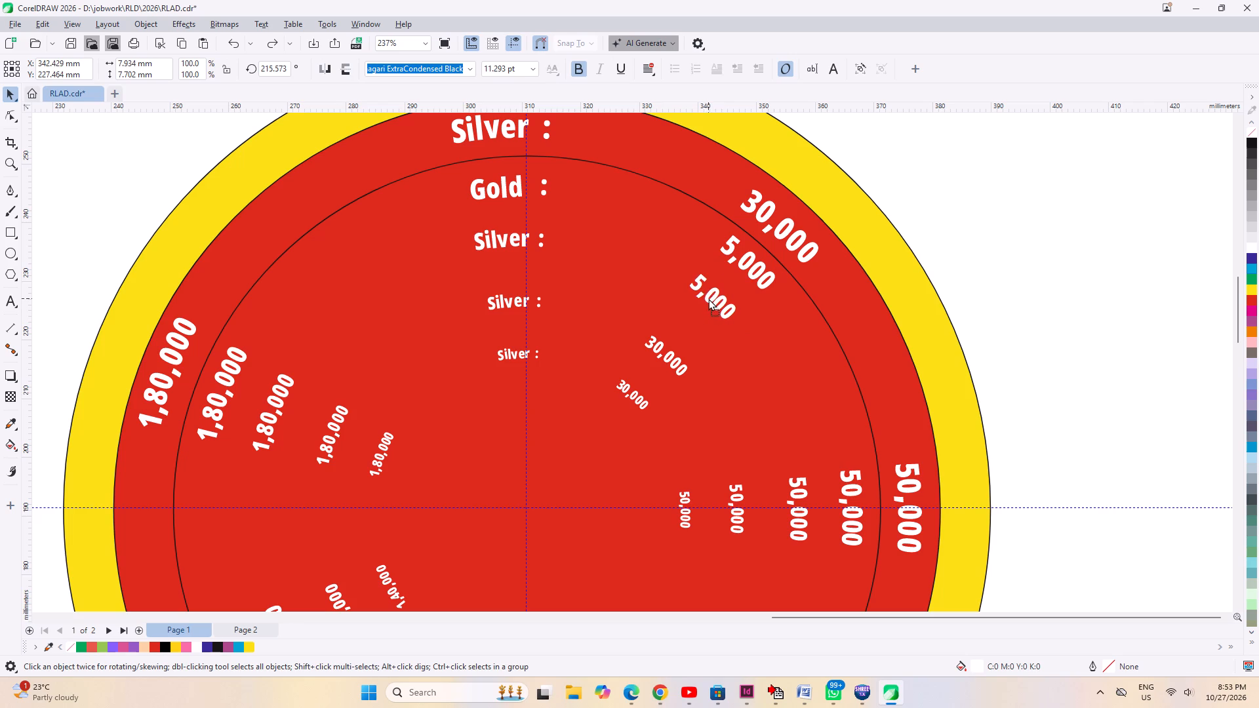
drag(708, 298, 709, 300)
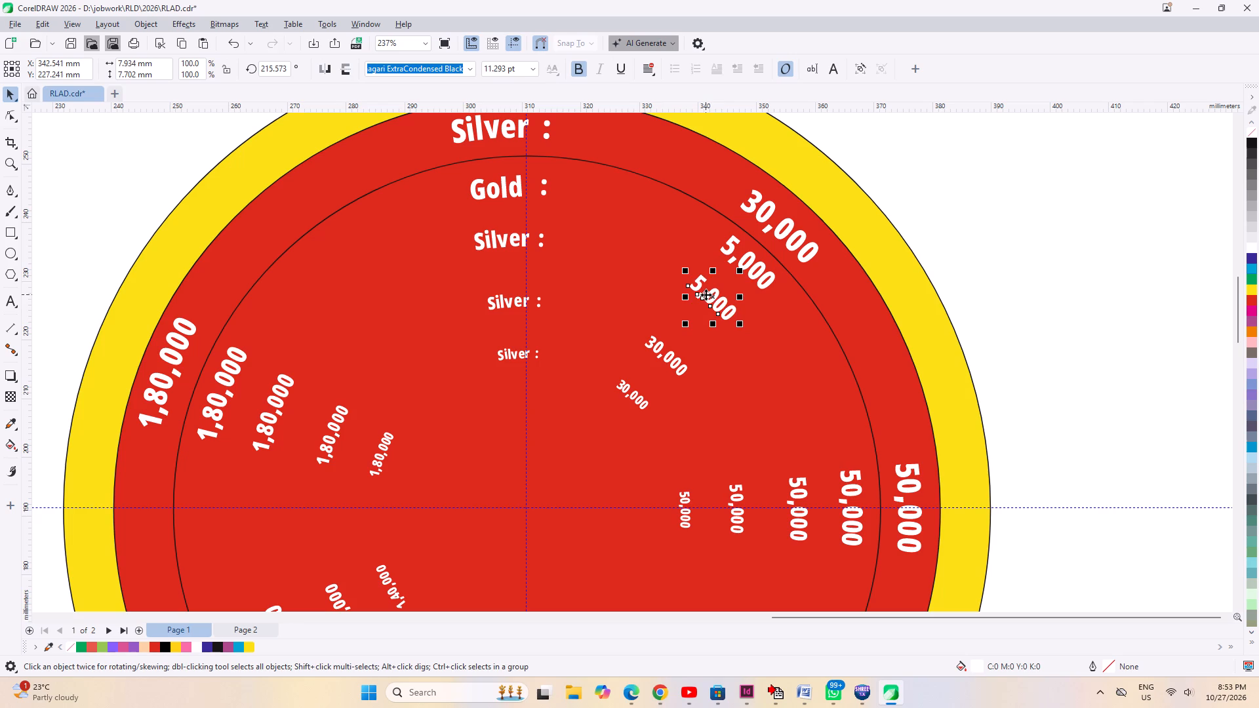
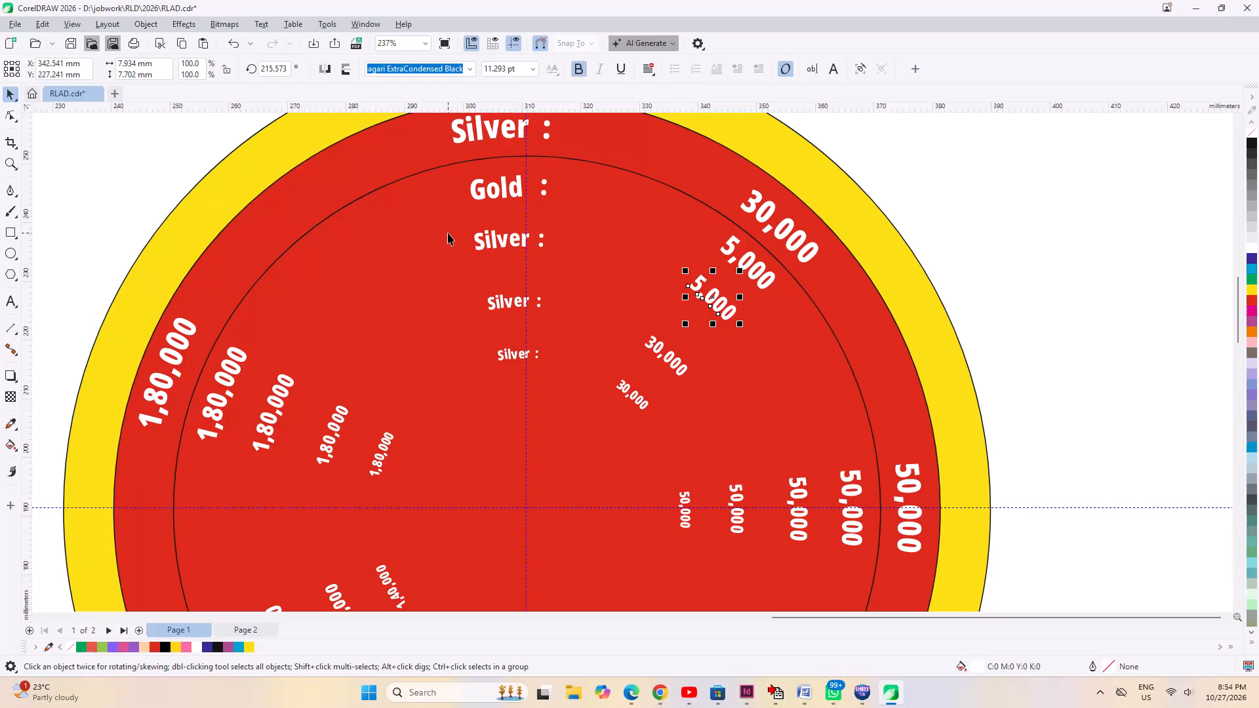
Select the fourth ring's curved 30,000 amount in the column A sector, just inside the two 5,000 amounts.
click(989, 260)
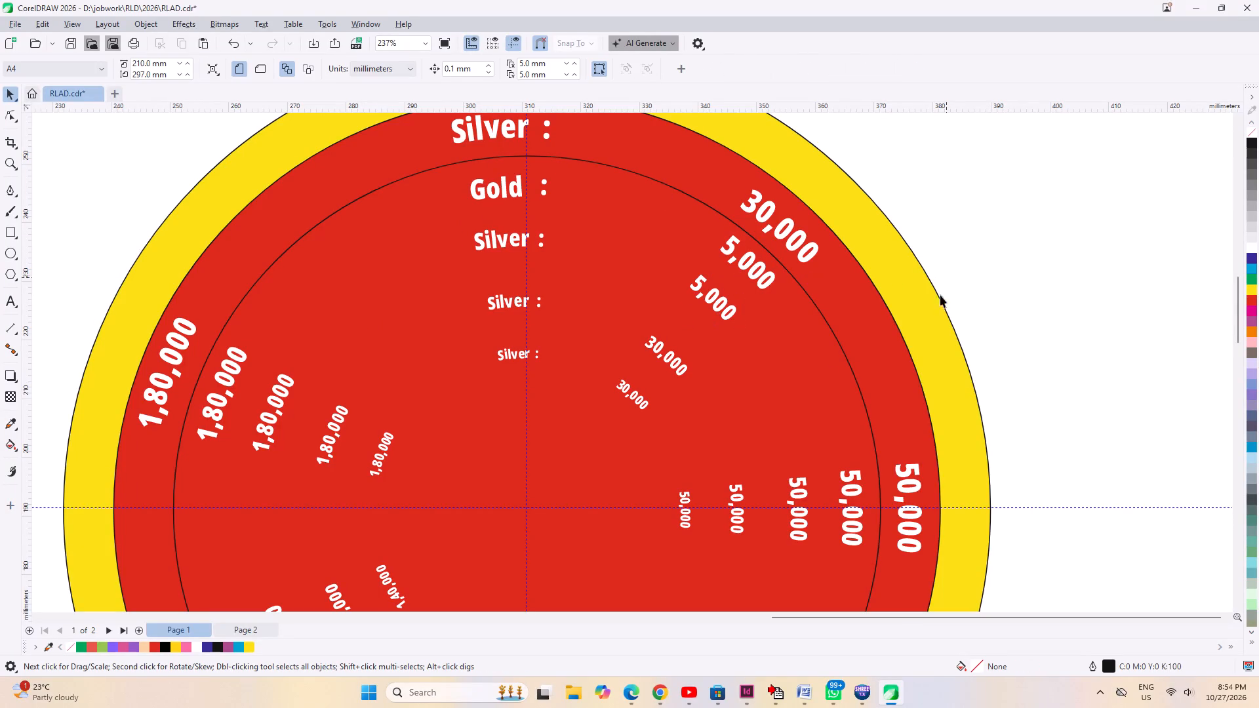
ctrl+click(664, 359)
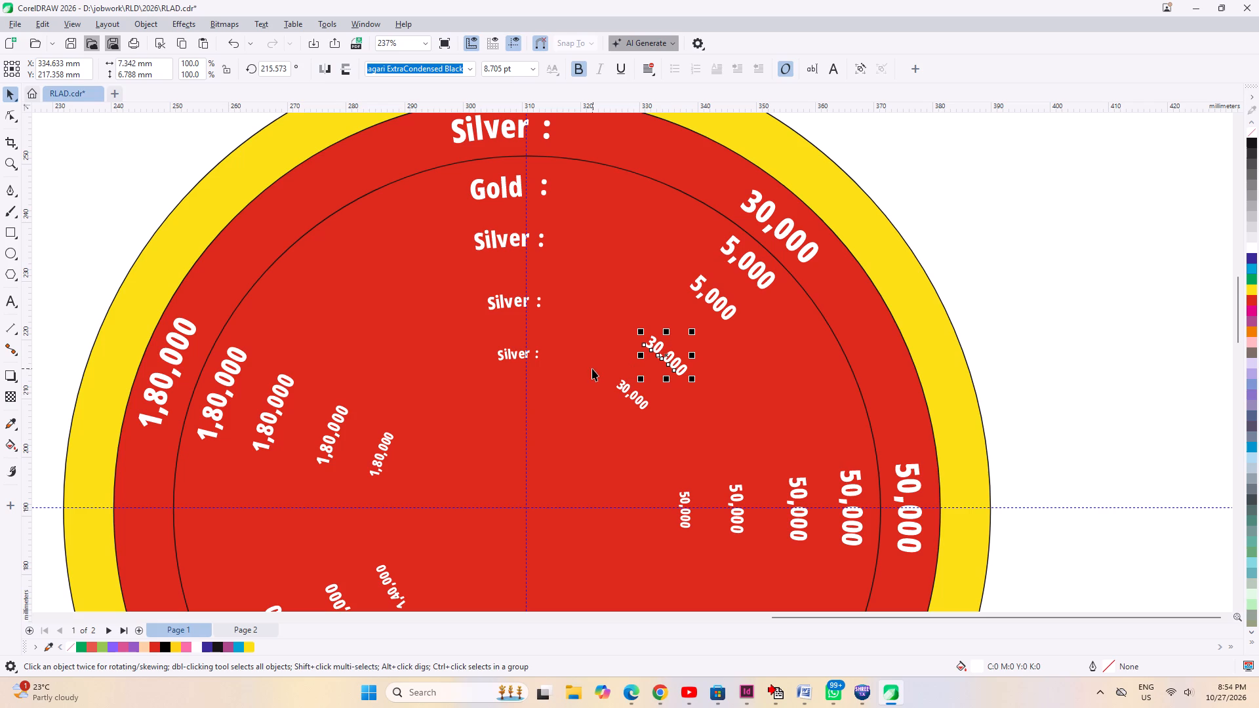
Select the innermost ring's Silver label and six amounts and enlarge them together from the centre to about 55.1 × 55.7 mm.
scroll(592, 368, down, 2)
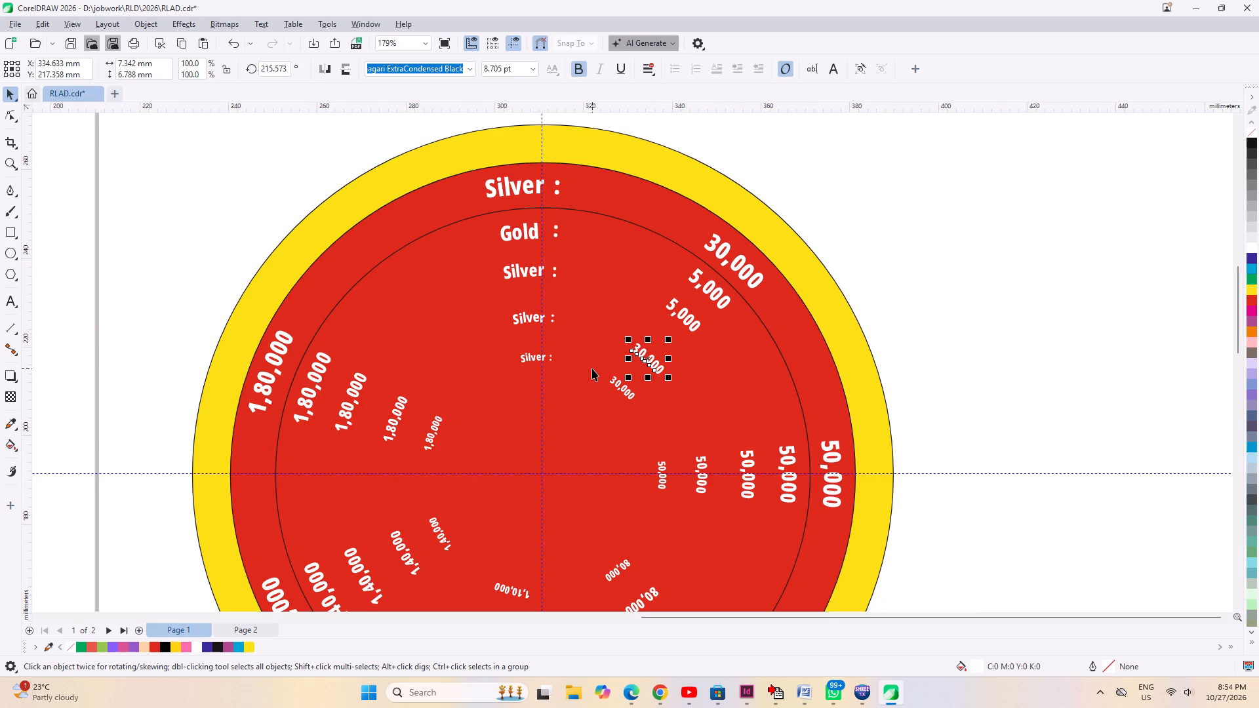
click(940, 322)
scroll(490, 282, down, 3)
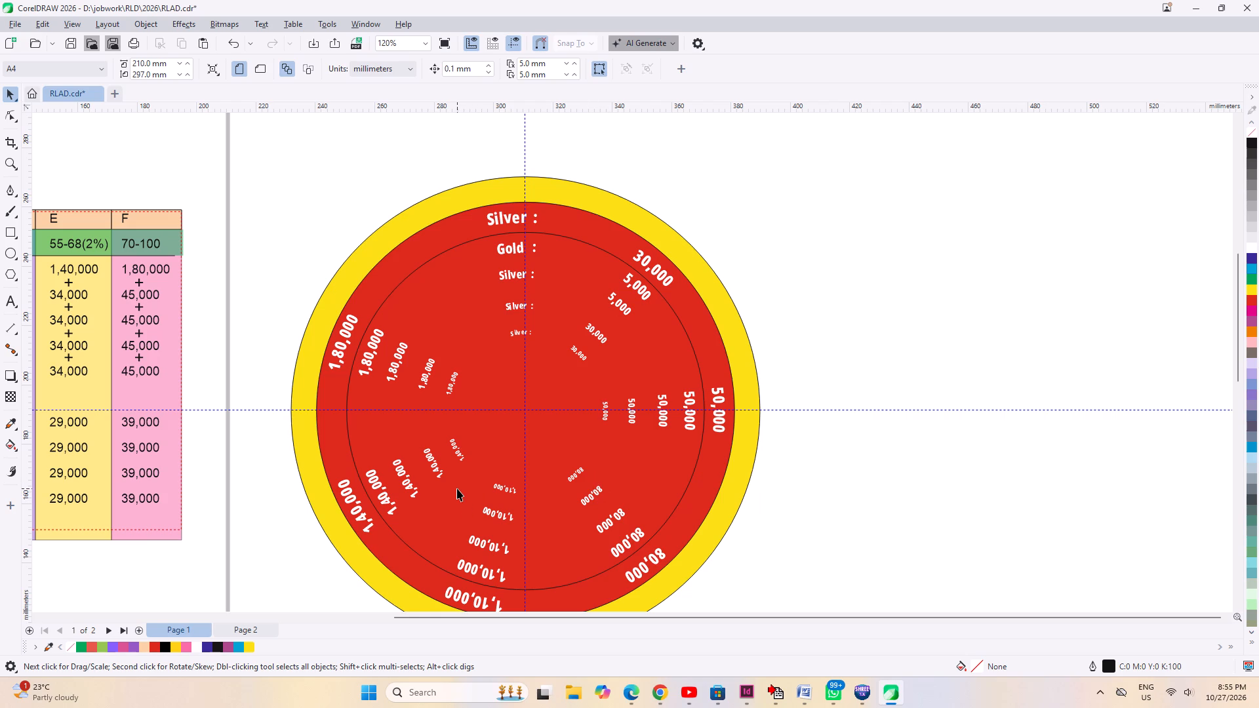
click(848, 432)
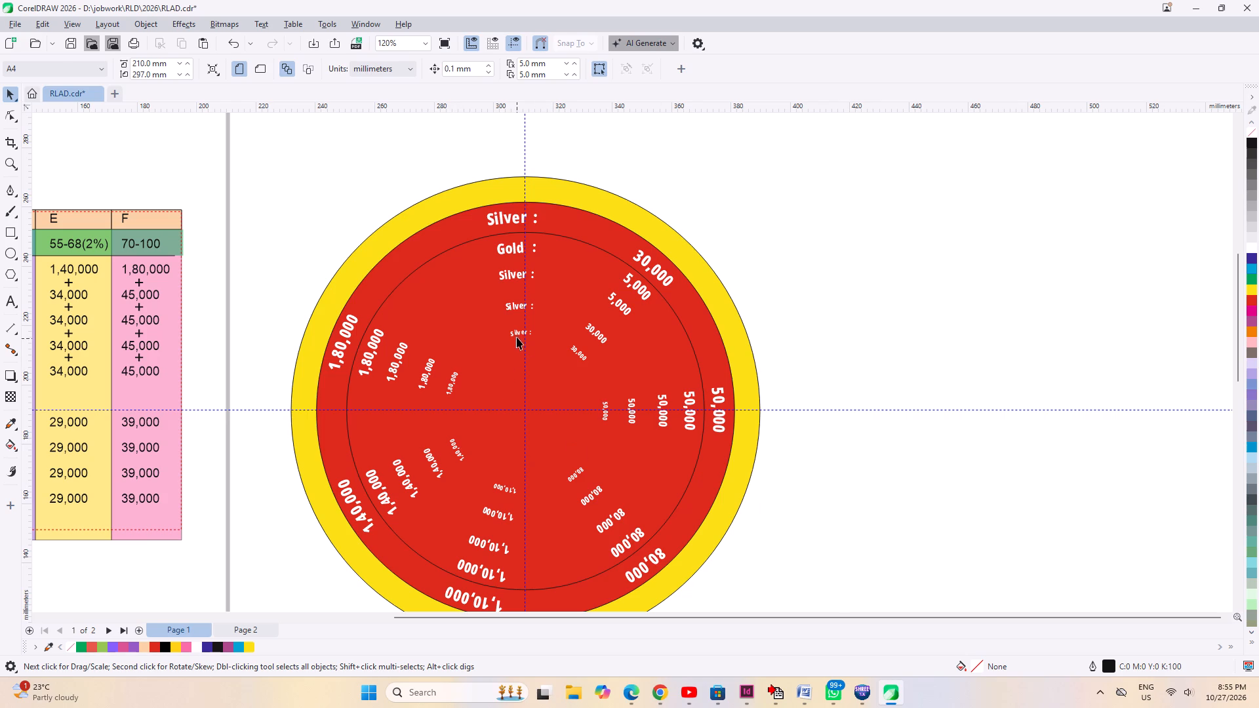
click(517, 336)
shift+click(580, 353)
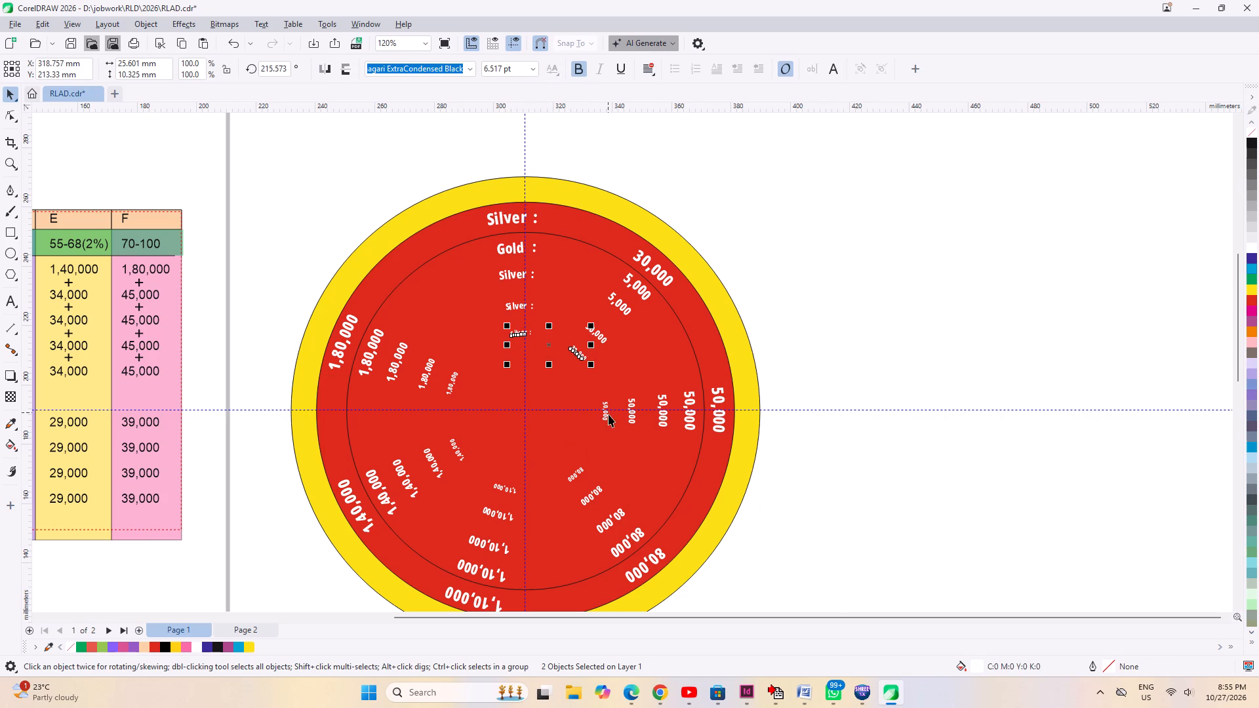
shift+click(607, 416)
shift+click(580, 470)
shift+click(498, 490)
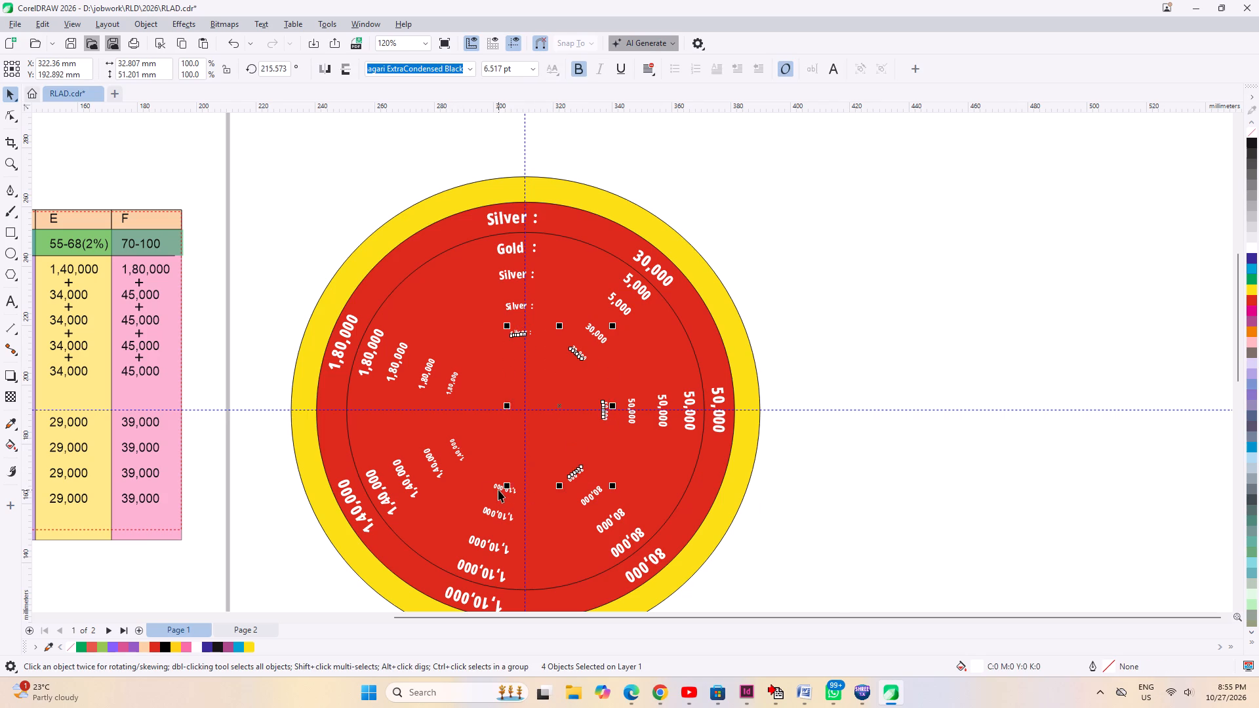
shift+click(458, 456)
shift+click(452, 384)
scroll(605, 412, up, 1)
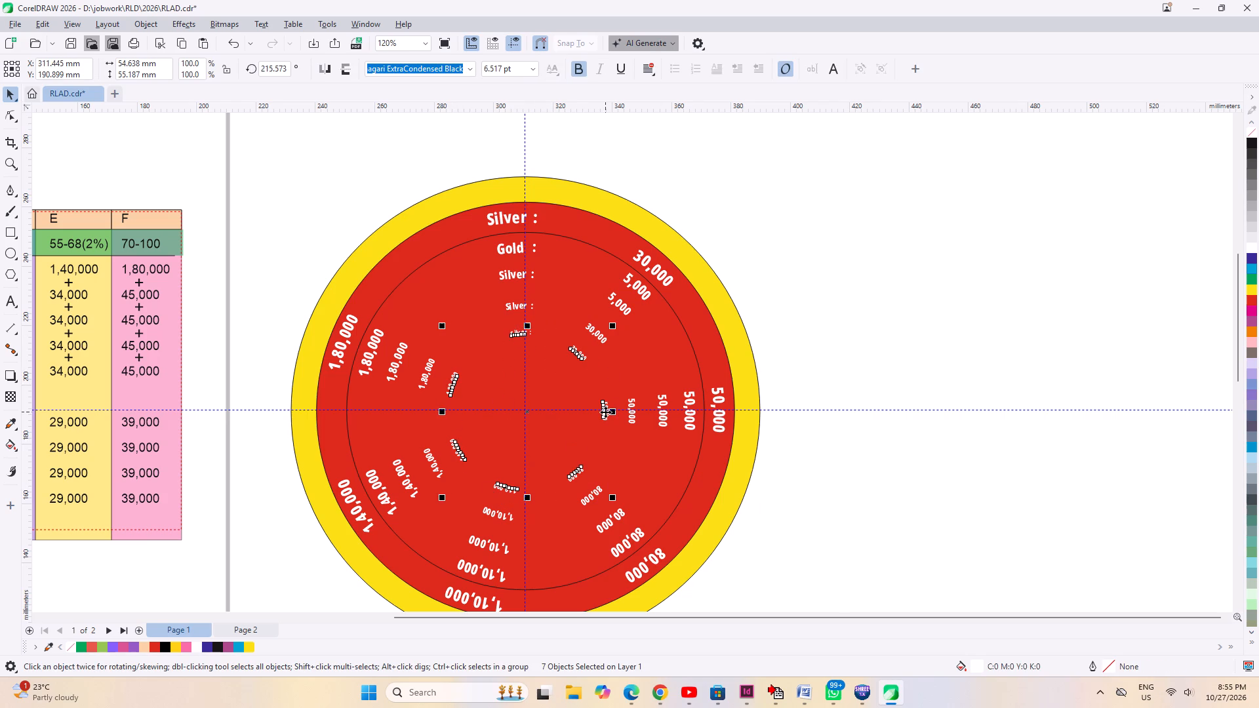
scroll(605, 412, up, 4)
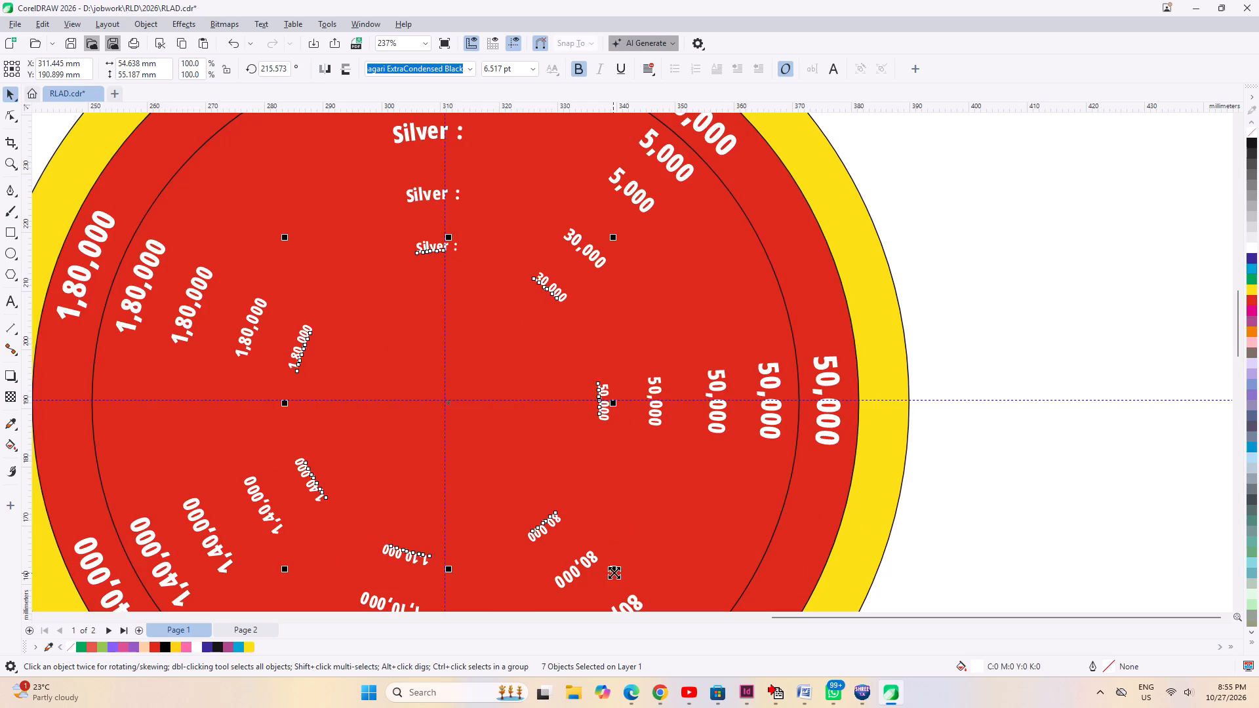
shift+click(614, 572)
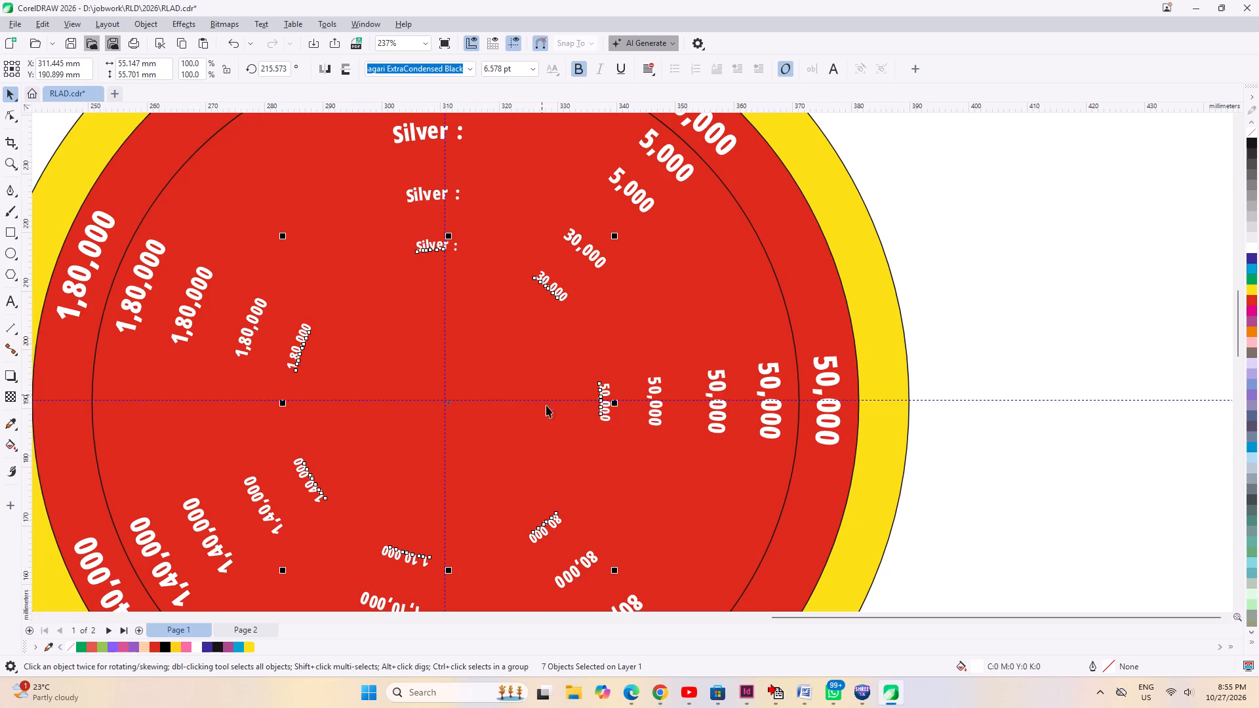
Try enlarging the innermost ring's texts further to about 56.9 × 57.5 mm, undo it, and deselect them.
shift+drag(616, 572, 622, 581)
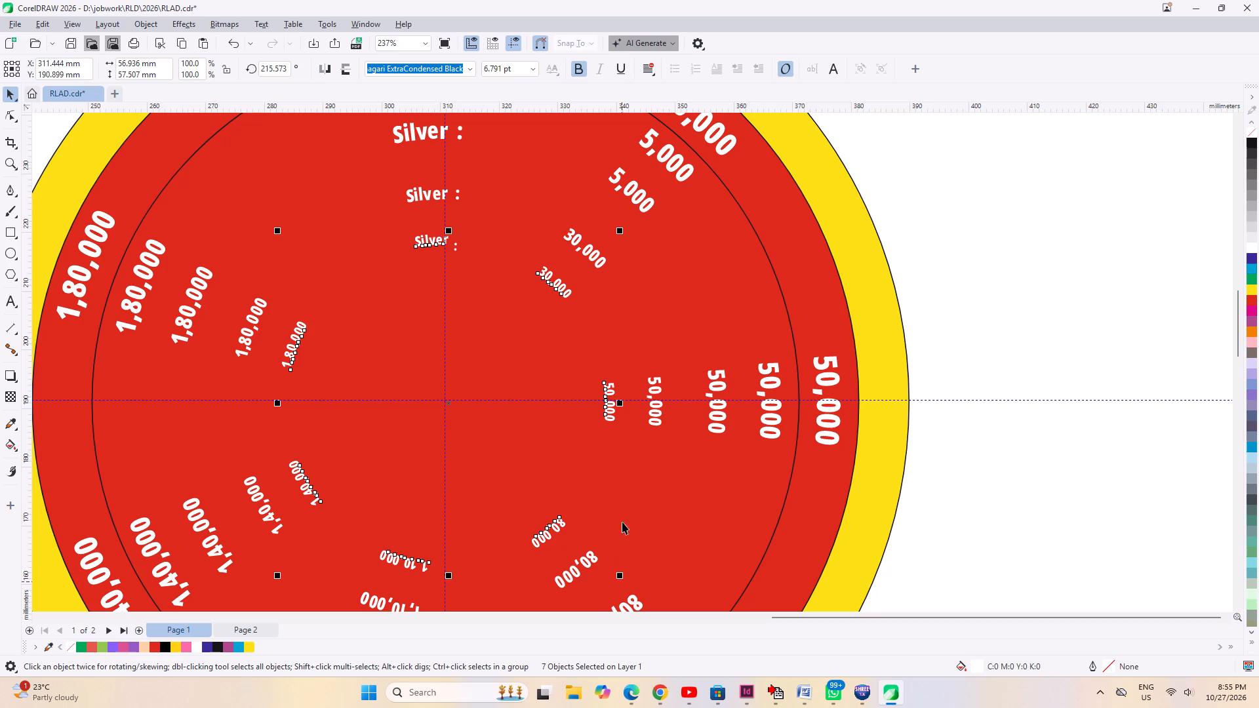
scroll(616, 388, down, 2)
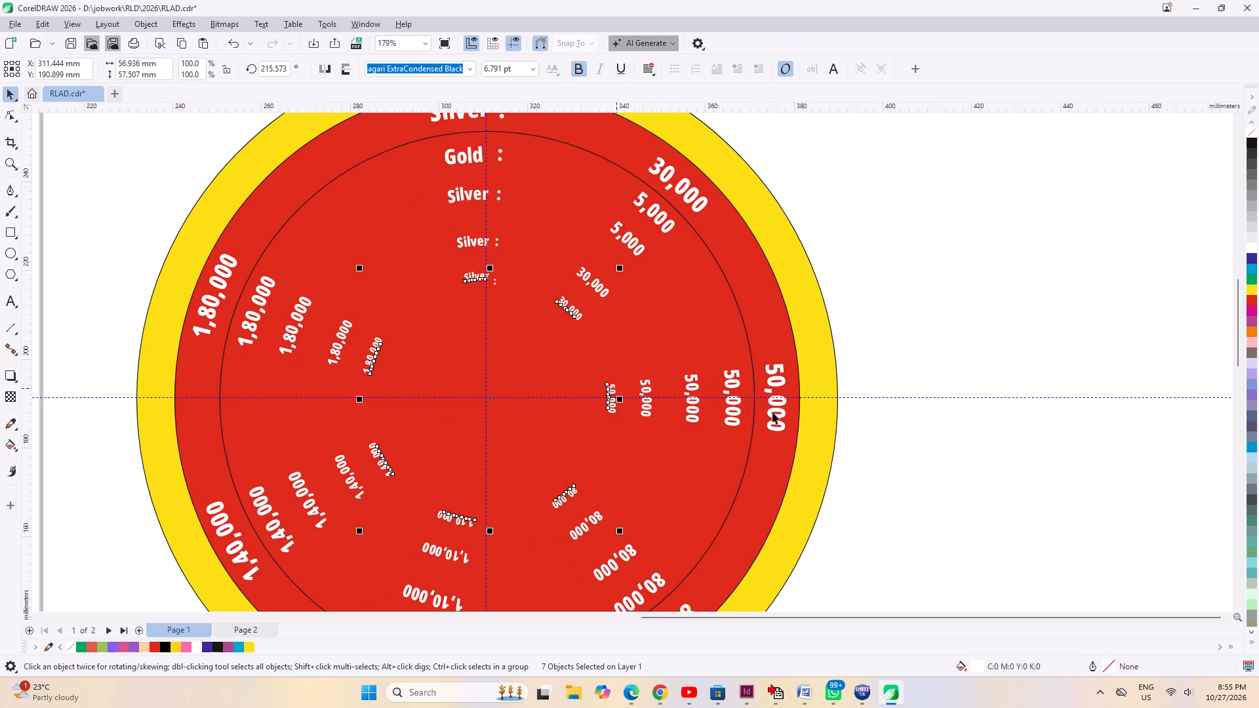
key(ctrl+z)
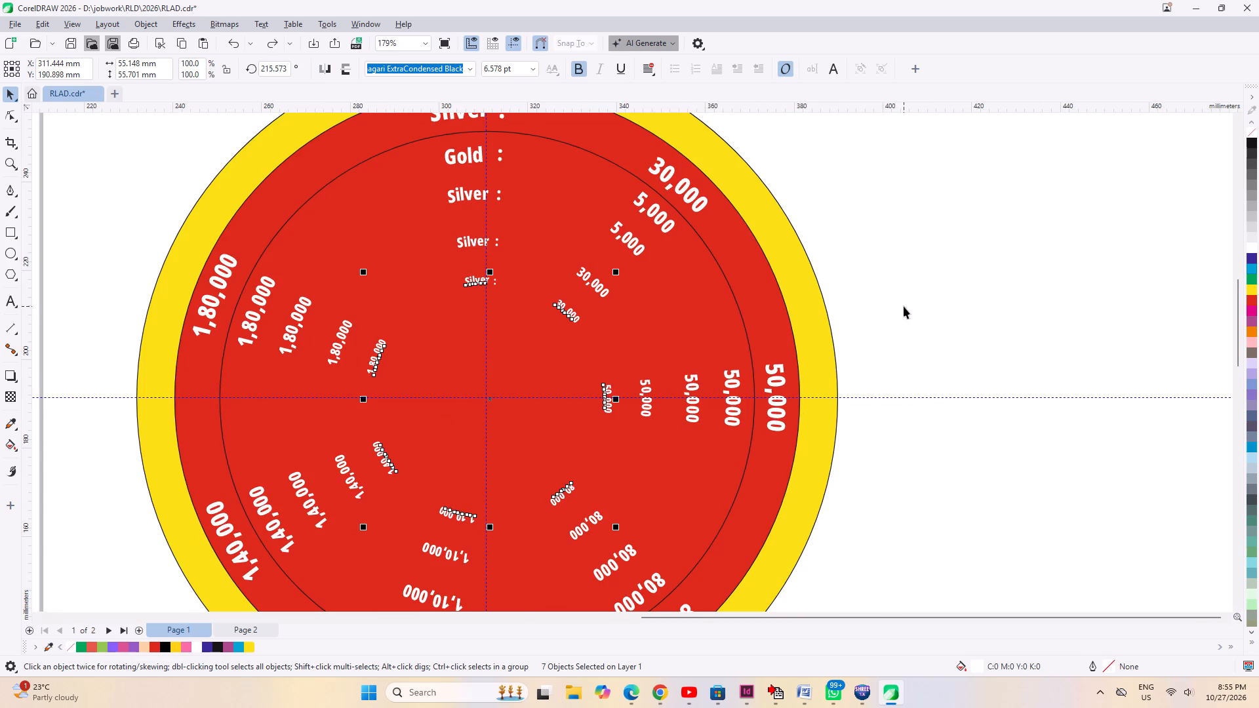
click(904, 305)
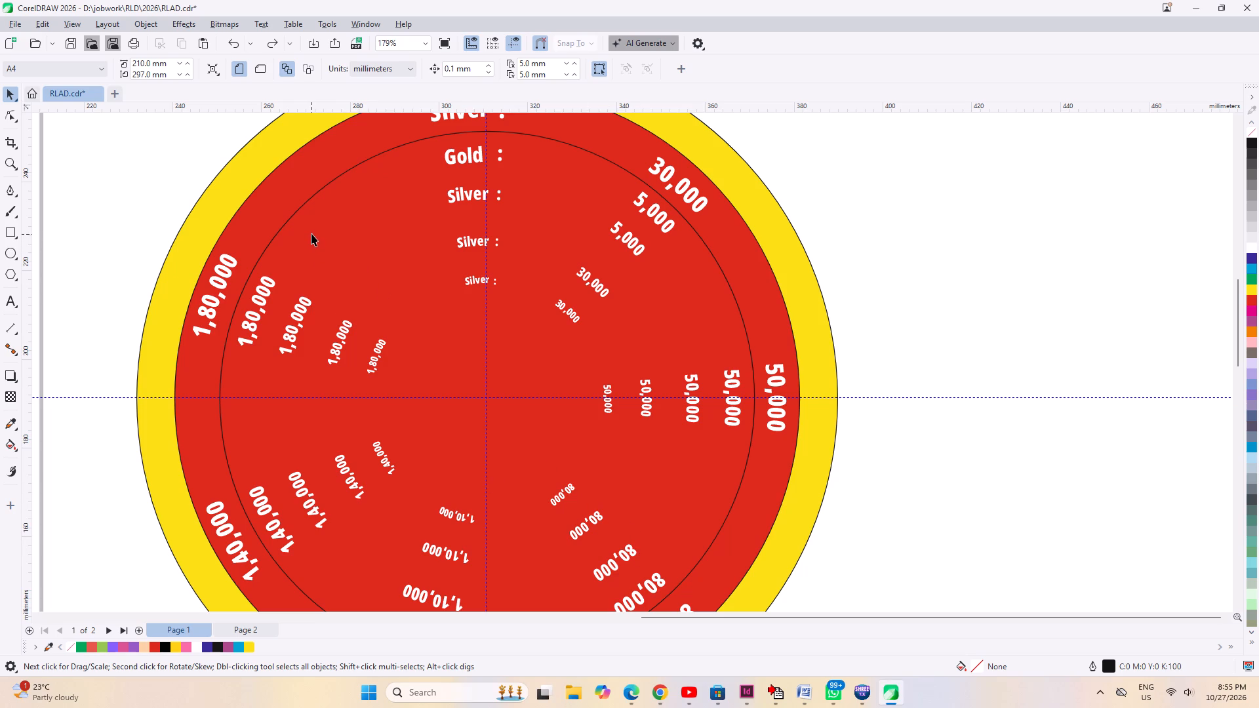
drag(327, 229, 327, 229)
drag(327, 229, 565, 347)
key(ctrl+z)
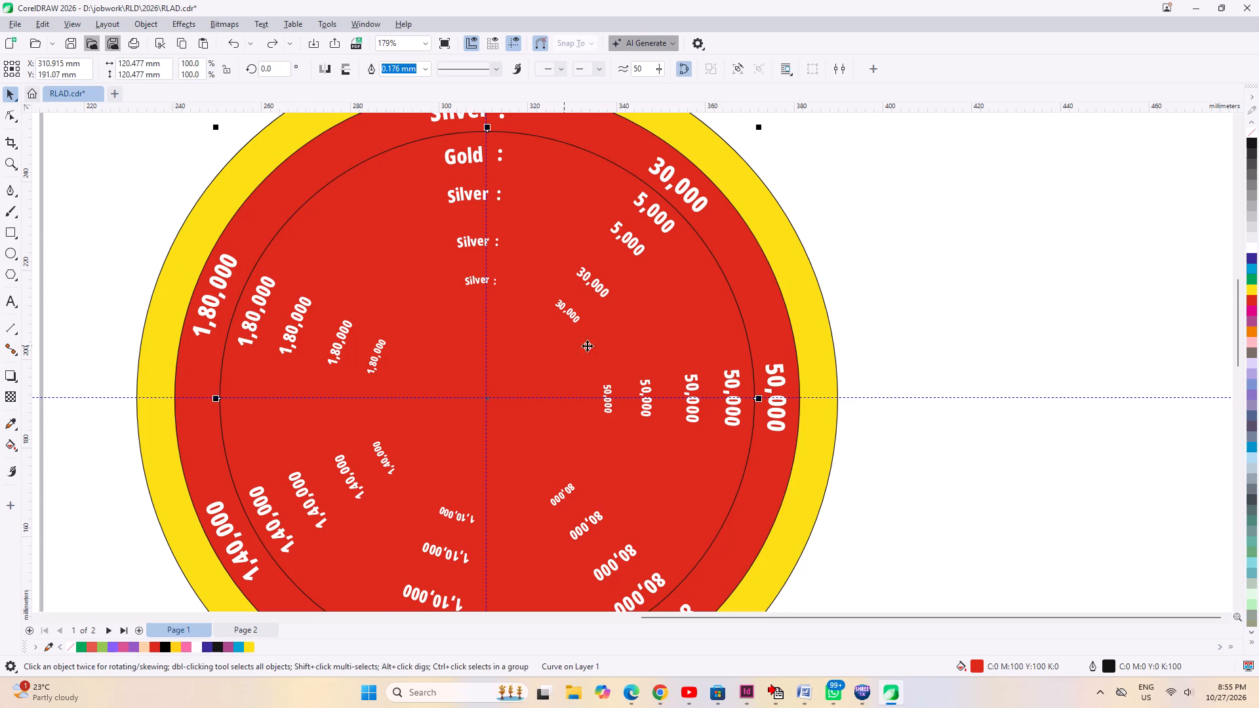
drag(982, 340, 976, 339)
Select the fourth ring's 30,000 amount in the column A sector.
click(627, 244)
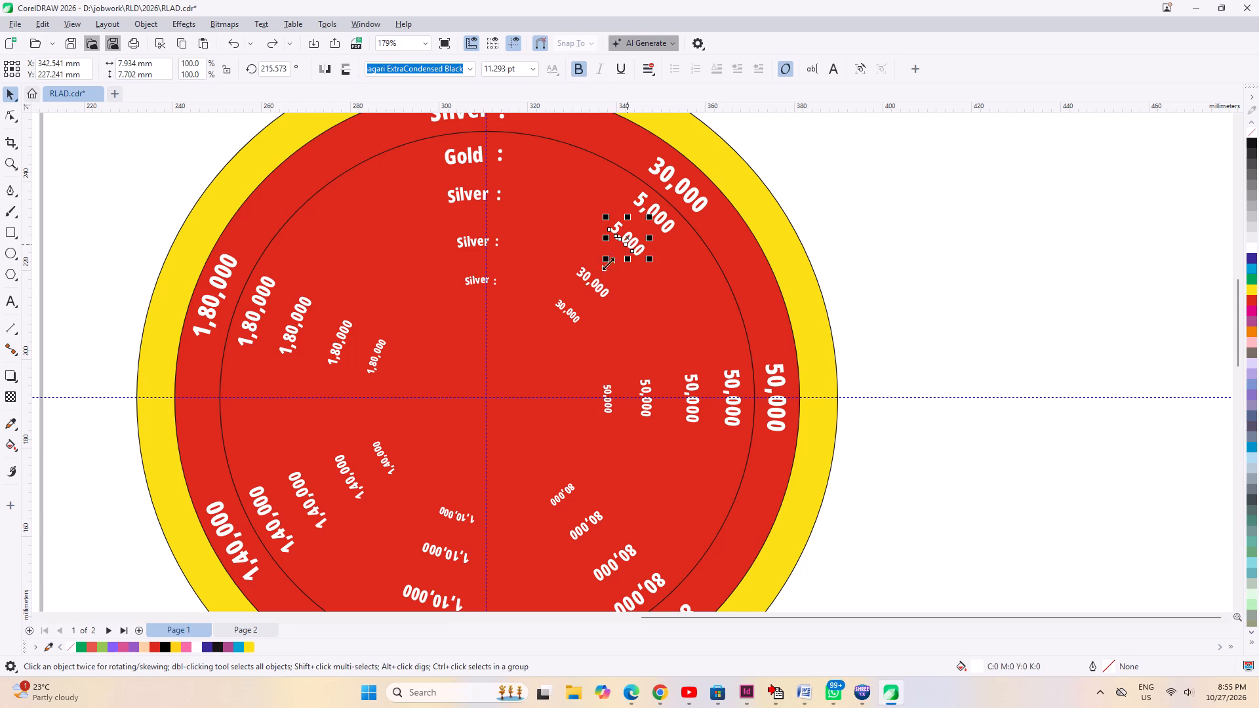
click(586, 281)
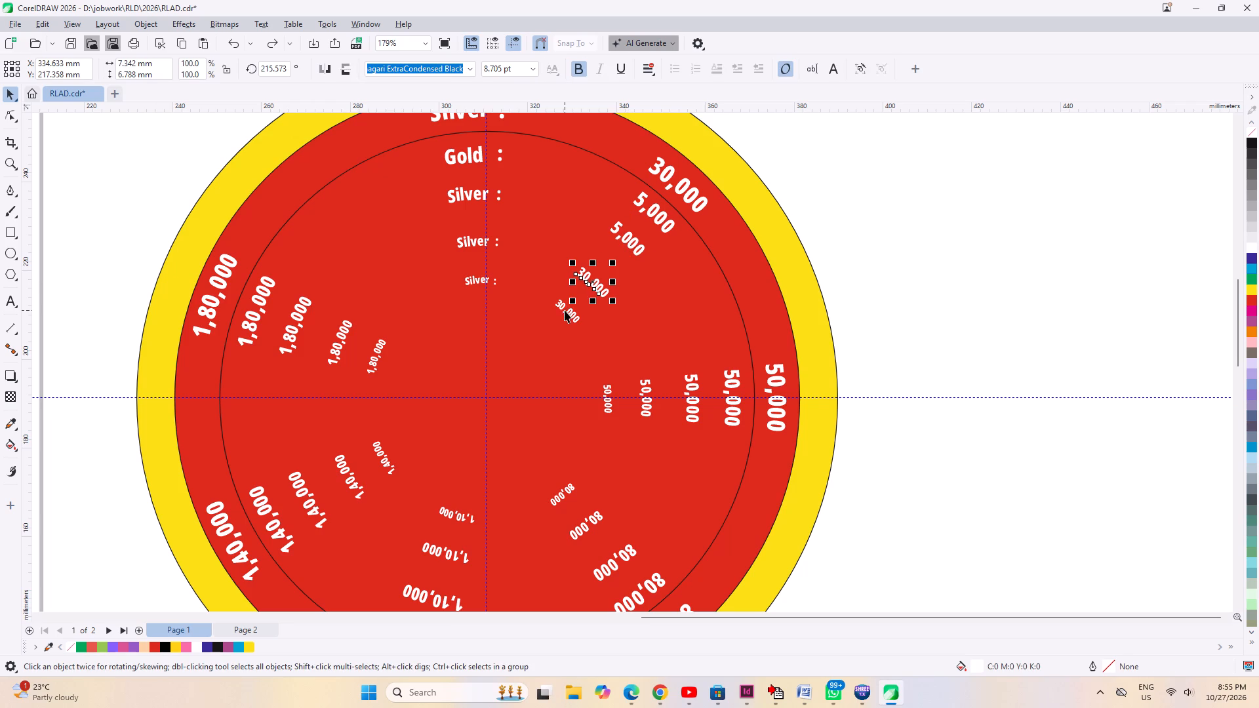
Select the innermost ring's 30,000 amount in the column A sector.
click(565, 310)
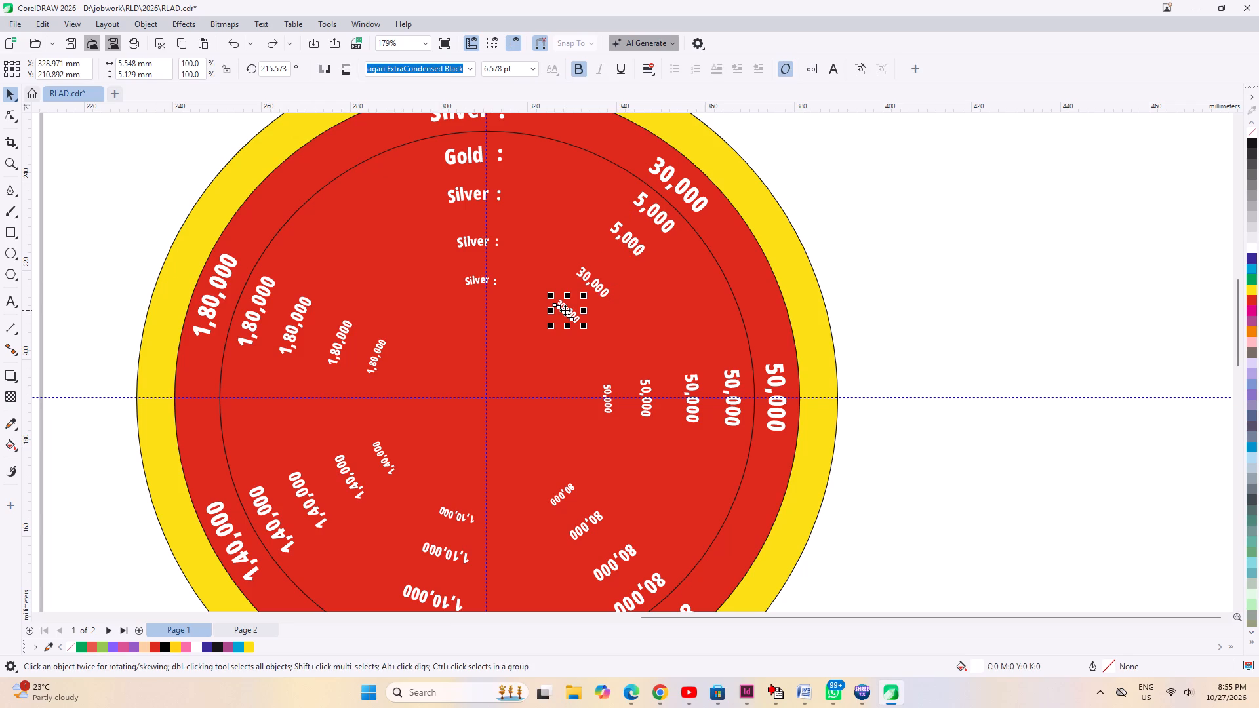
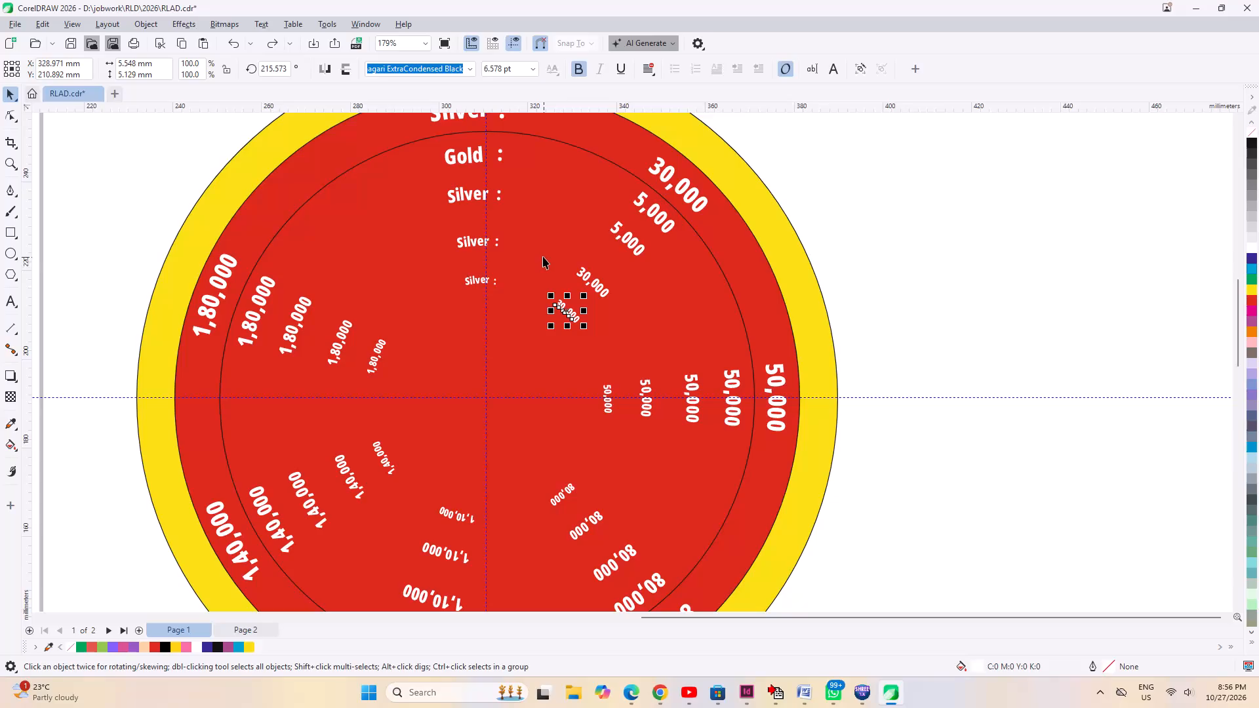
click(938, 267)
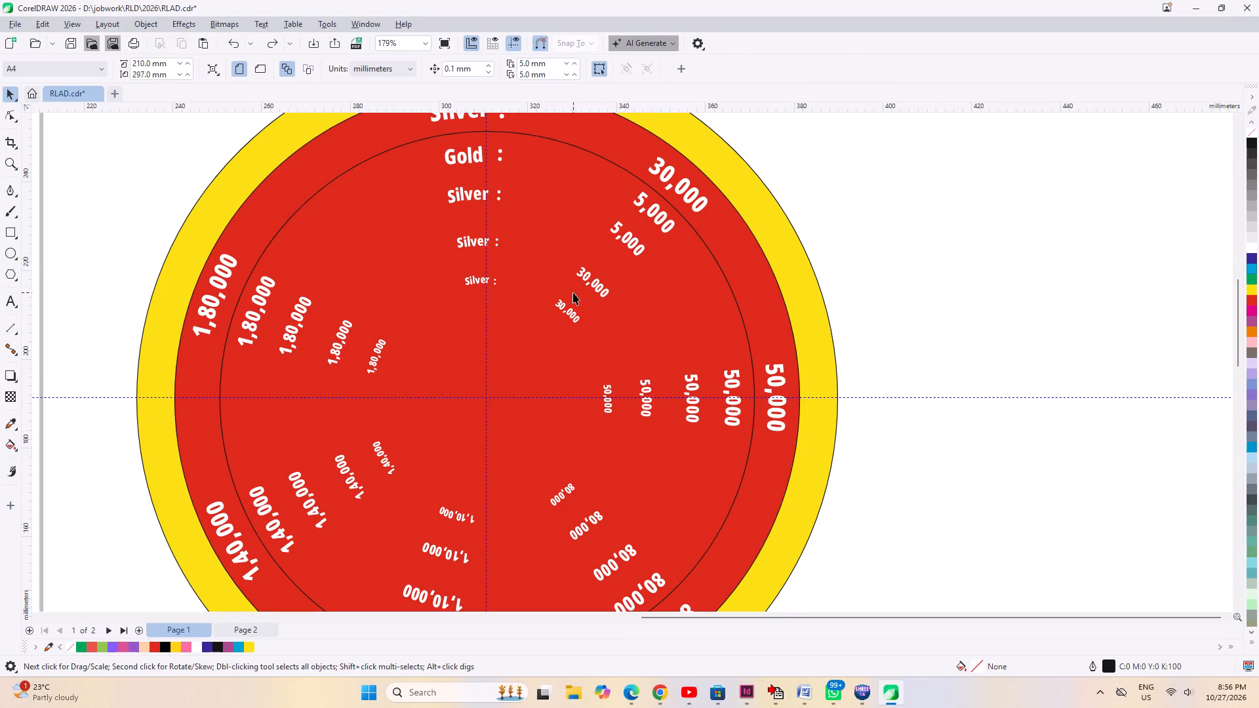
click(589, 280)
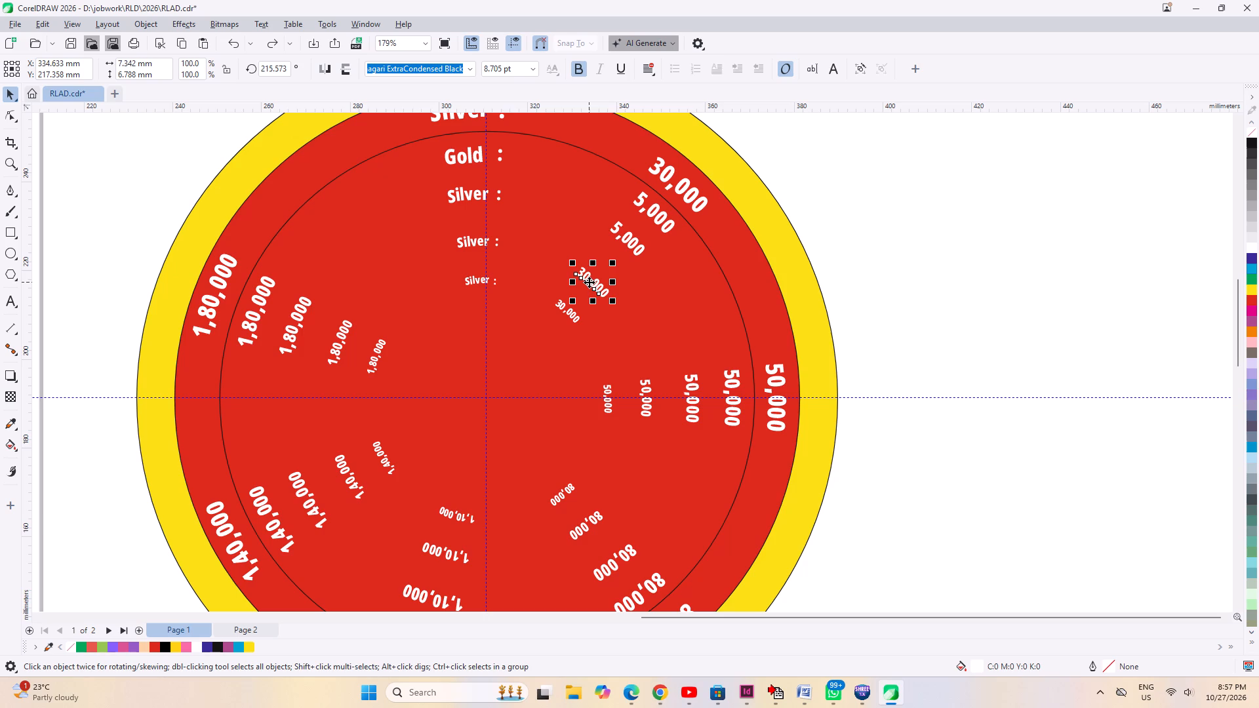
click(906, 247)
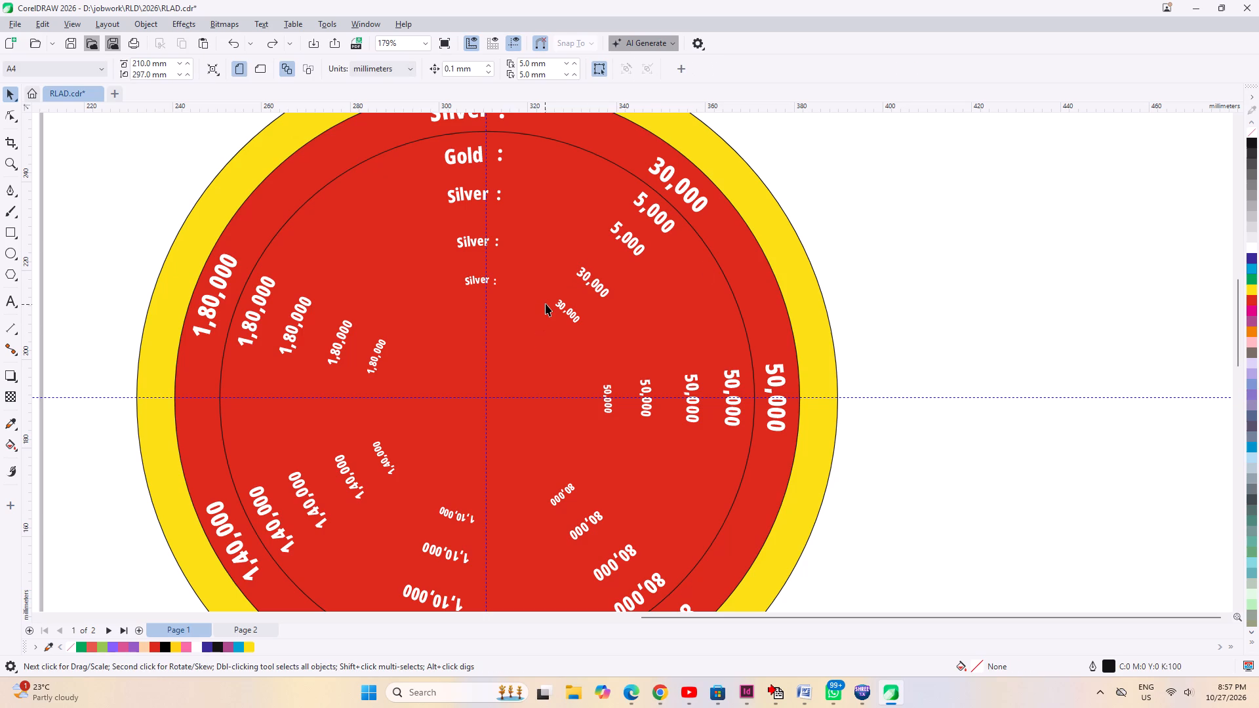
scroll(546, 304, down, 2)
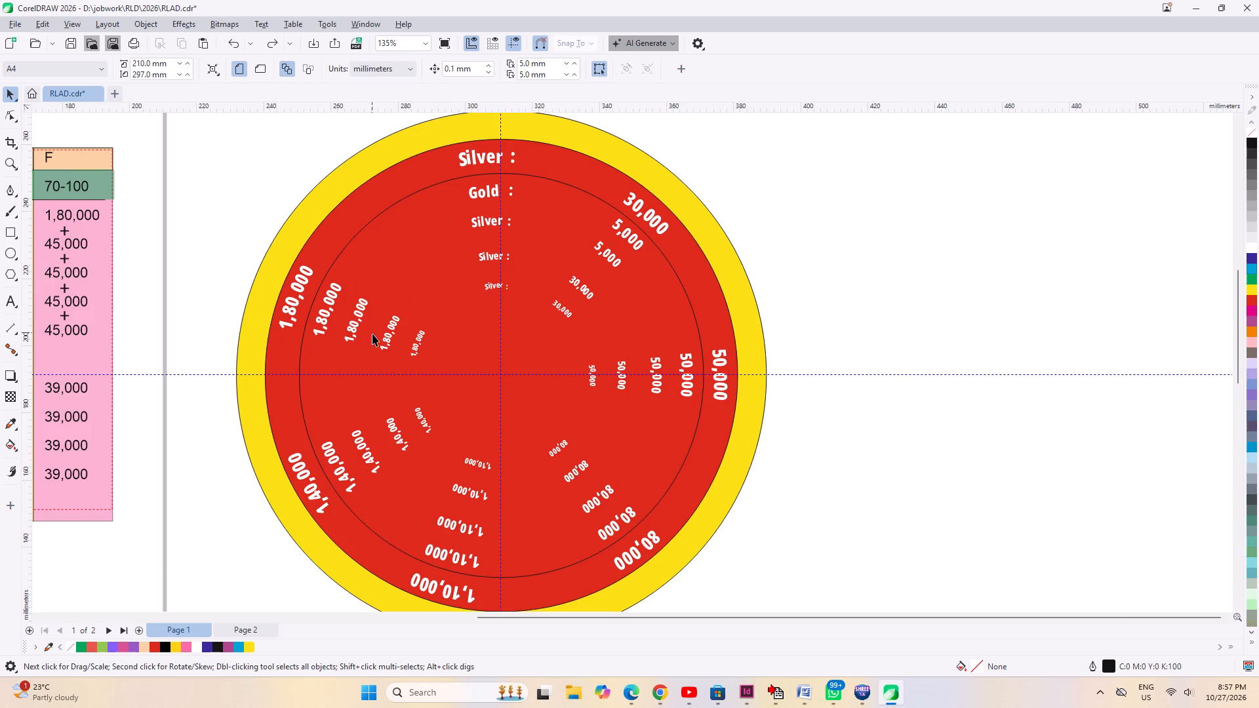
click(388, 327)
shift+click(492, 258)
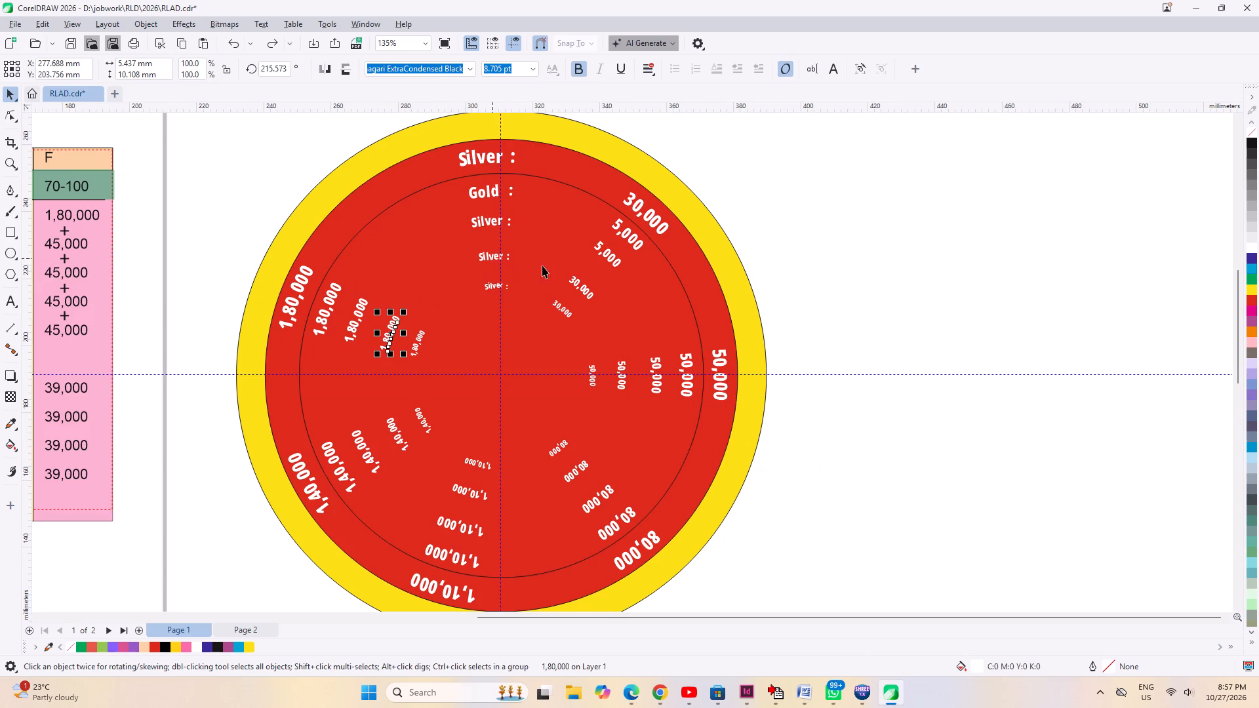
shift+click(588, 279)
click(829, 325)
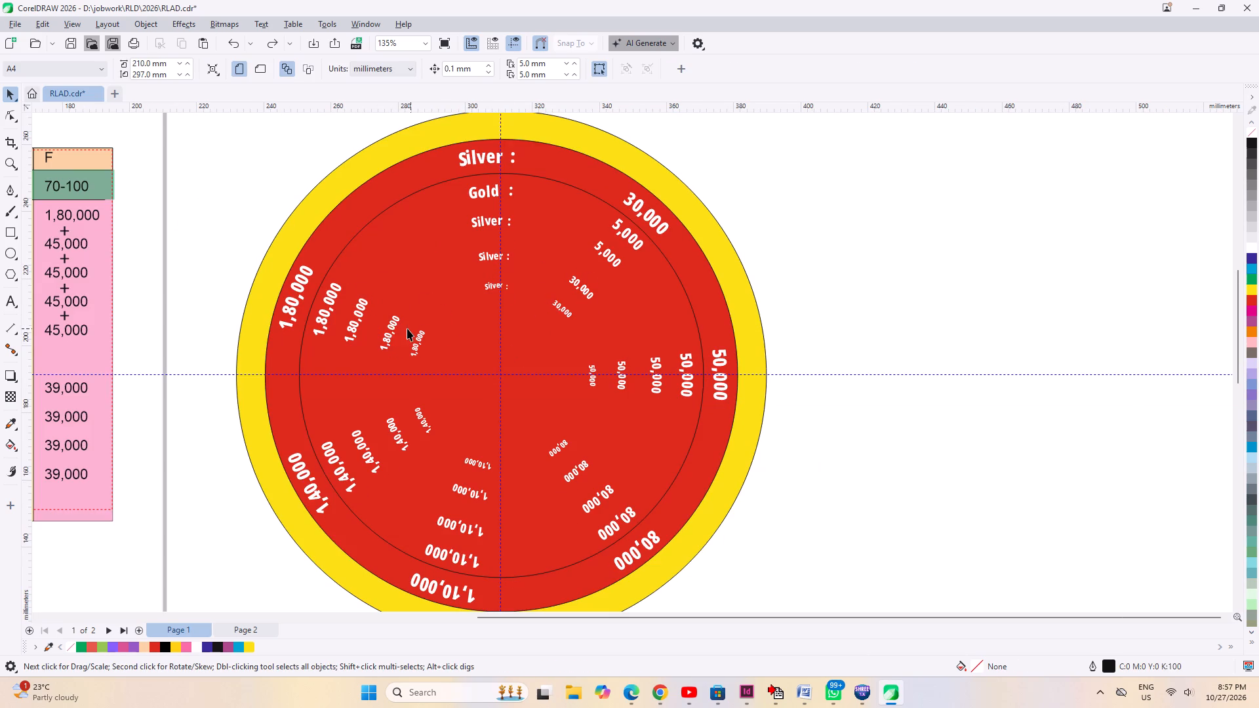
Select the fourth ring's Silver label together with its 1,80,000, 30,000, 50,000, 80,000 and 1,10,000 amounts.
click(397, 326)
shift+click(489, 258)
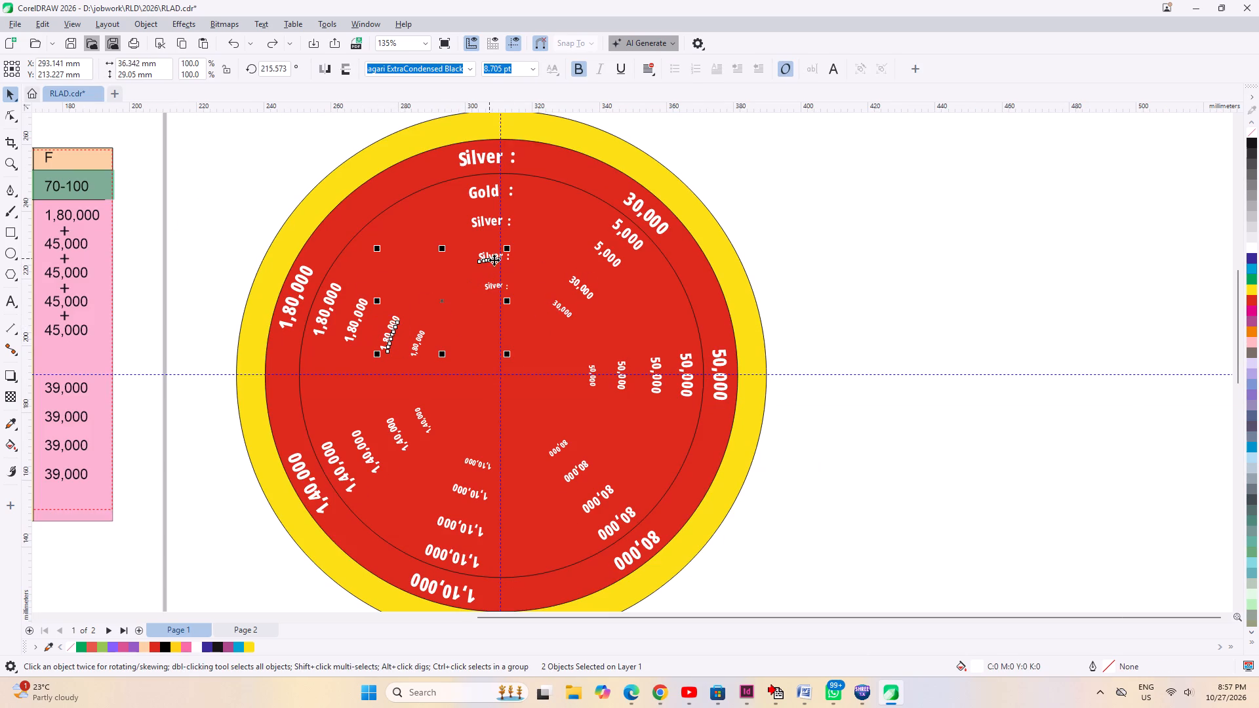
shift+click(579, 281)
shift+click(619, 363)
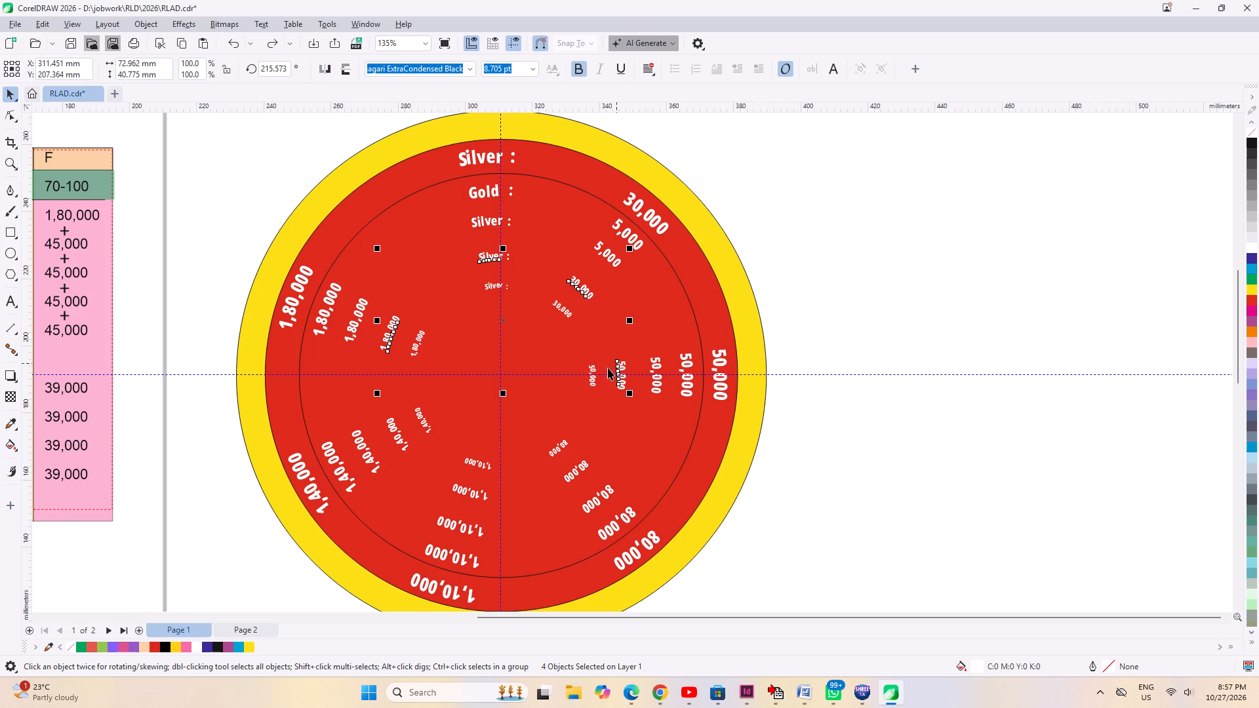
shift+click(586, 469)
shift+click(474, 496)
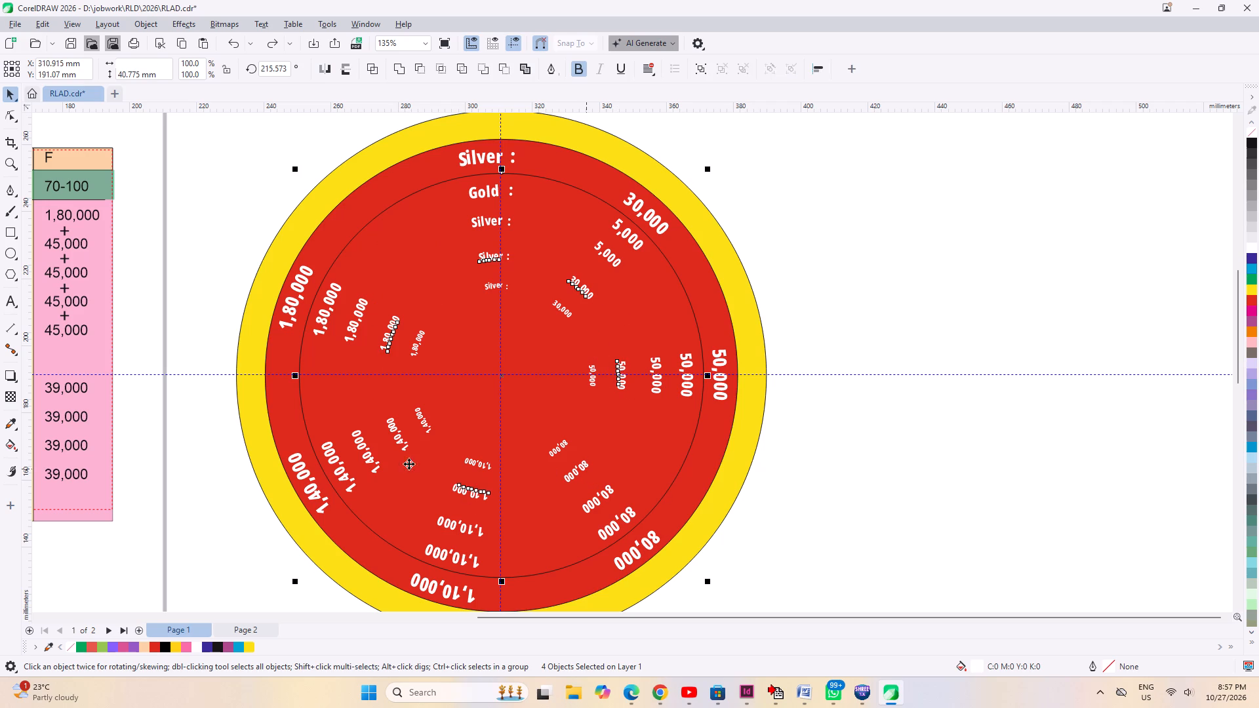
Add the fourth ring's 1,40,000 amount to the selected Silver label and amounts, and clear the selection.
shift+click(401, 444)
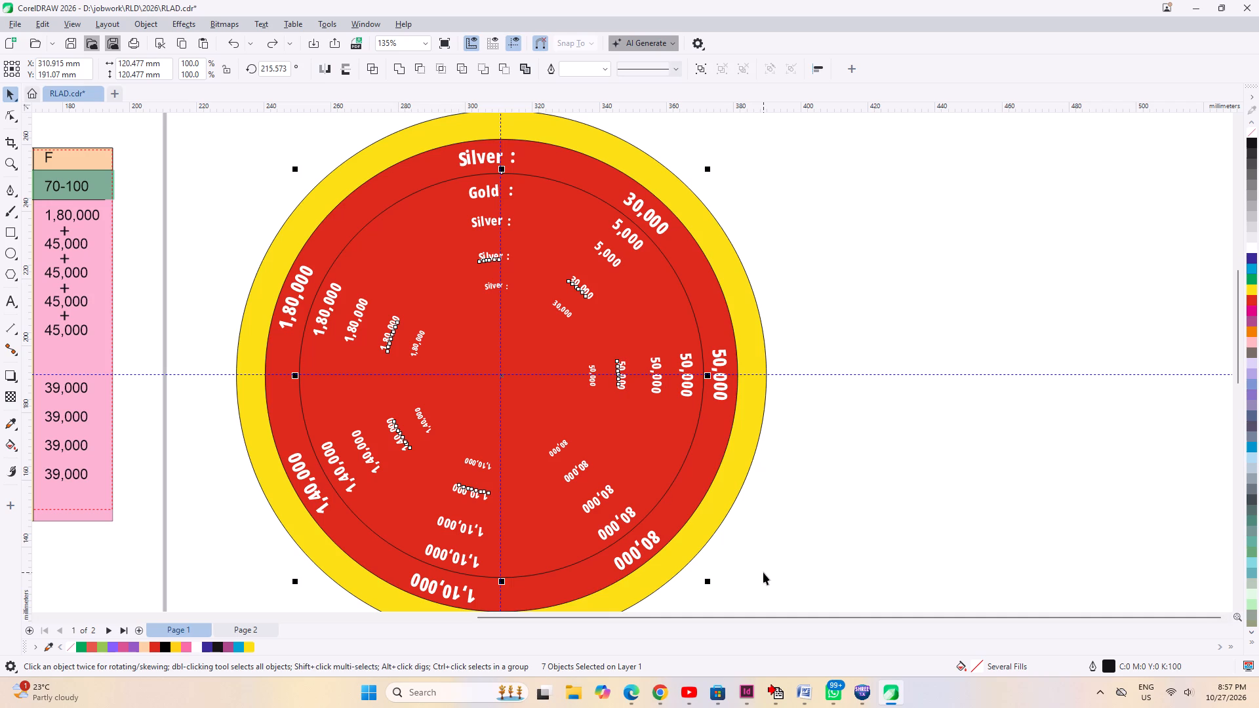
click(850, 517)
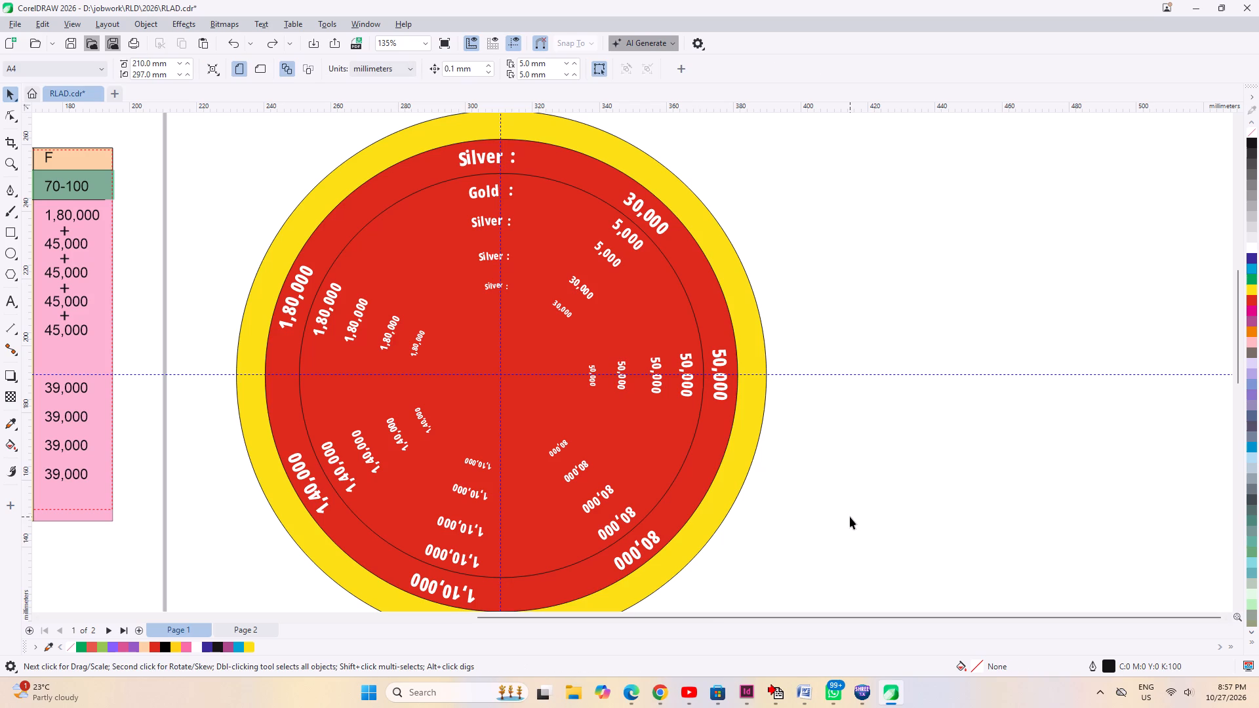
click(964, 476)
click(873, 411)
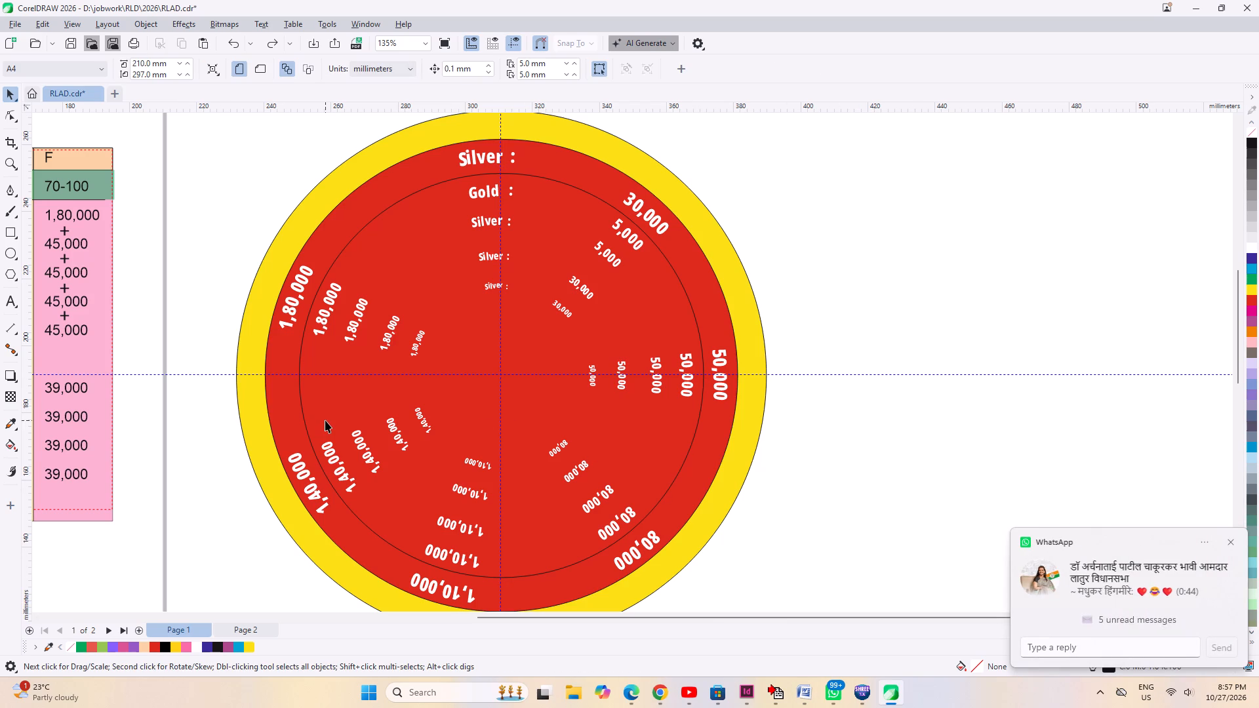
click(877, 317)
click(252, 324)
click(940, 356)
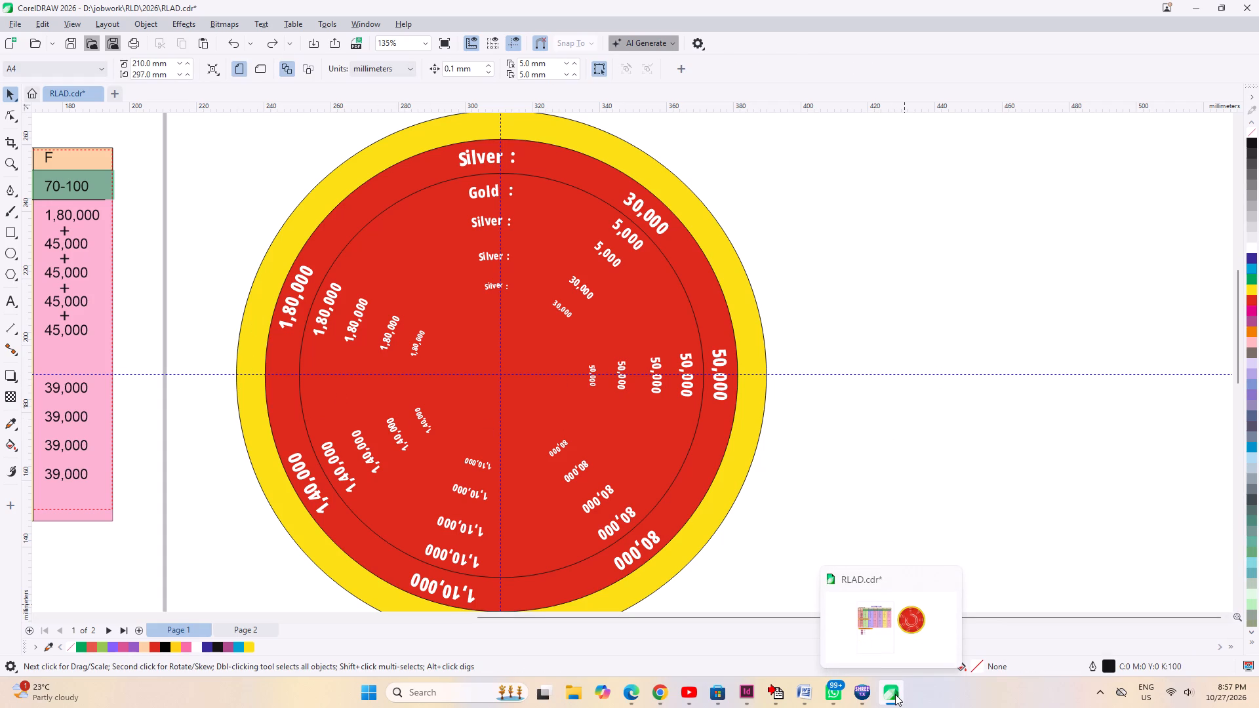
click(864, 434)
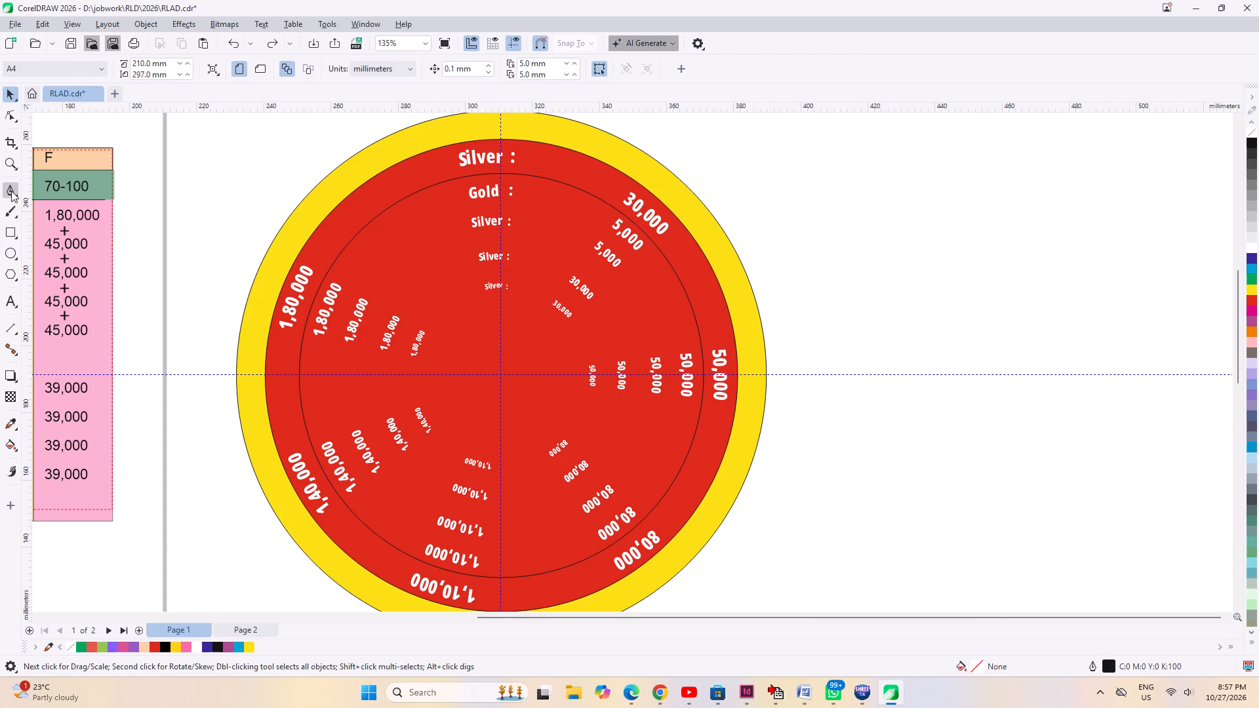
Draw an ellipse about 121 × 102 mm in the empty area beside the circular infographic.
click(11, 191)
click(12, 254)
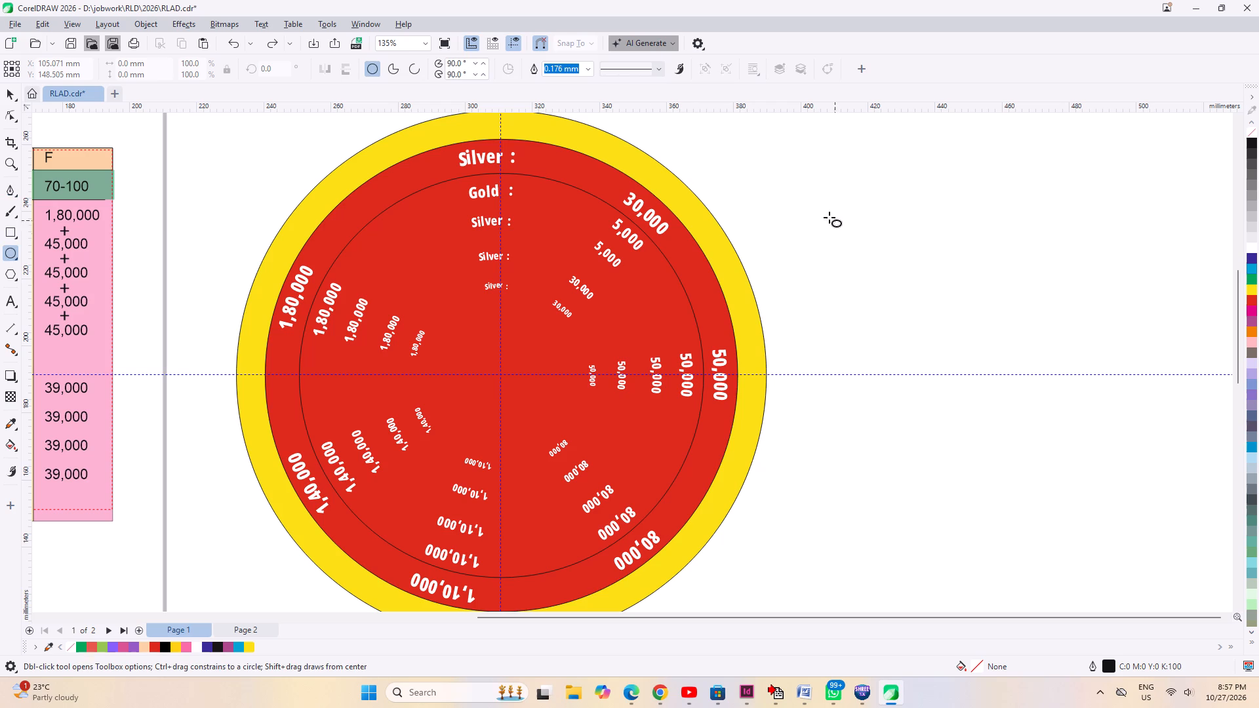
drag(811, 186, 1218, 529)
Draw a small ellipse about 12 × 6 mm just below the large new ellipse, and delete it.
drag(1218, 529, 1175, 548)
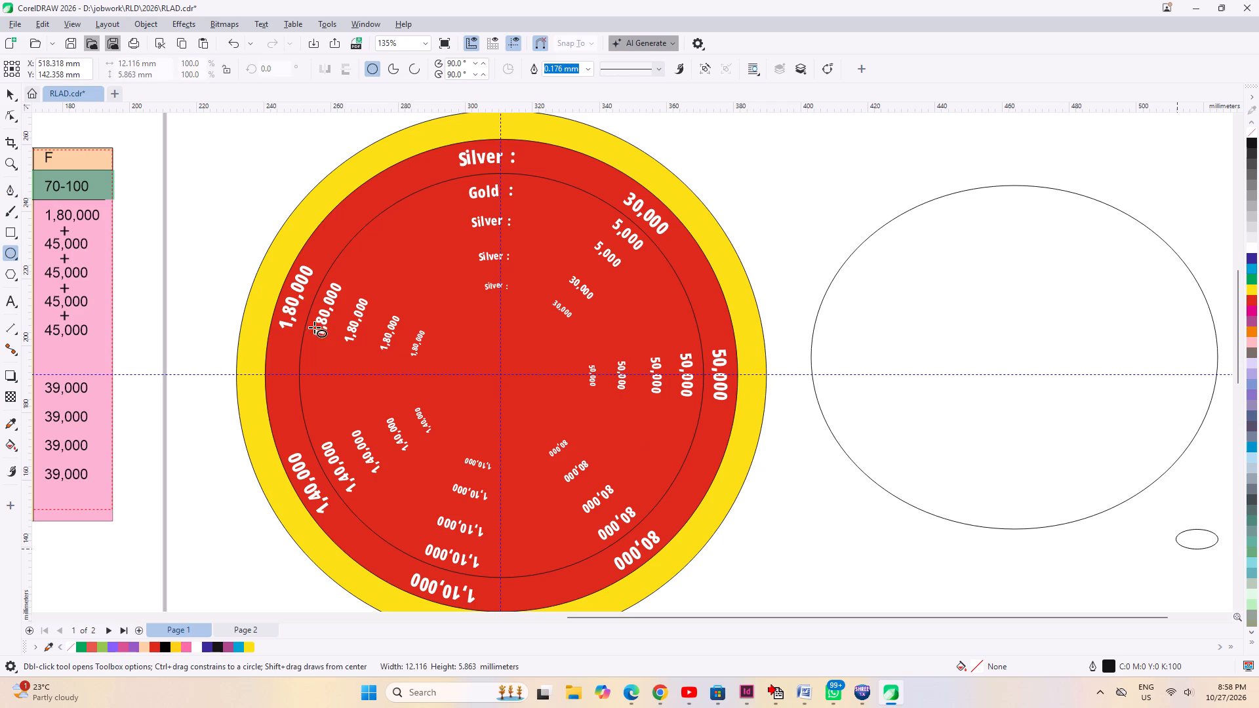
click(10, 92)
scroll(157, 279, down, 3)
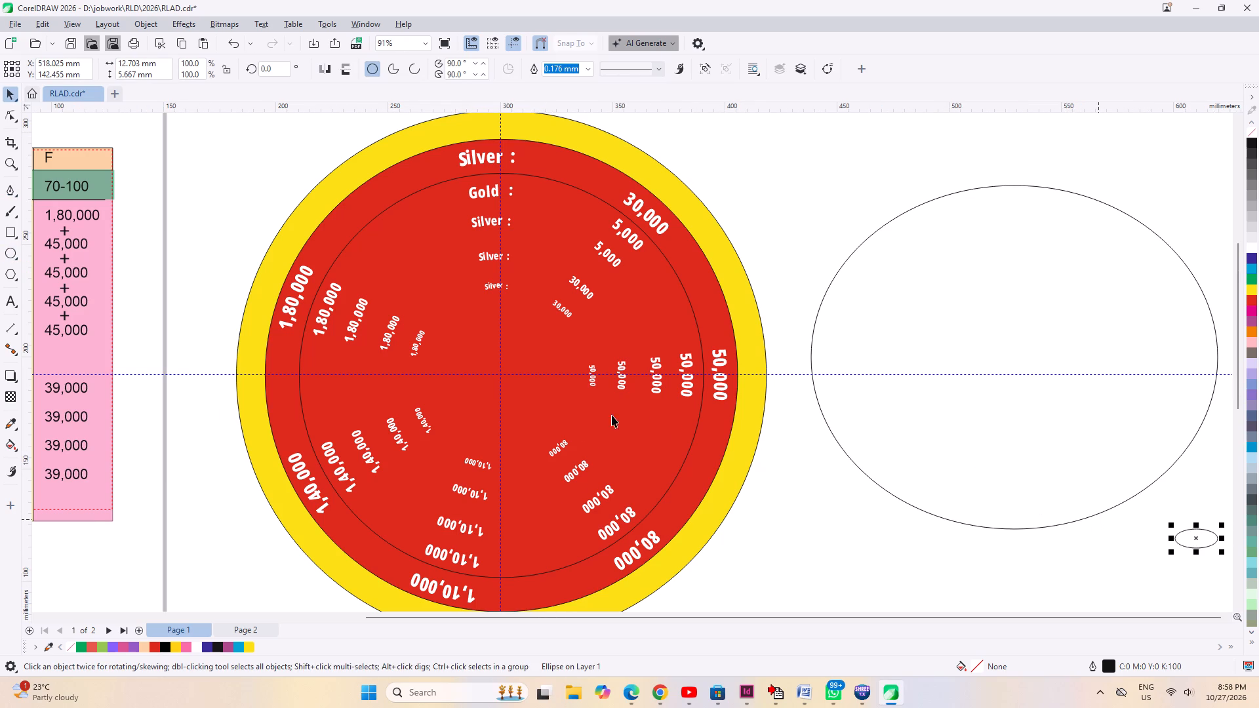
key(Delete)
Select the large ellipse beside the circular infographic.
scroll(383, 406, down, 4)
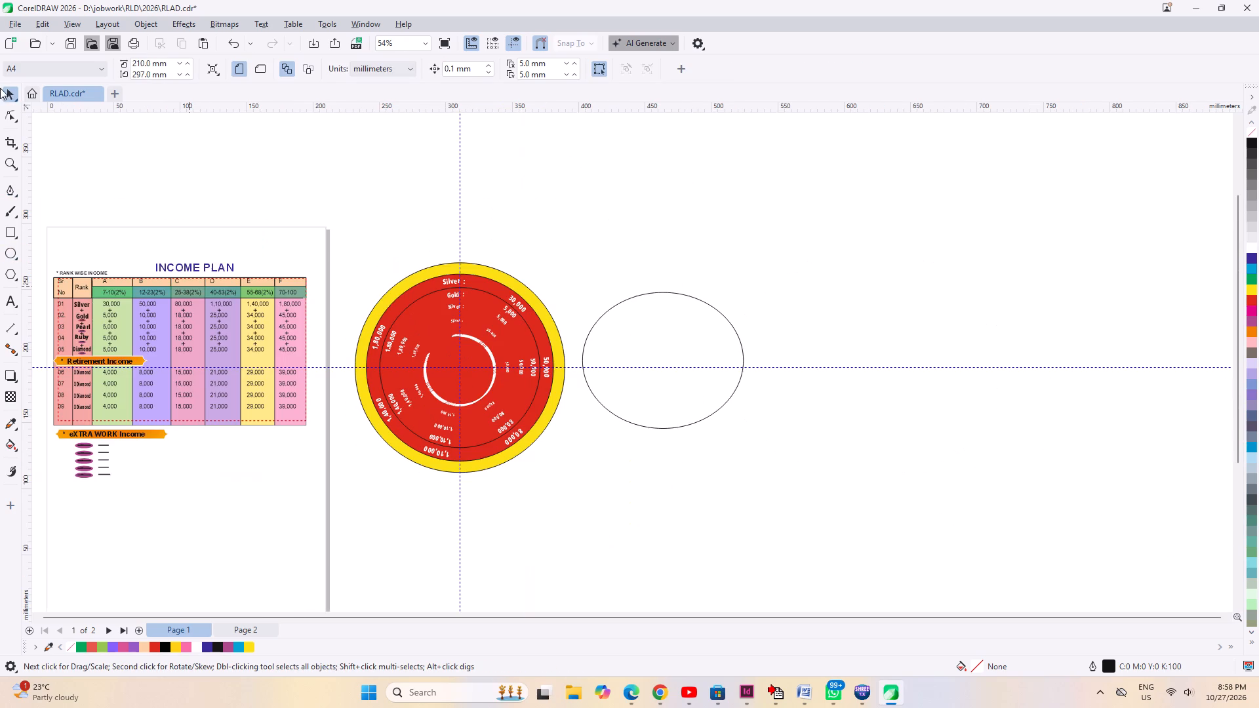
click(7, 90)
click(648, 383)
scroll(668, 408, up, 2)
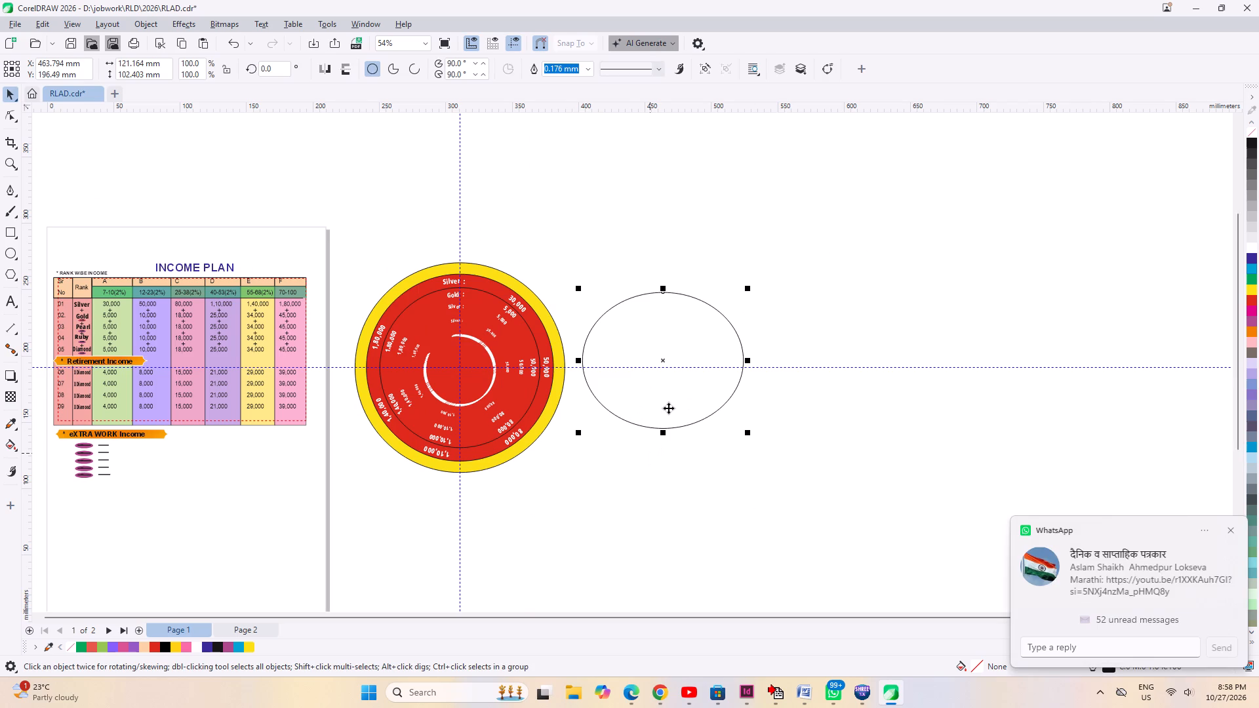
Delete the unfilled ellipse beside the red disc.
scroll(401, 311, up, 4)
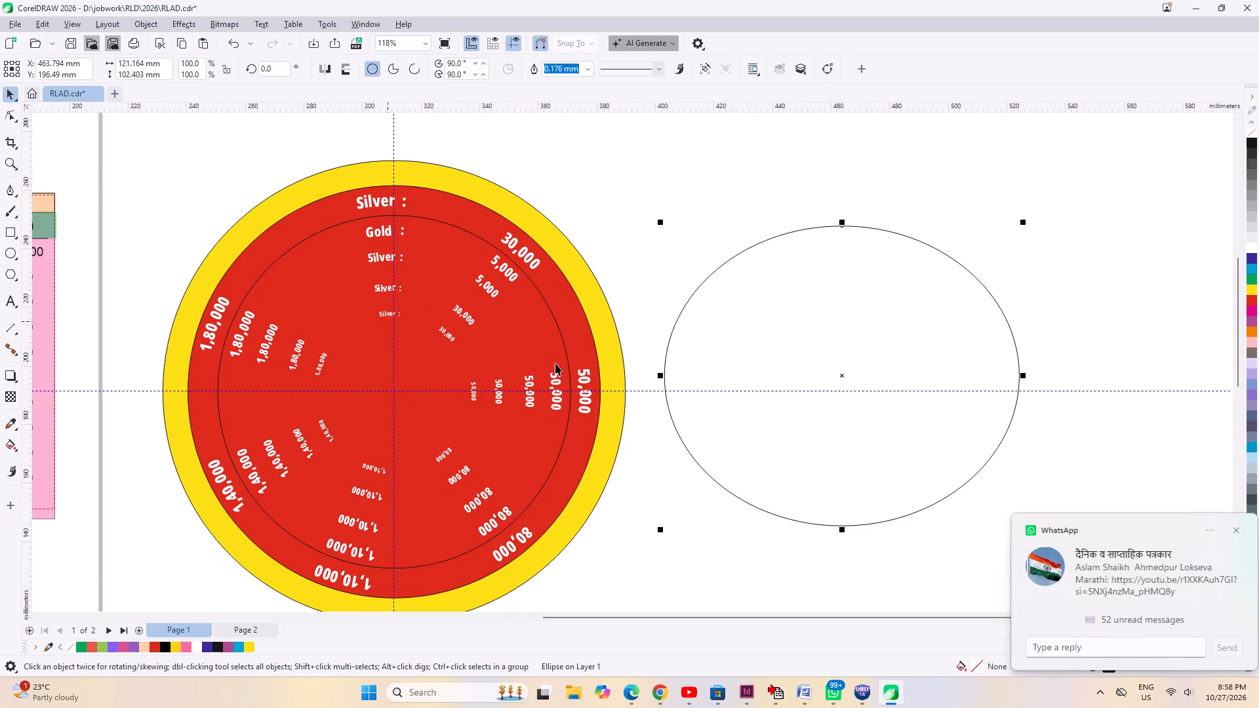
scroll(629, 298, down, 1)
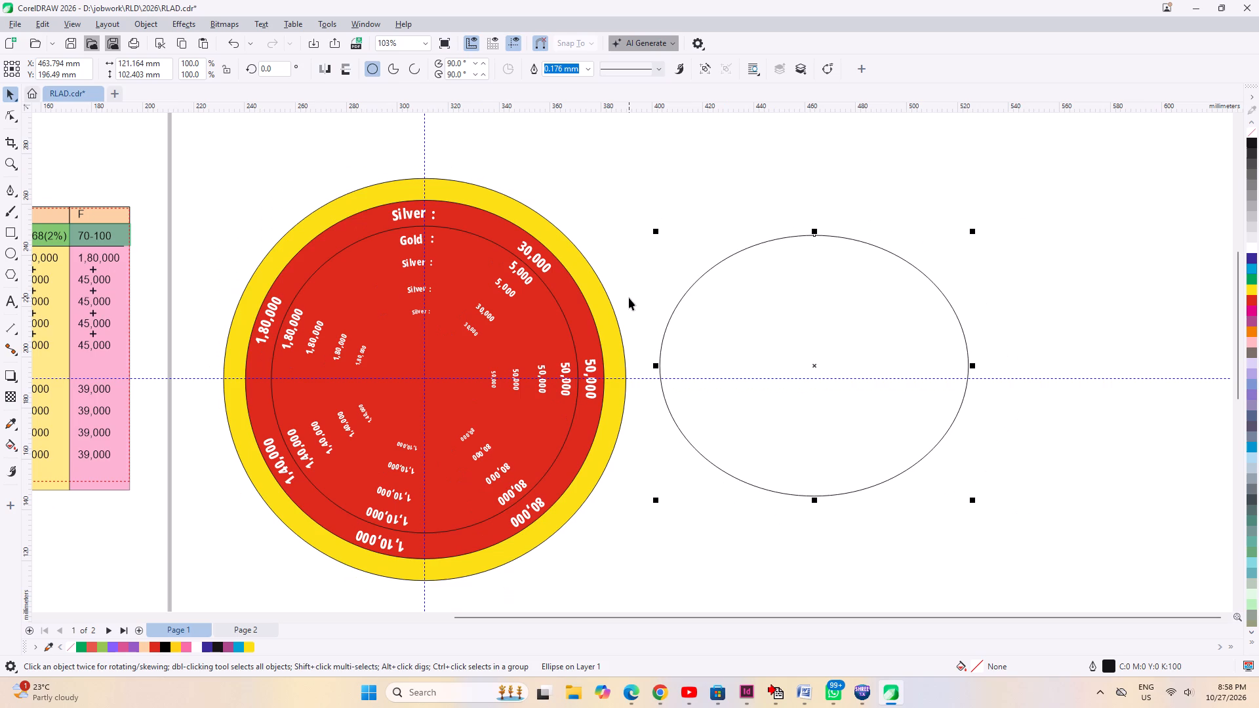
click(4, 89)
shift+drag(656, 365, 671, 387)
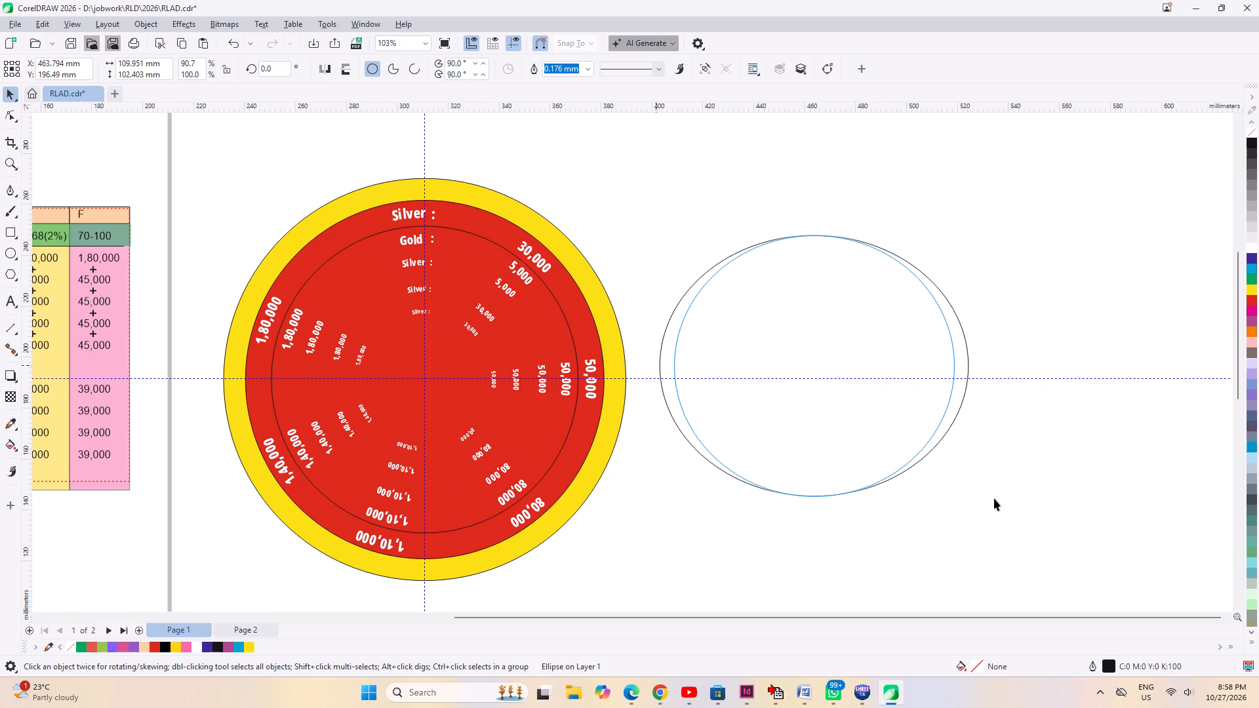
key(Delete)
Draw a circle about 198 mm in diameter in the empty area beside the red disc.
scroll(69, 272, down, 3)
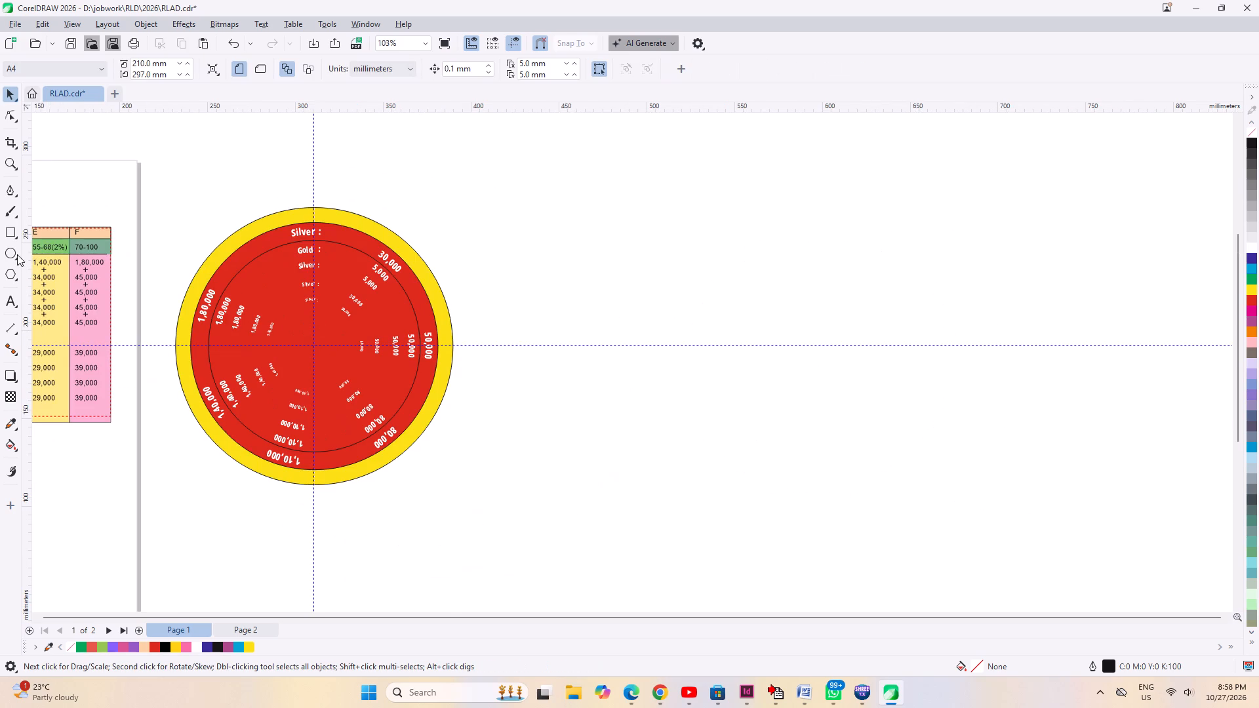
double_click(8, 252)
ctrl+click(580, 246)
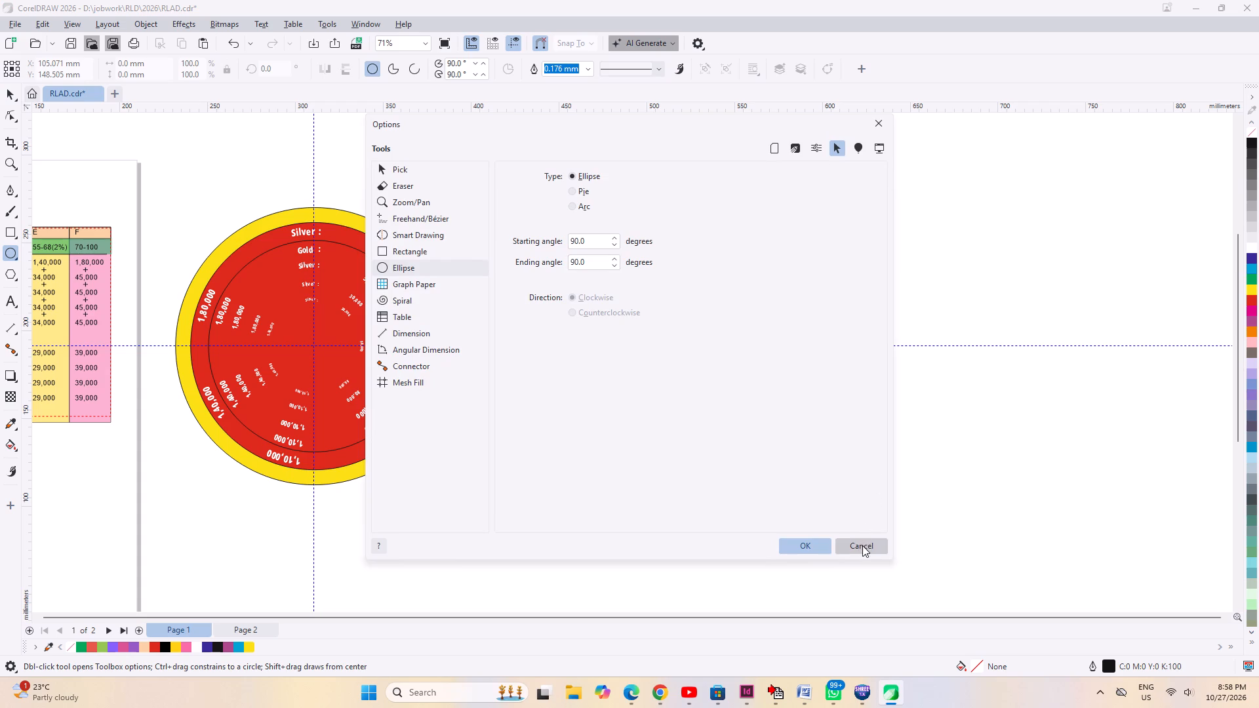
click(862, 545)
drag(557, 226, 724, 405)
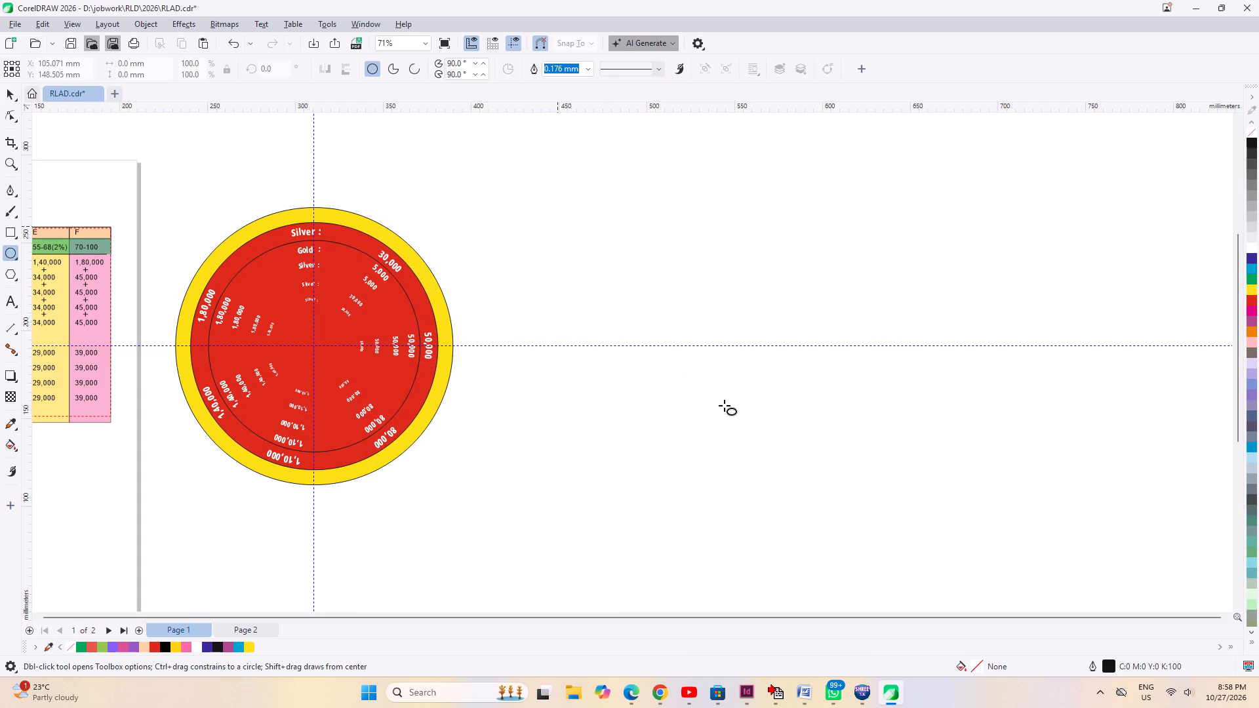
drag(724, 405, 906, 561)
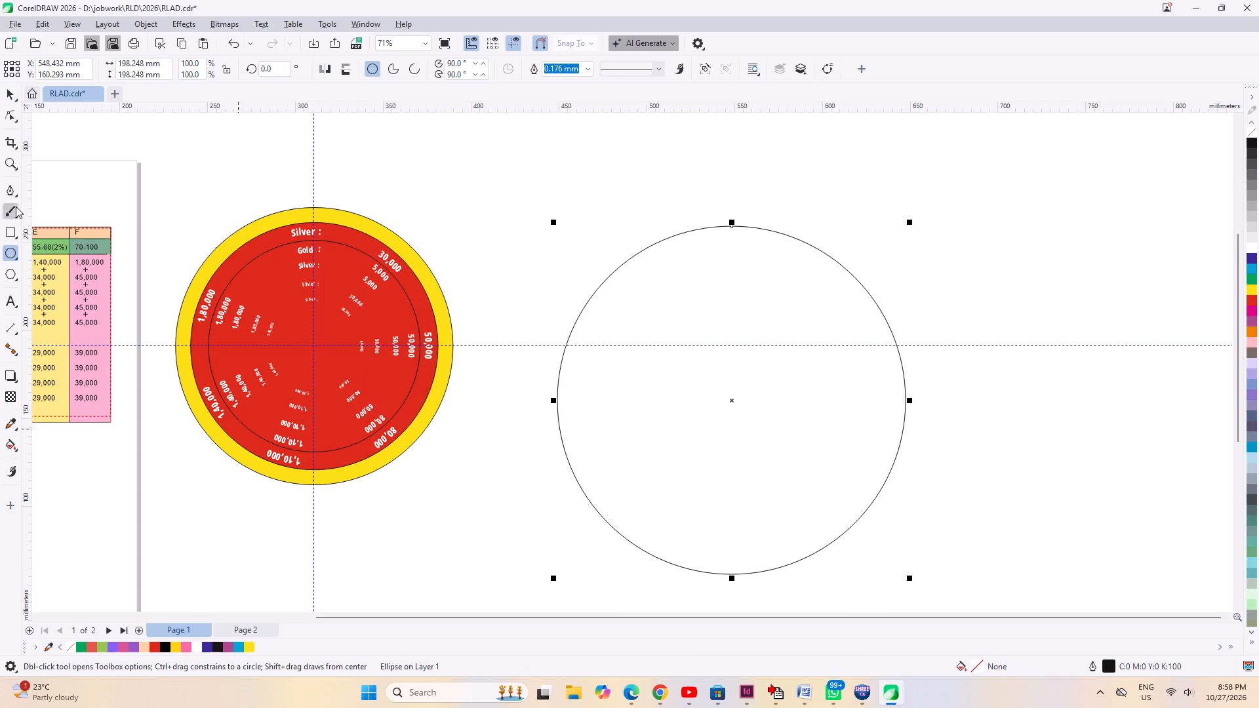
Make two smaller concentric copies inside the new circle, about 156 mm and about 114 mm in diameter.
click(10, 91)
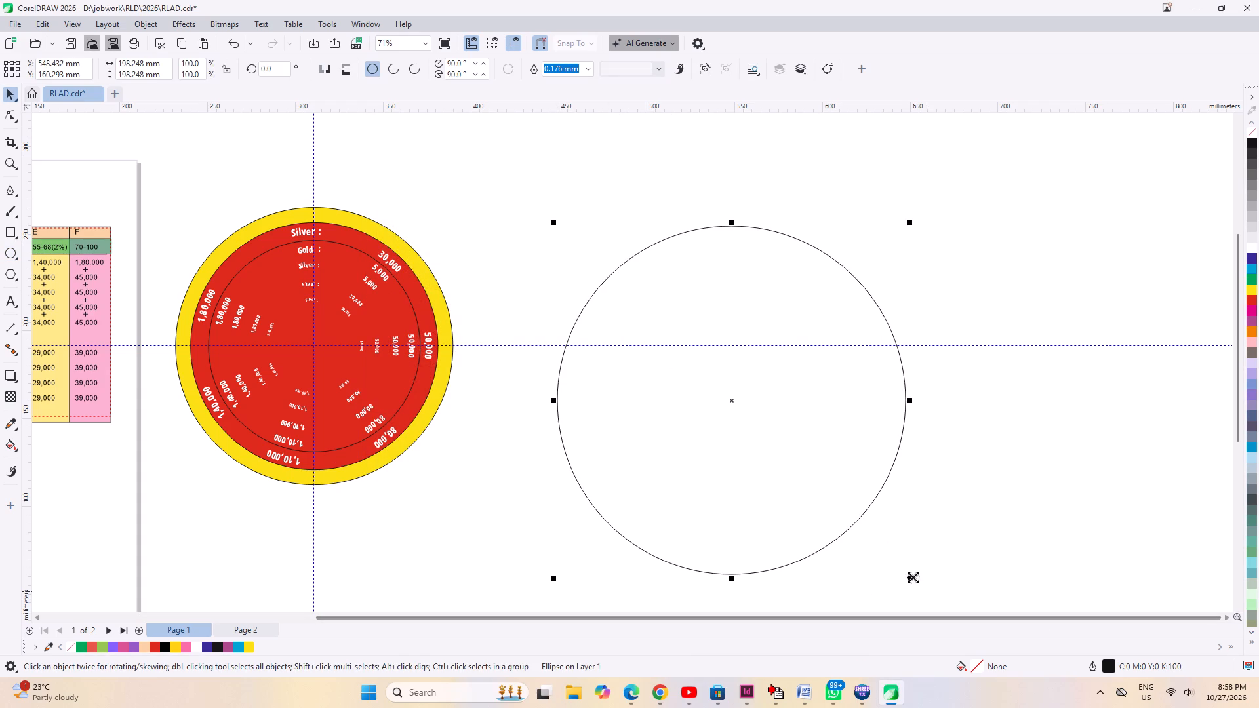
shift+drag(912, 577, 875, 541)
shift+right_click(875, 541)
shift+drag(877, 543, 869, 534)
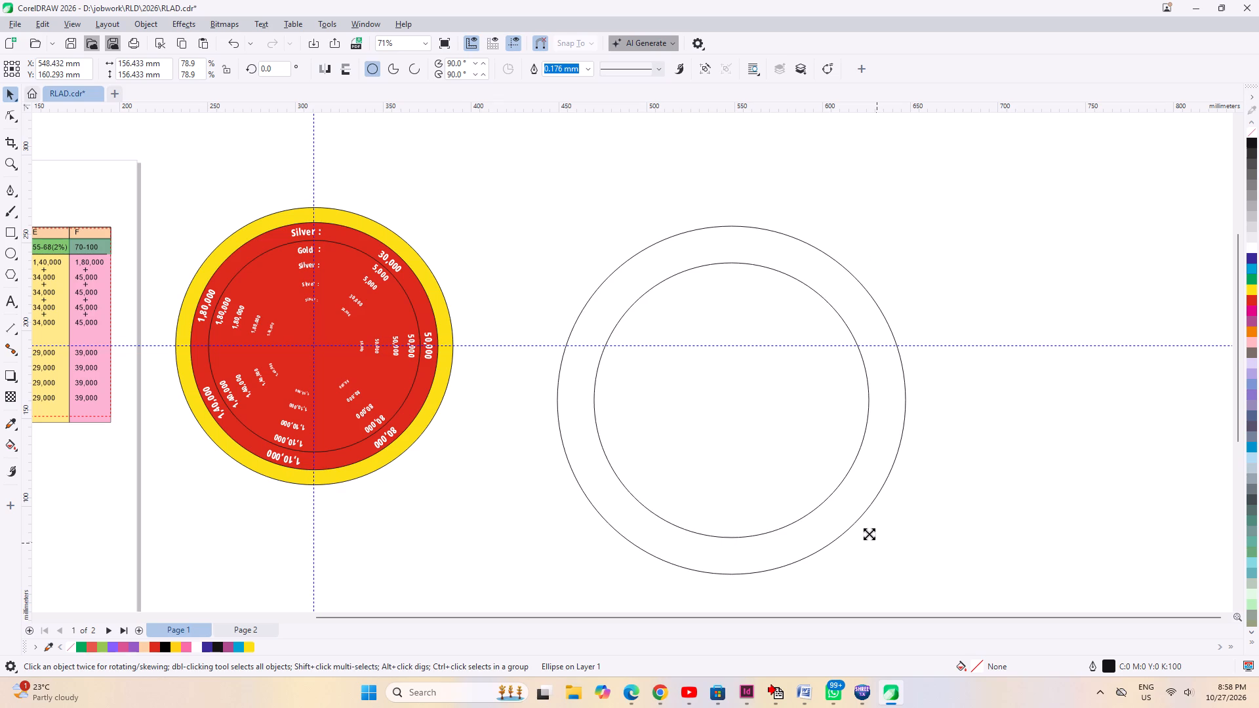
shift+drag(869, 534, 840, 500)
shift+right_click(840, 500)
scroll(820, 496, up, 1)
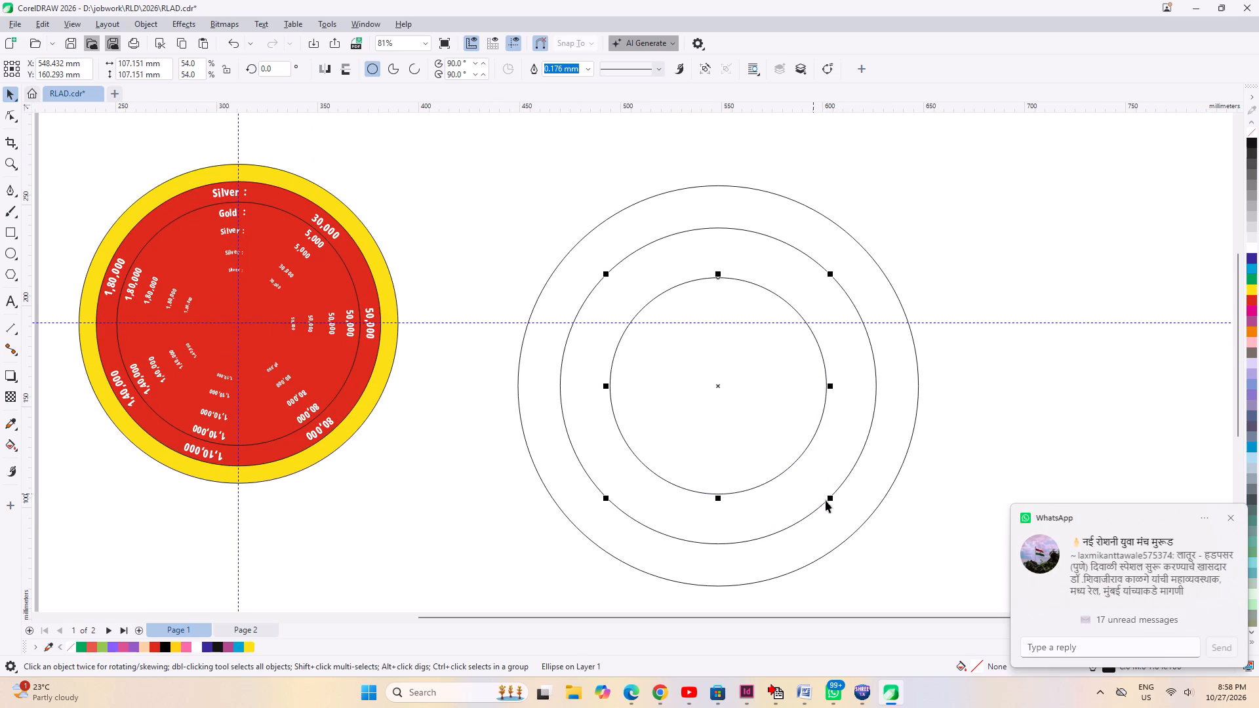
shift+drag(830, 500, 837, 514)
shift+drag(835, 509, 820, 490)
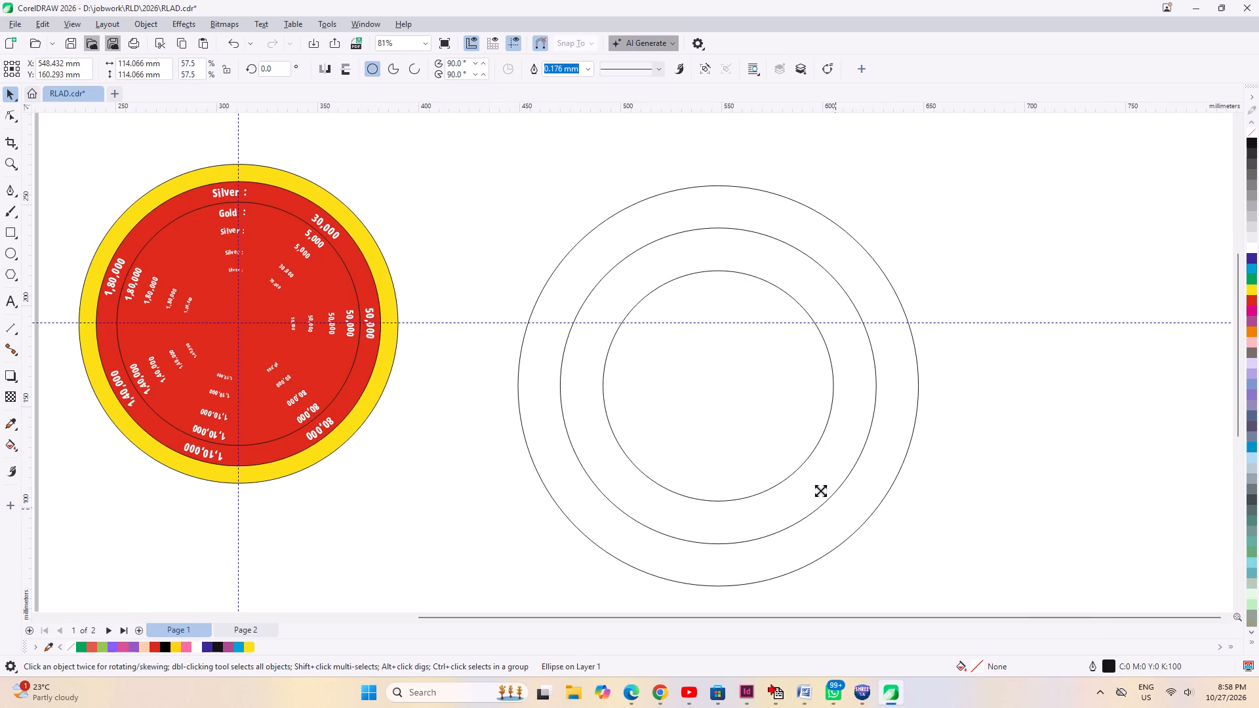
Add two more concentric copies inside the 114 mm circle, one about 73 mm in diameter and one smaller.
shift+drag(820, 490, 798, 467)
shift+right_click(798, 467)
shift+drag(799, 465, 798, 465)
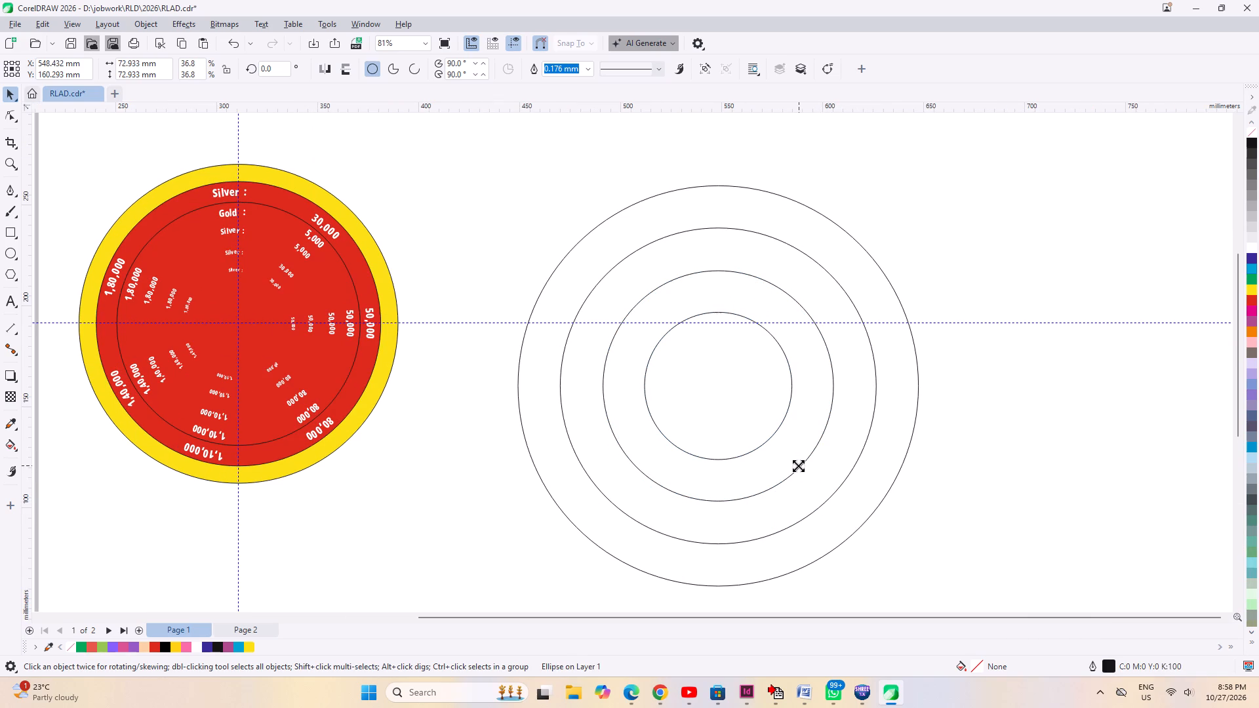
shift+drag(798, 465, 777, 431)
shift+right_click(774, 428)
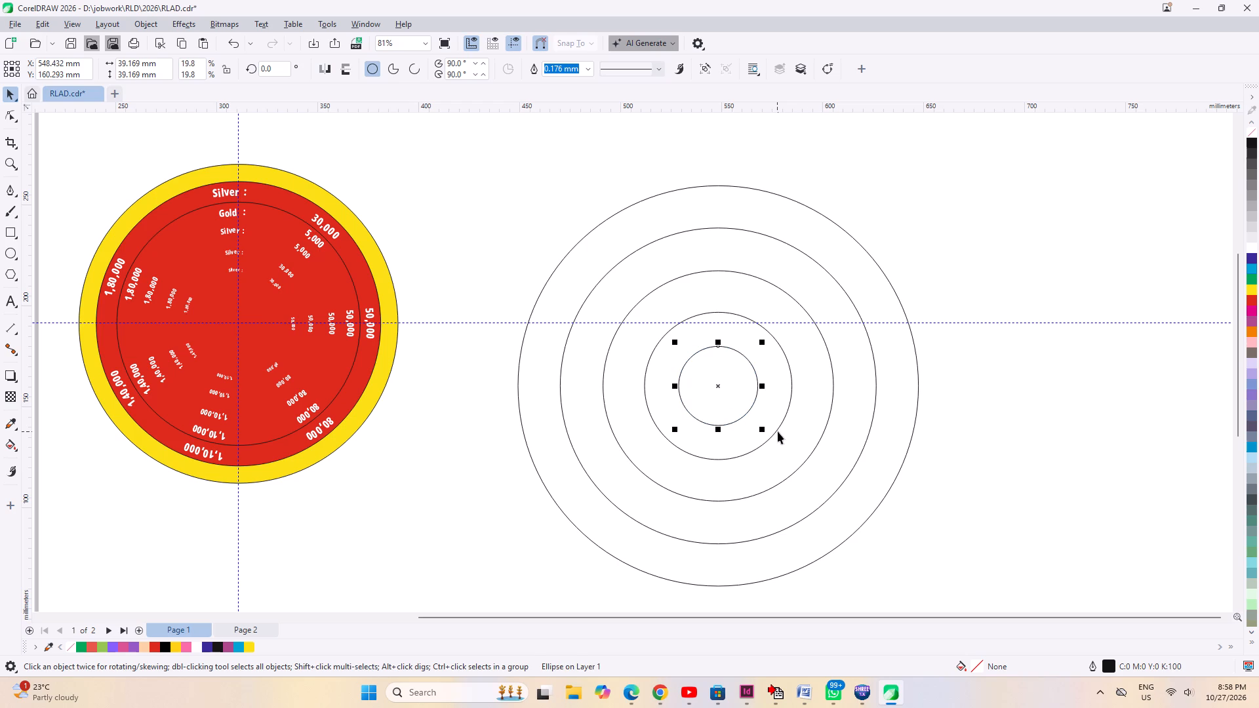
Make a larger concentric copy around the 198 mm circle, about 242 mm in diameter.
click(918, 507)
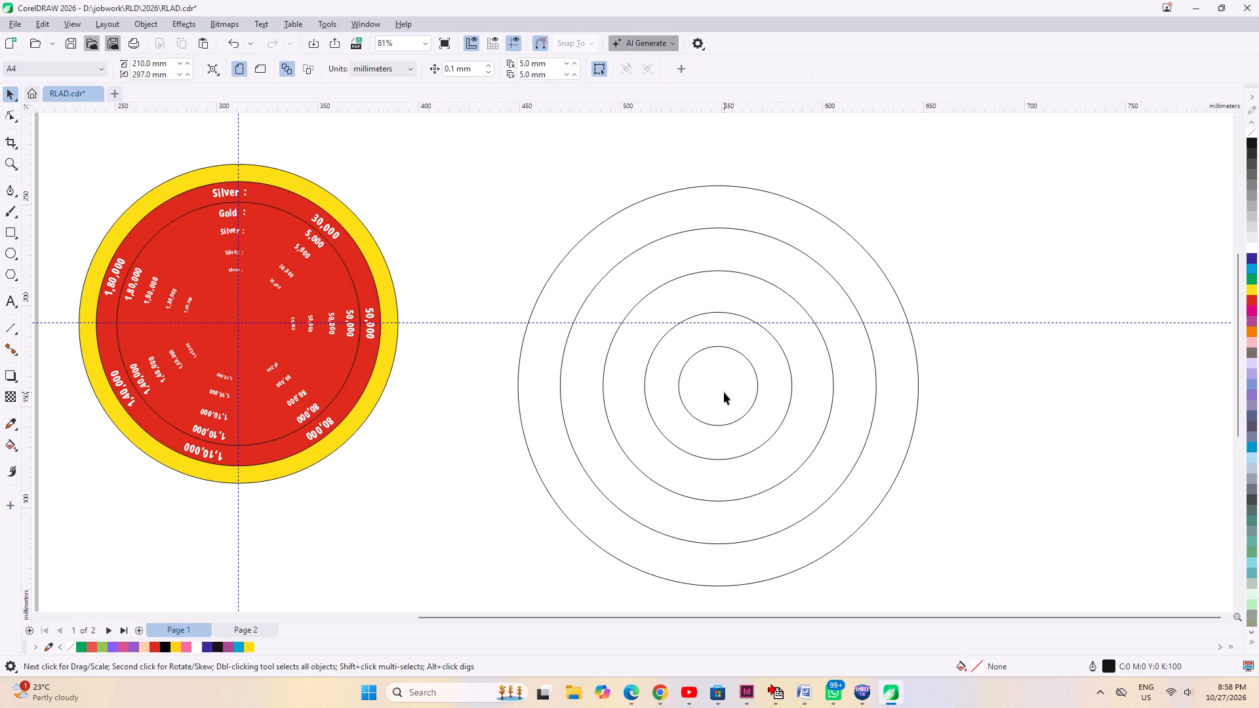
click(852, 493)
scroll(852, 493, down, 3)
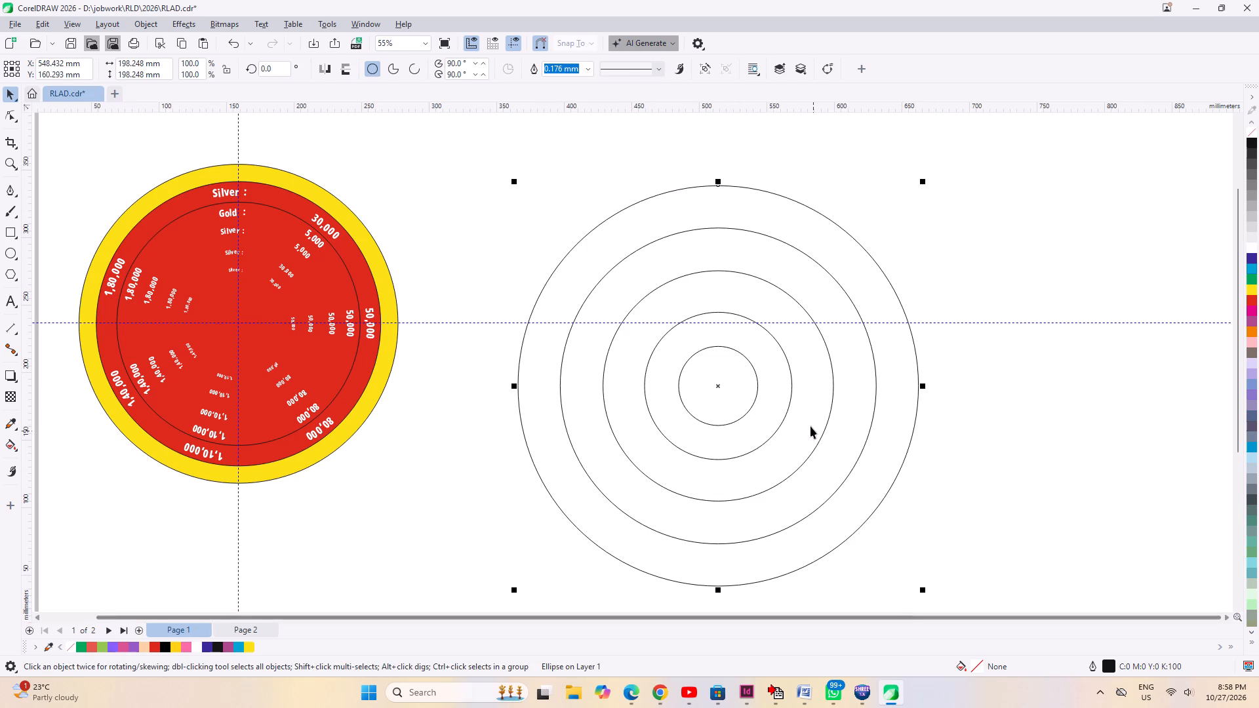
scroll(810, 426, down, 1)
shift+drag(890, 550, 901, 568)
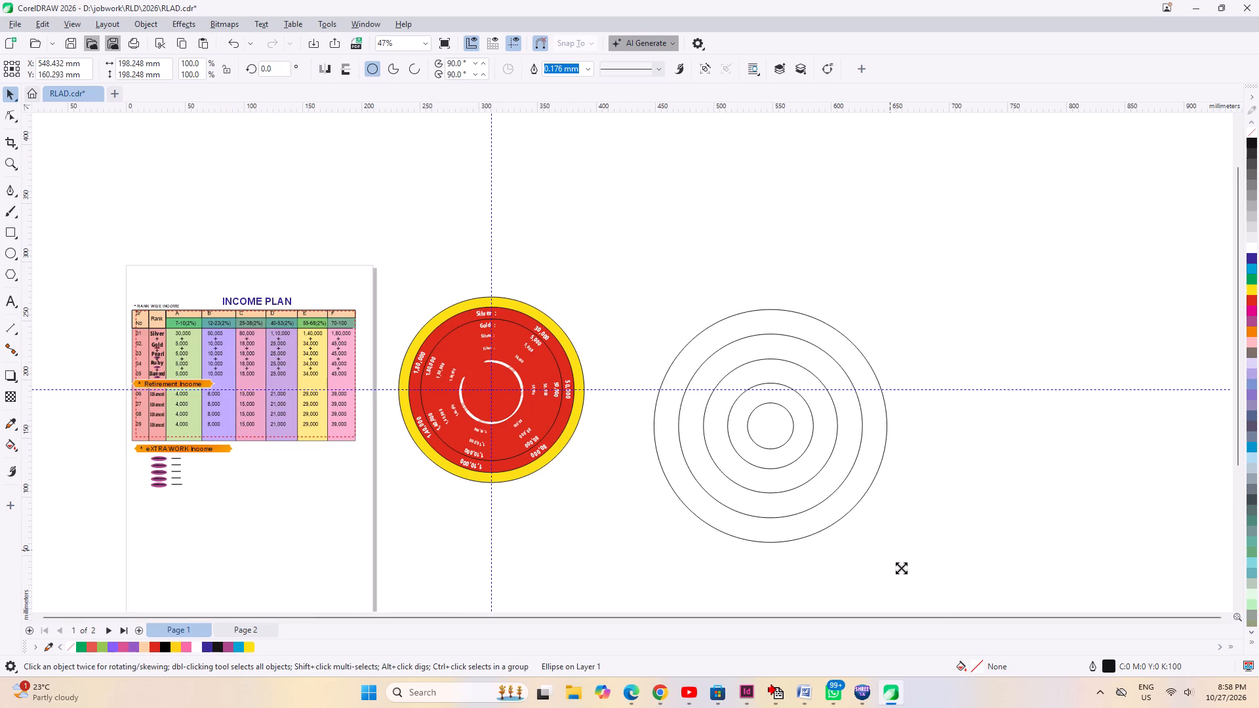
shift+drag(901, 568, 915, 584)
shift+right_click(915, 584)
click(976, 554)
Add another concentric copy outside the 242 mm circle, about 285 mm in diameter.
scroll(720, 482, up, 2)
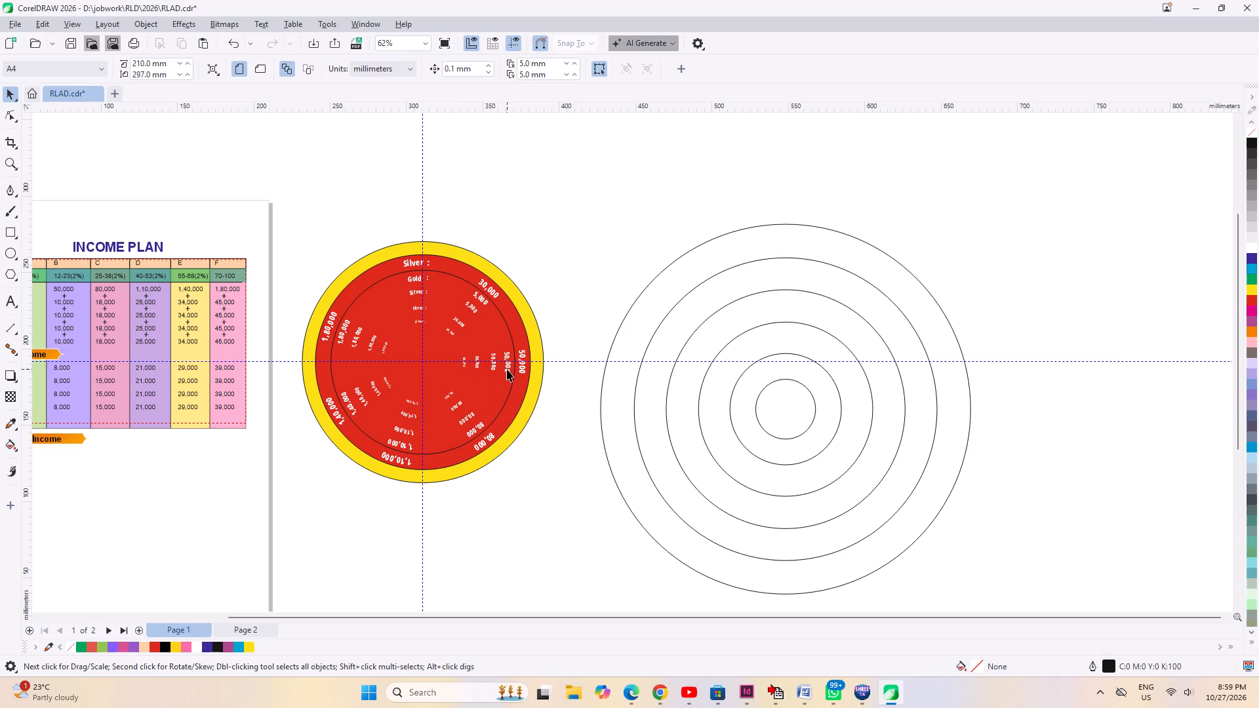
click(914, 519)
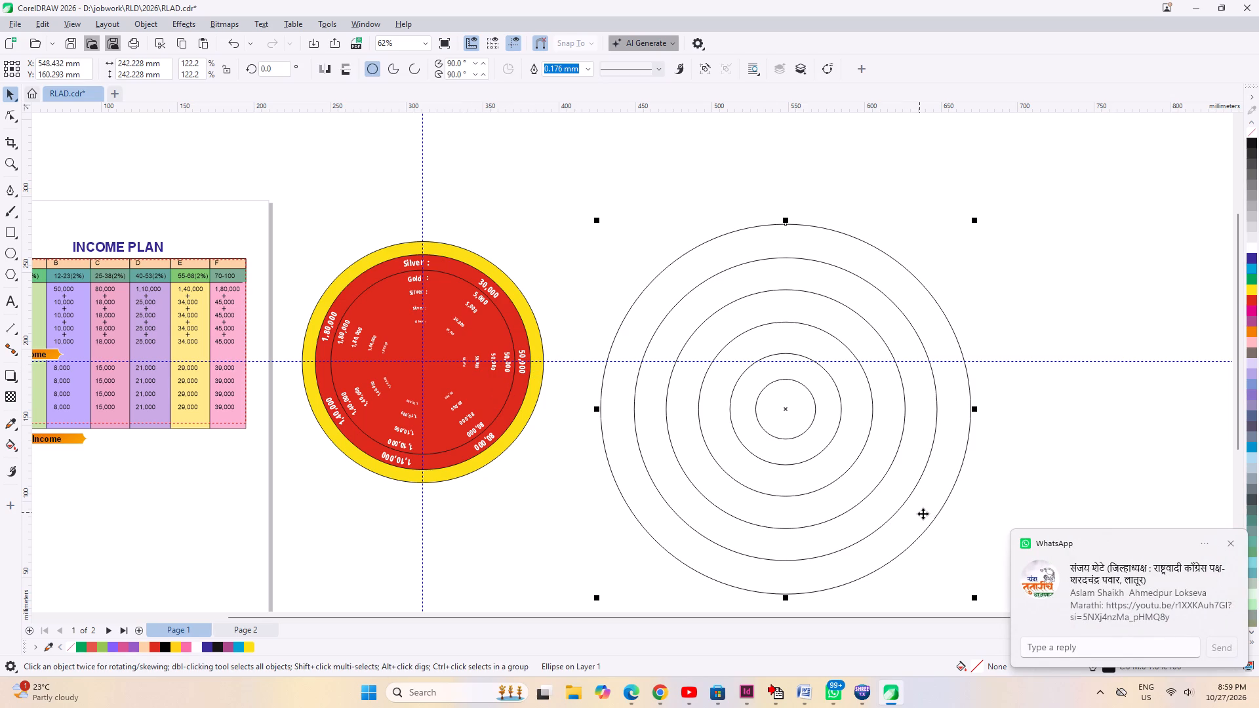
scroll(932, 519, down, 3)
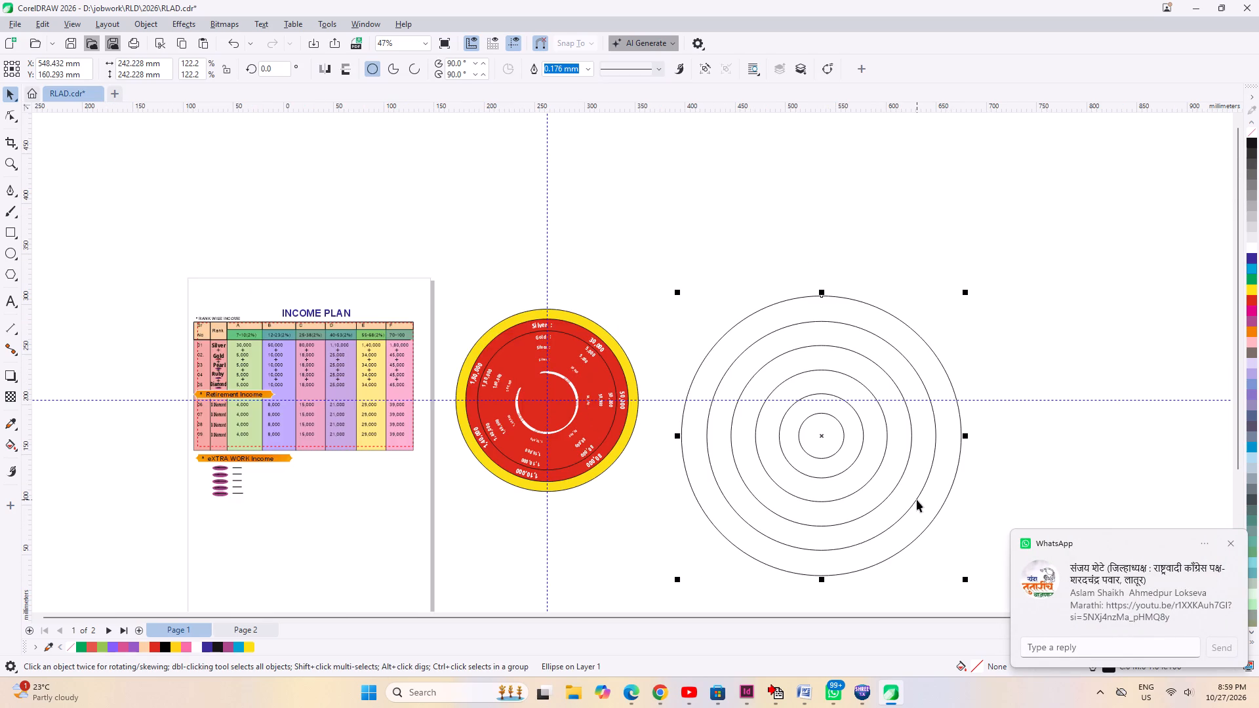
click(1232, 543)
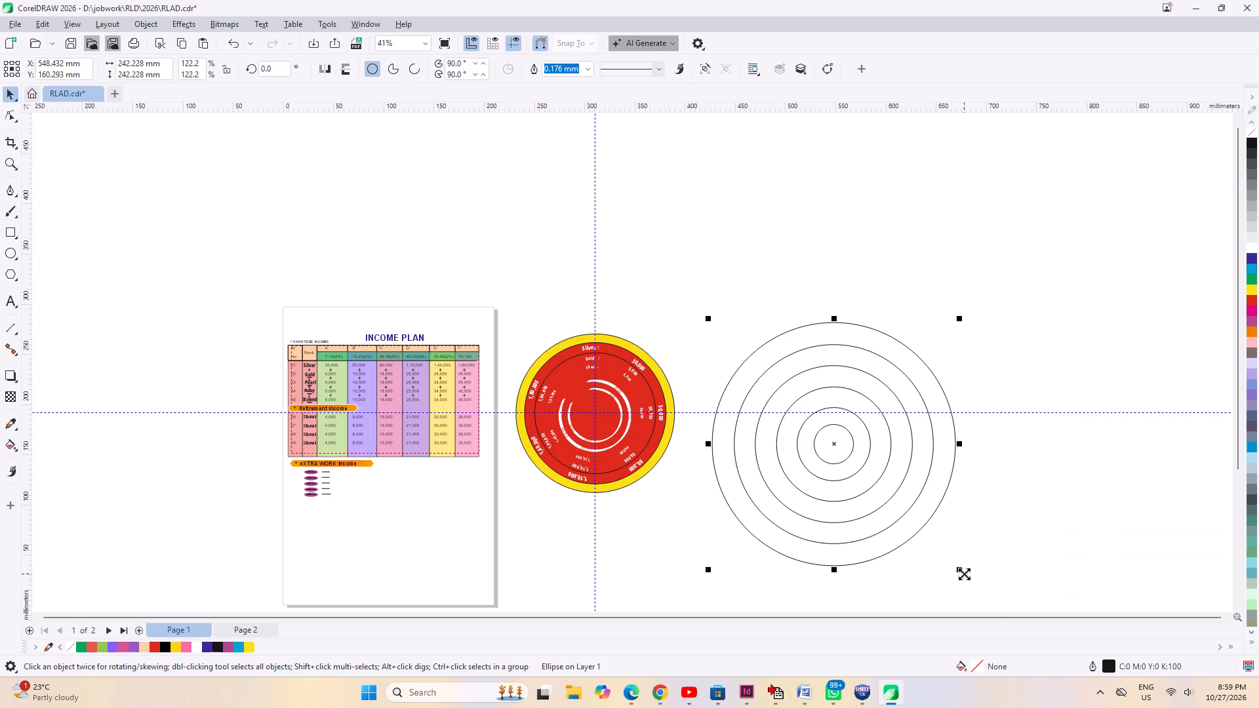
shift+drag(964, 574, 986, 598)
shift+right_click(986, 598)
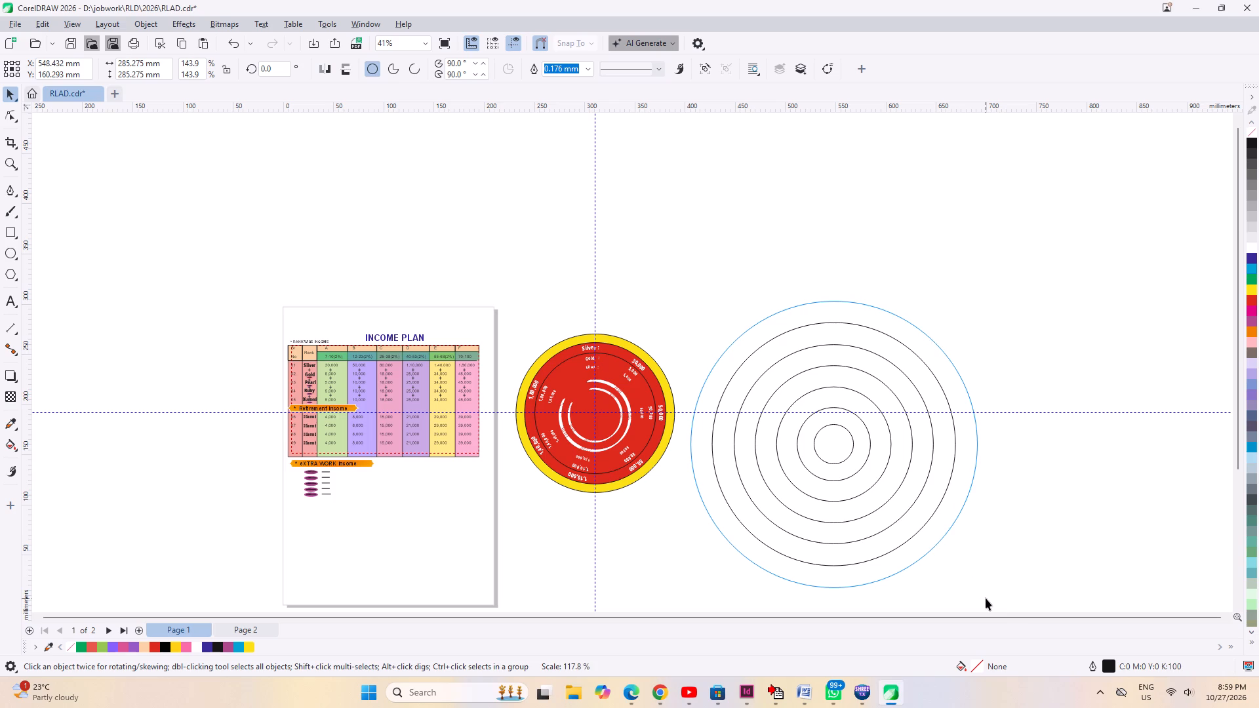
click(1085, 538)
Move the complete red and yellow disc with all its ring texts to the empty area above and left of the page.
drag(501, 307, 648, 516)
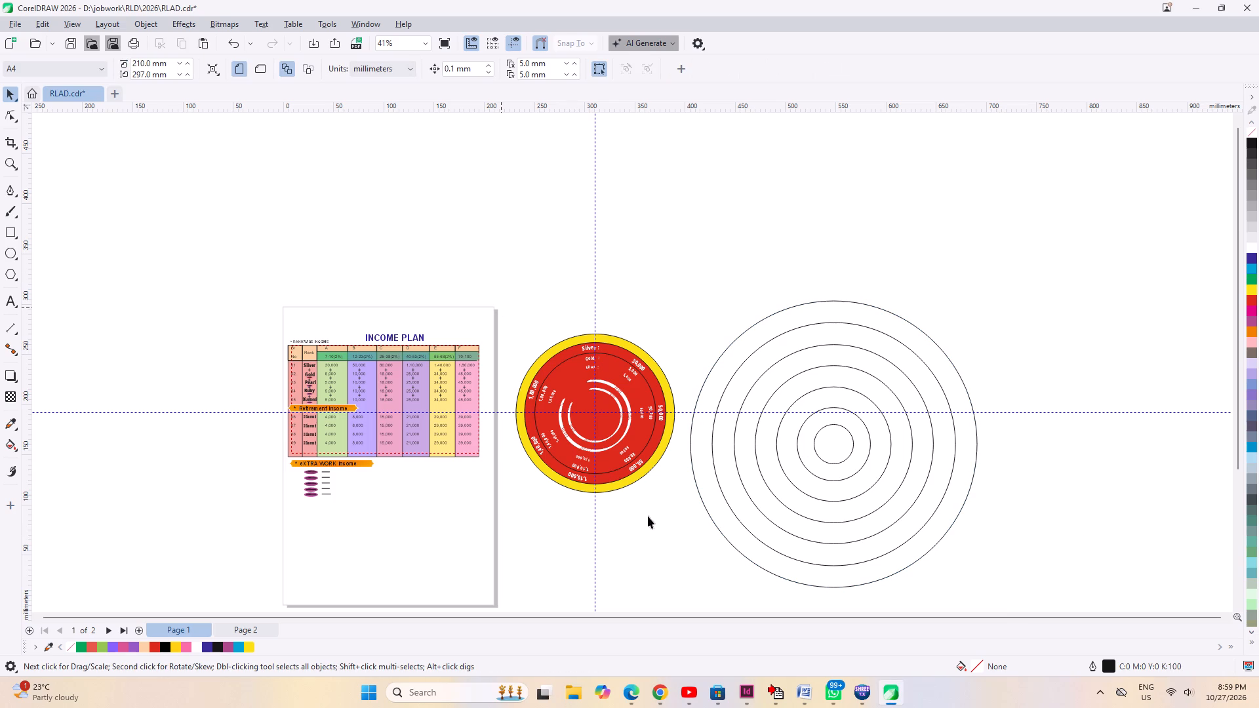
drag(648, 516, 693, 551)
drag(592, 449, 589, 437)
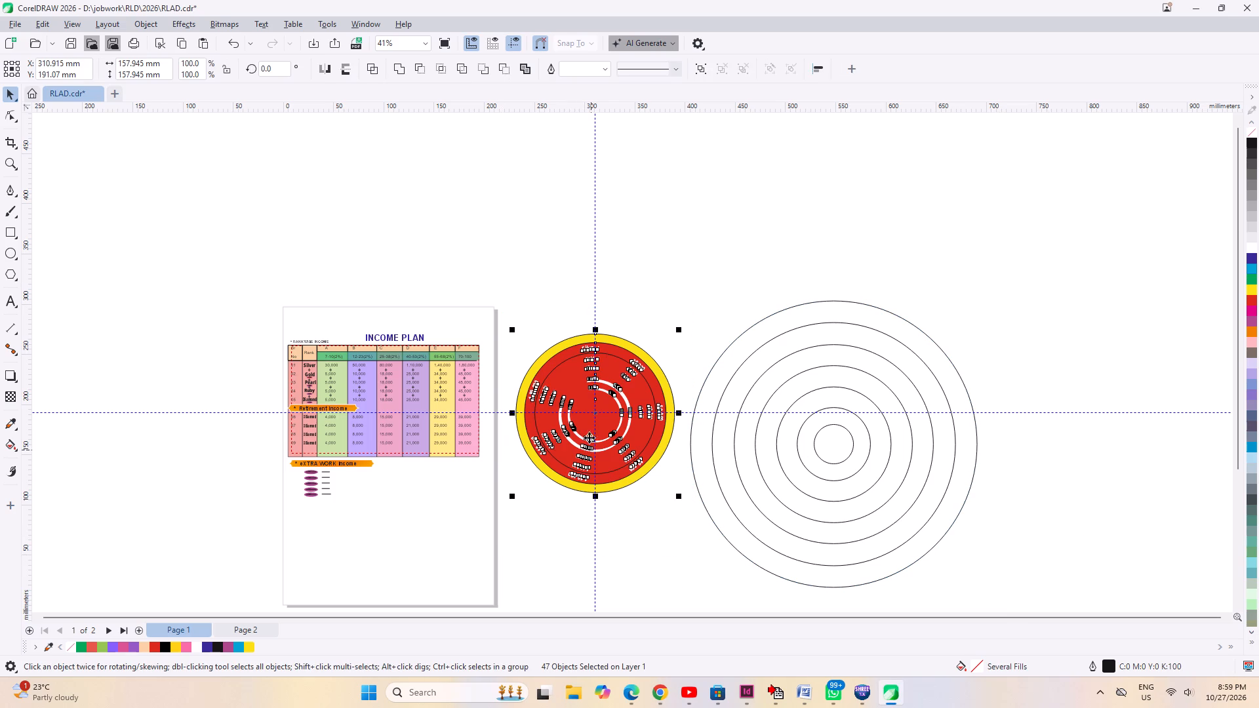
drag(589, 437, 178, 269)
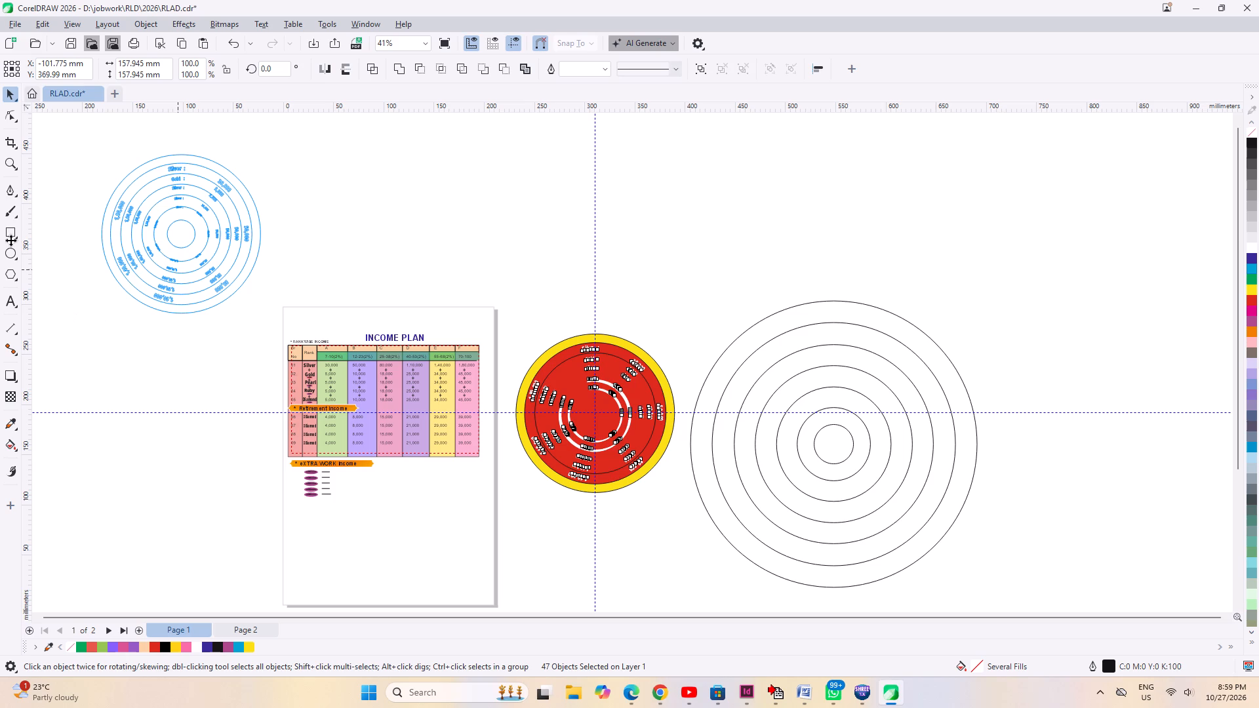
Activate the Pen tool for drawing on the new set of concentric circles.
click(9, 189)
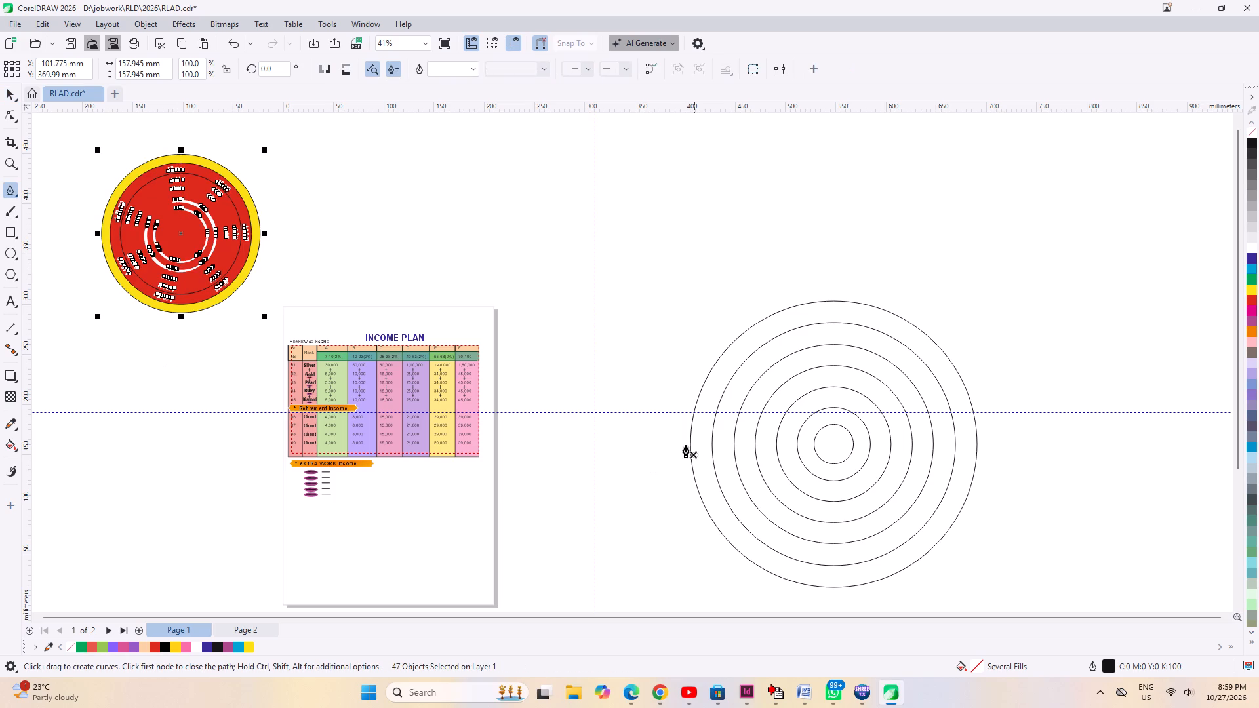
Move the horizontal guideline down to the common centre of the concentric circles, at about Y 160.2 mm.
click(13, 99)
click(833, 448)
scroll(839, 458, up, 4)
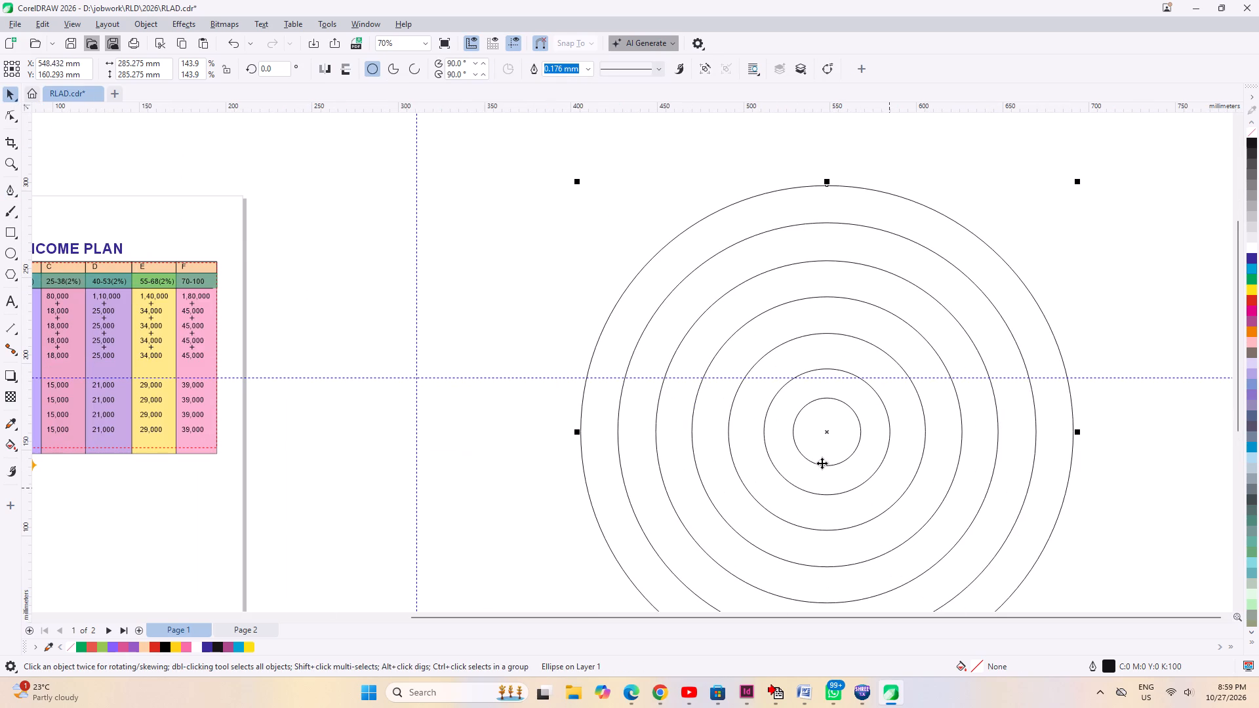
drag(523, 378, 521, 421)
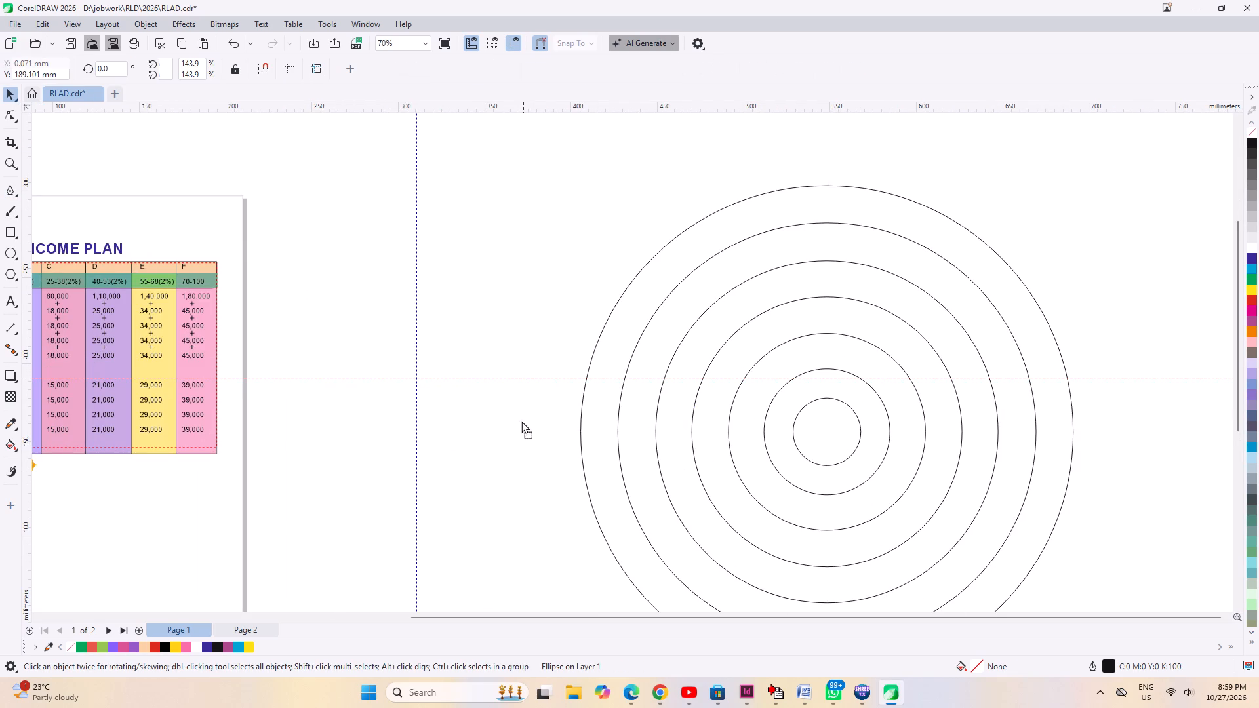
drag(521, 421, 521, 431)
scroll(492, 286, down, 2)
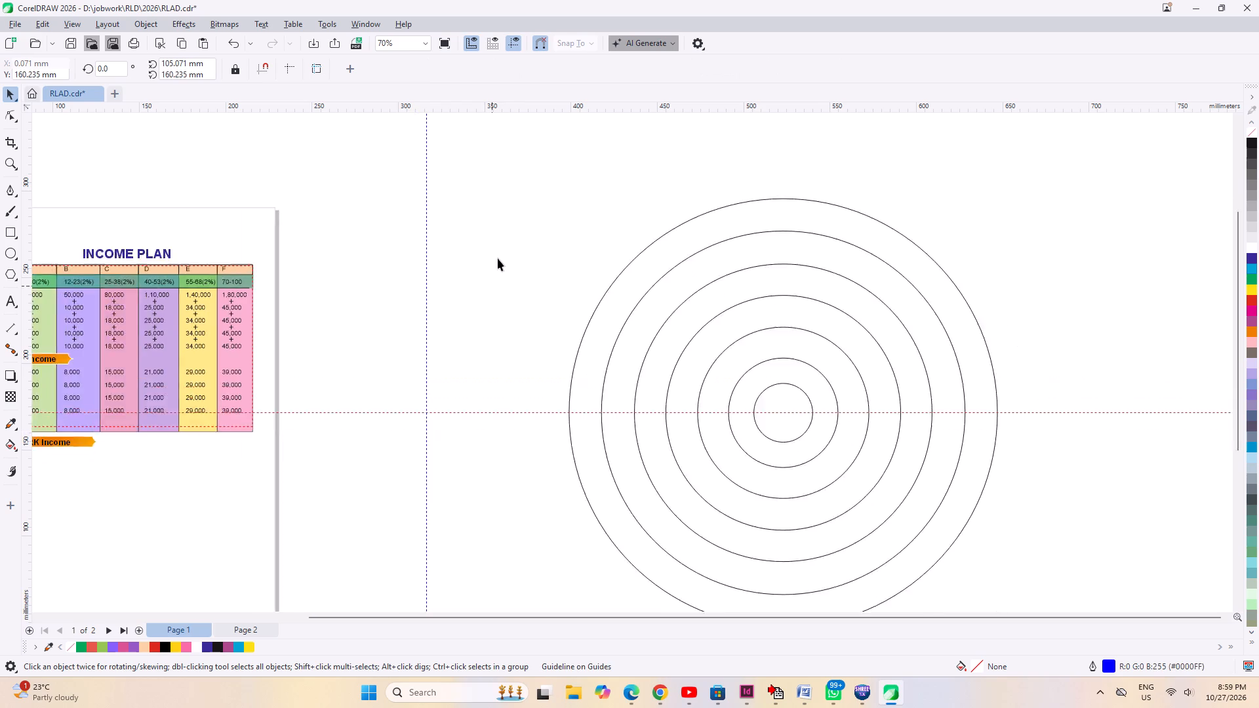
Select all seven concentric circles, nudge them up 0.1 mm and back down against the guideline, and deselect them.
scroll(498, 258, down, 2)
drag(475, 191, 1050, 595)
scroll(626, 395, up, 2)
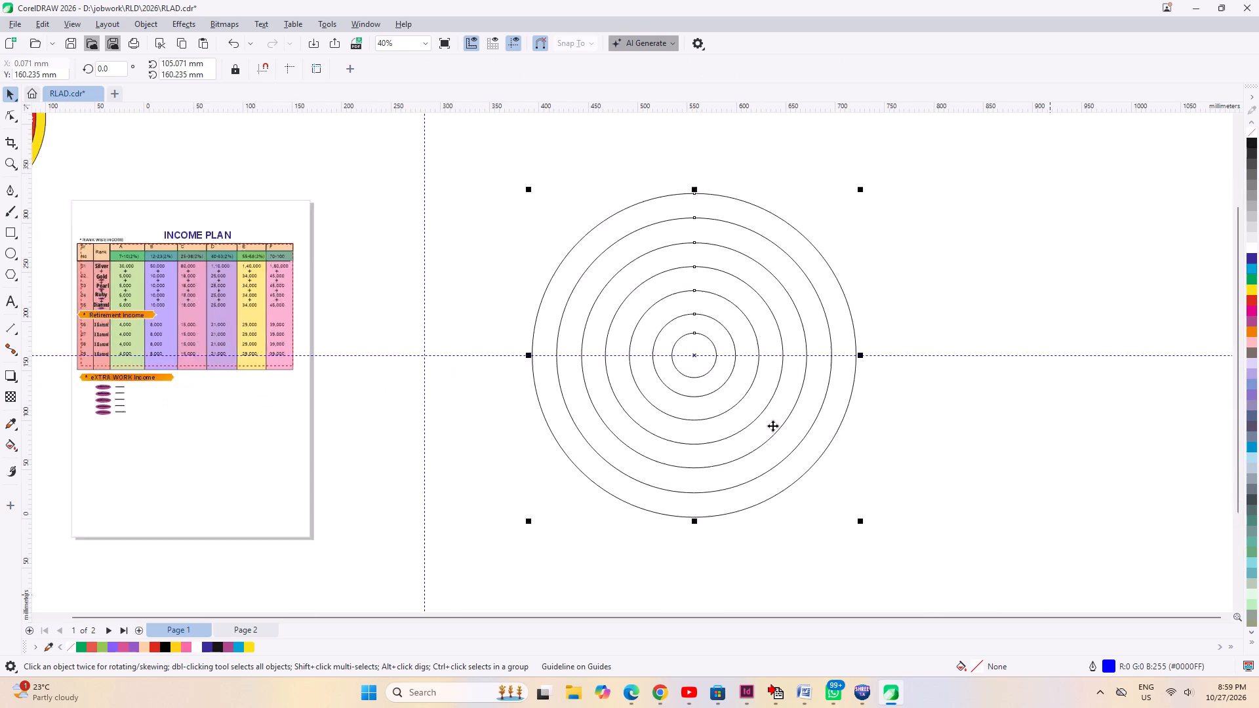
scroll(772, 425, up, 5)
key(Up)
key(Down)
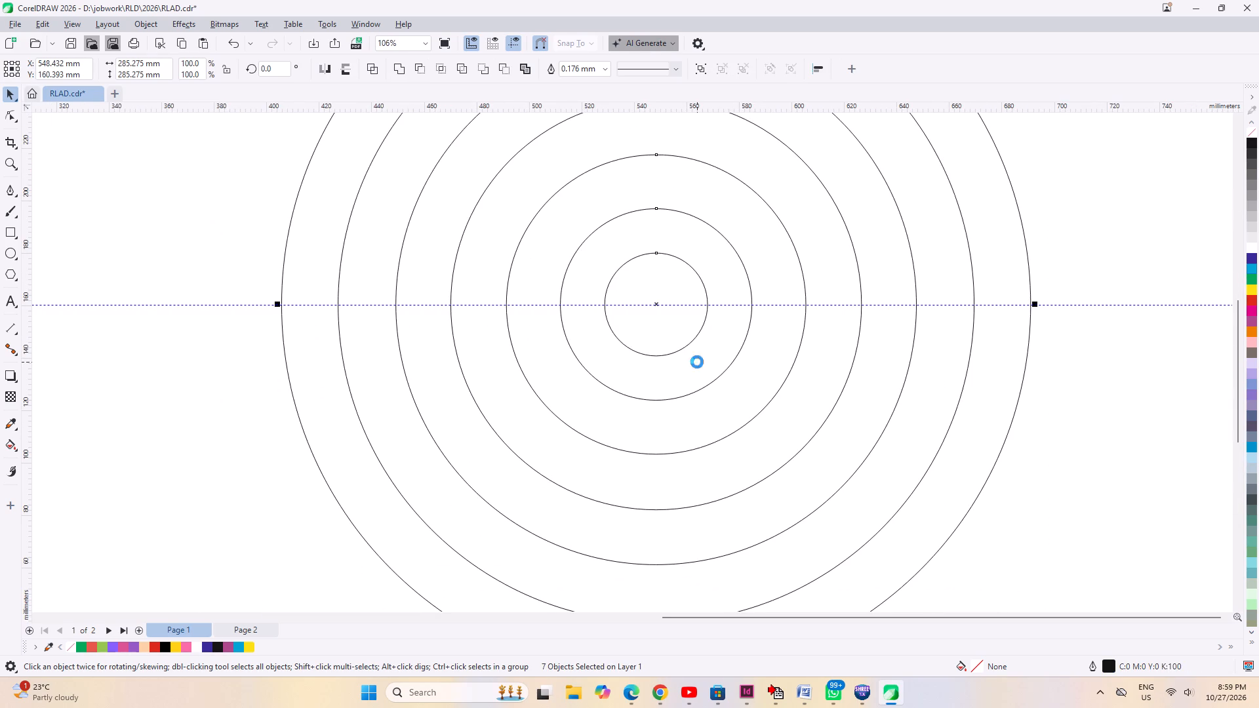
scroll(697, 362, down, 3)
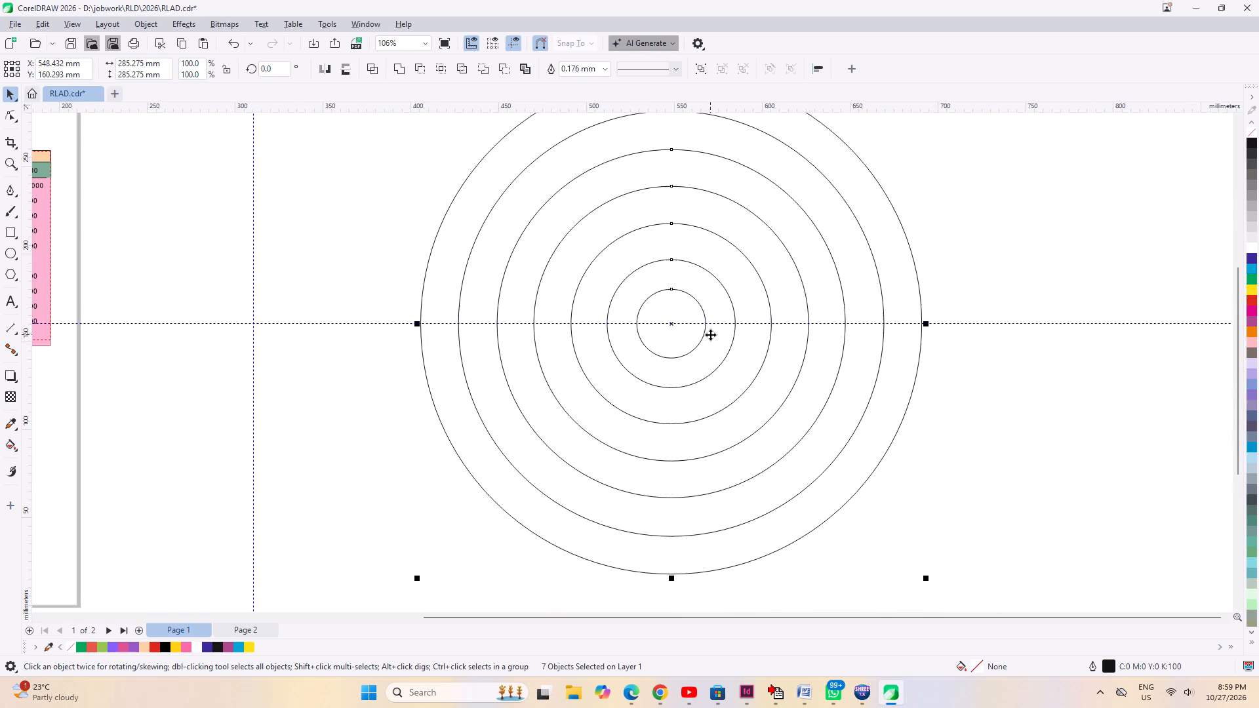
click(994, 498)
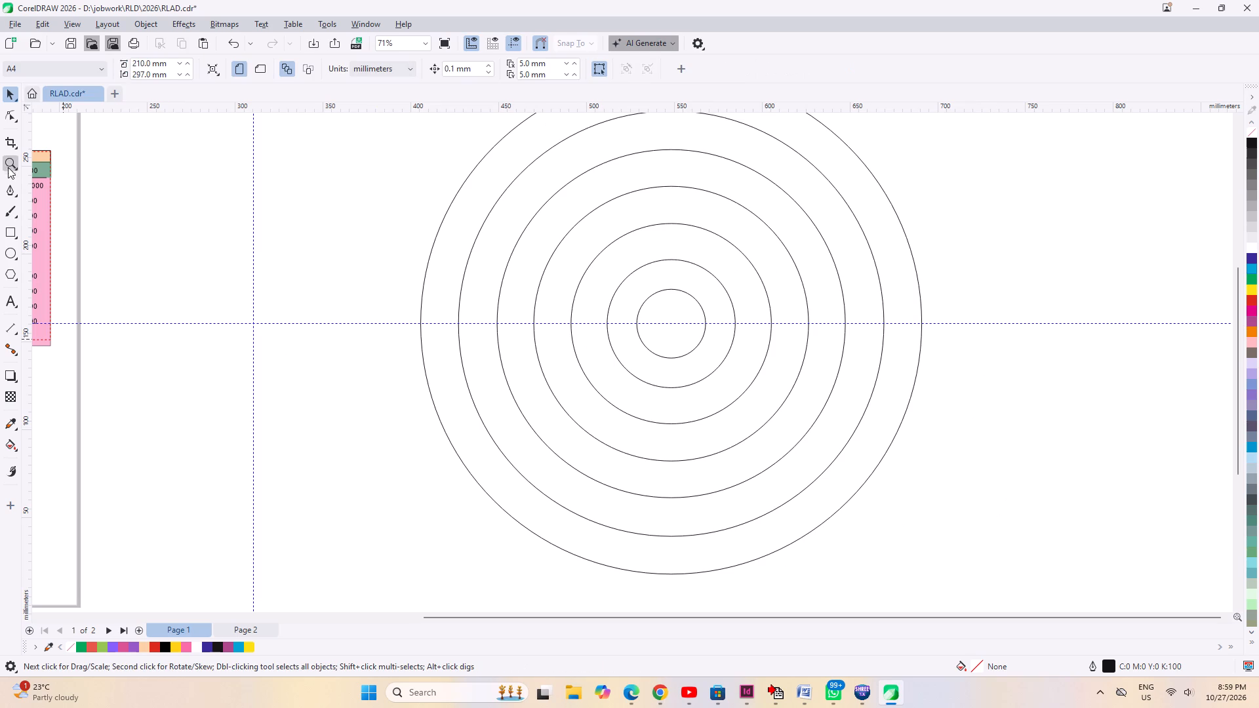
Draw a horizontal Pen line about 358 mm long along the guideline, across all the concentric circles.
click(5, 191)
shift+drag(376, 323, 625, 324)
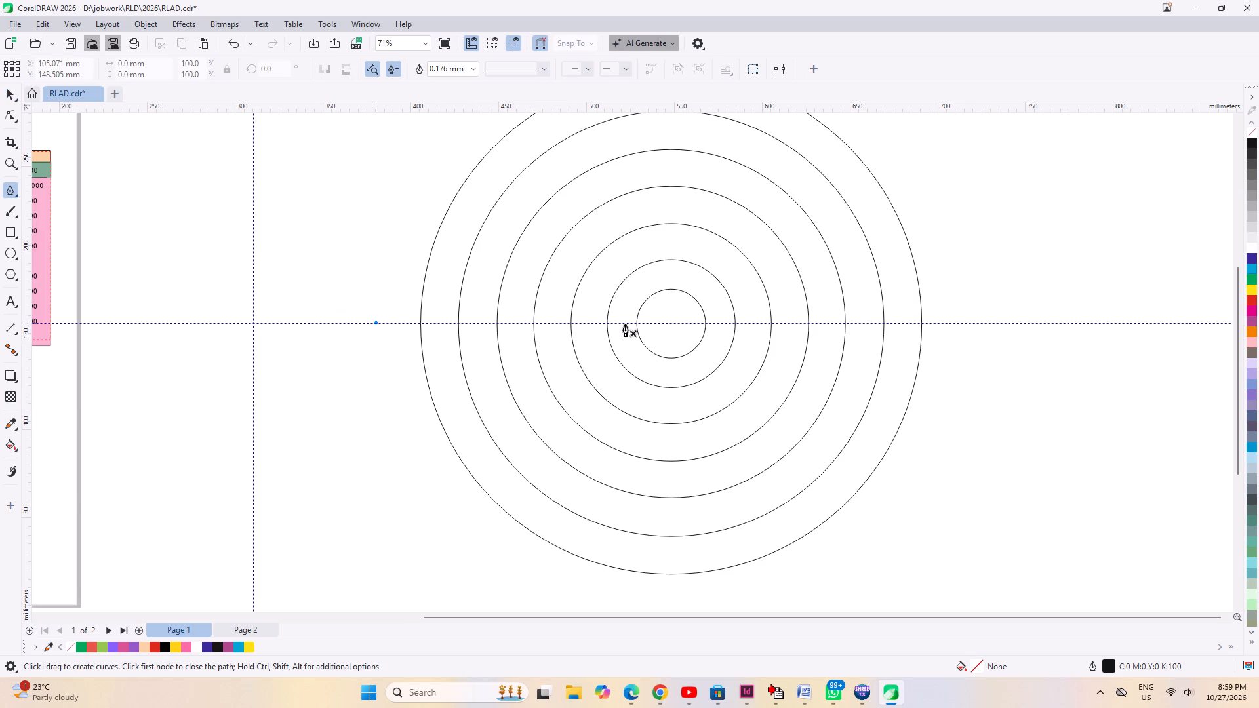
shift+drag(625, 324, 1005, 324)
shift+double_click(1005, 324)
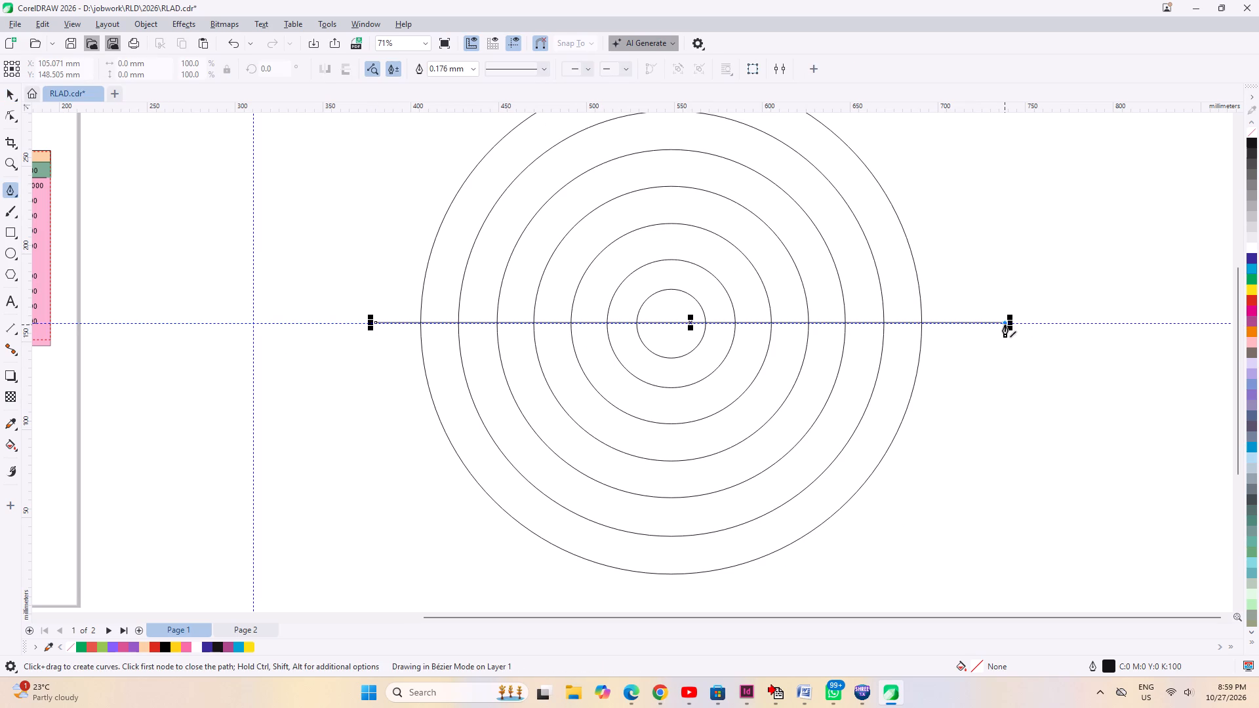
Nudge the horizontal line left until its midpoint sits near the circles' common centre, at about X 549.4 mm.
key(shift+Left)
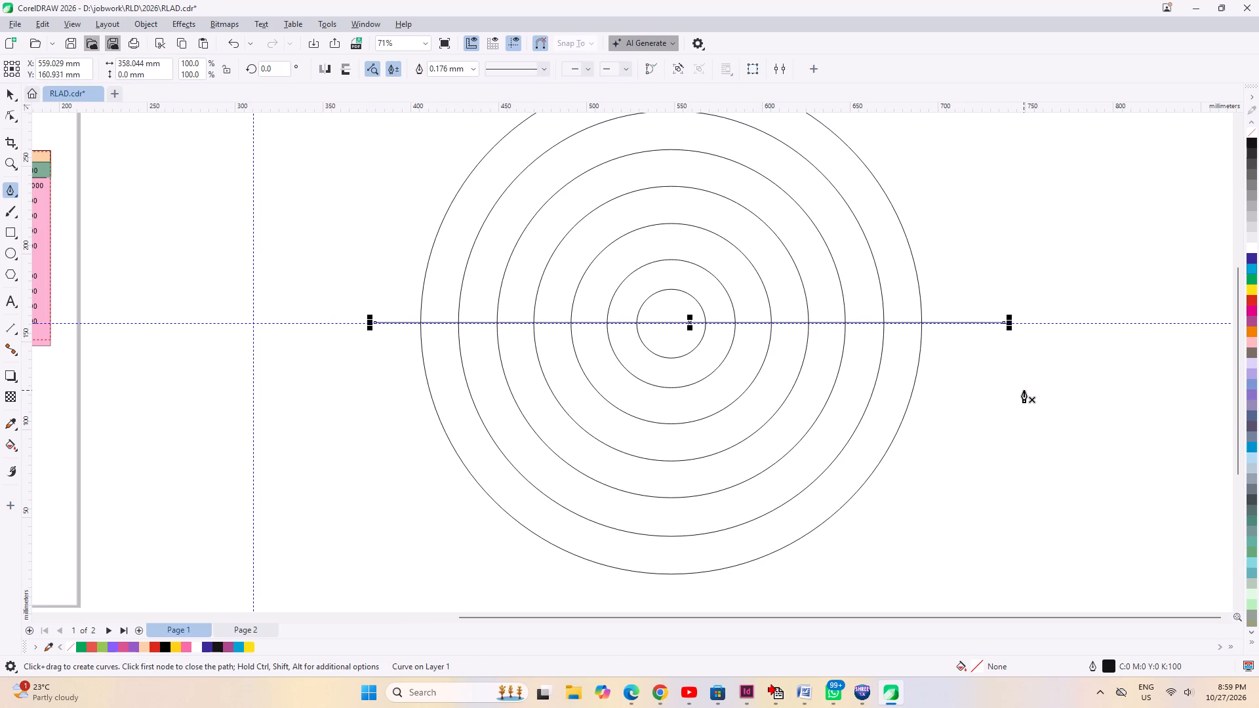
key(shift+Left)
key(shift+Left)
key(shift+Left)
key(shift+Left)
key(shift+Left)
key(shift+Left)
key(shift+Left)
key(shift+Left)
key(shift+Left)
key(shift+Left)
key(shift+Left)
key(shift+Left)
key(shift+Left)
key(shift+Left)
key(shift+Left)
key(shift+Left)
key(shift+Left)
key(shift+Left)
key(shift+Left)
key(shift+Left)
key(shift+Left)
key(shift+Left)
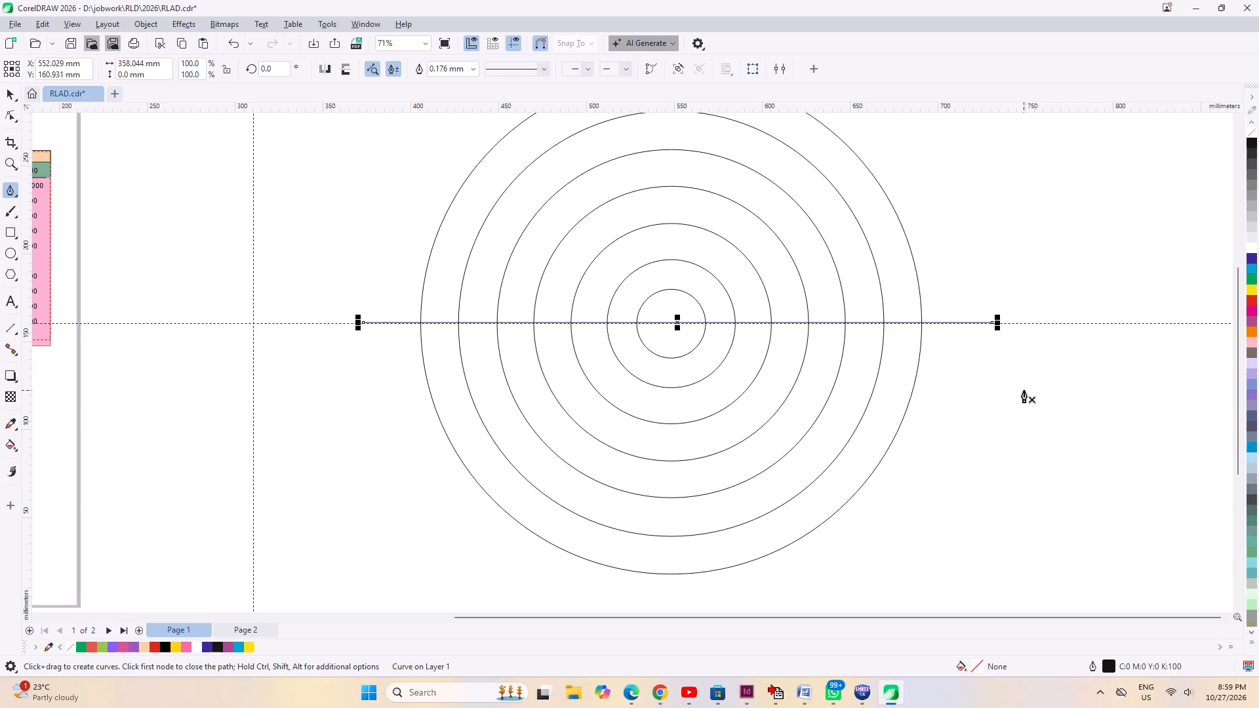
key(shift+Left)
key(shift+Right)
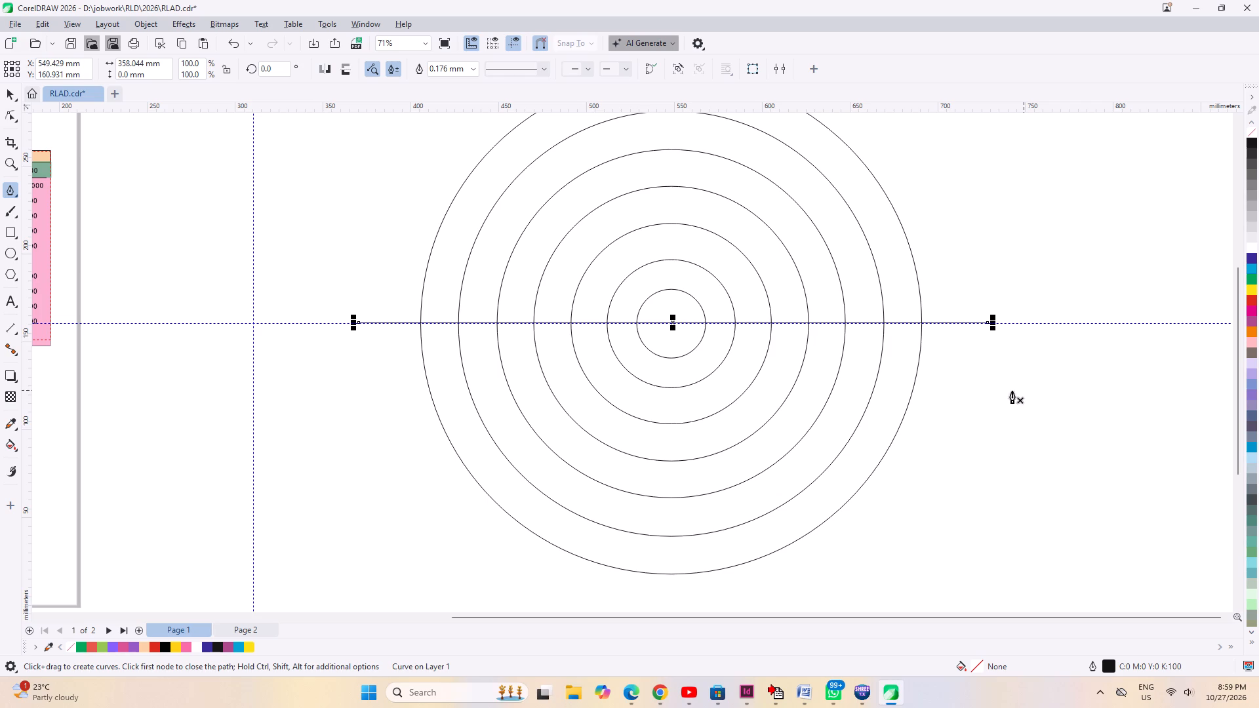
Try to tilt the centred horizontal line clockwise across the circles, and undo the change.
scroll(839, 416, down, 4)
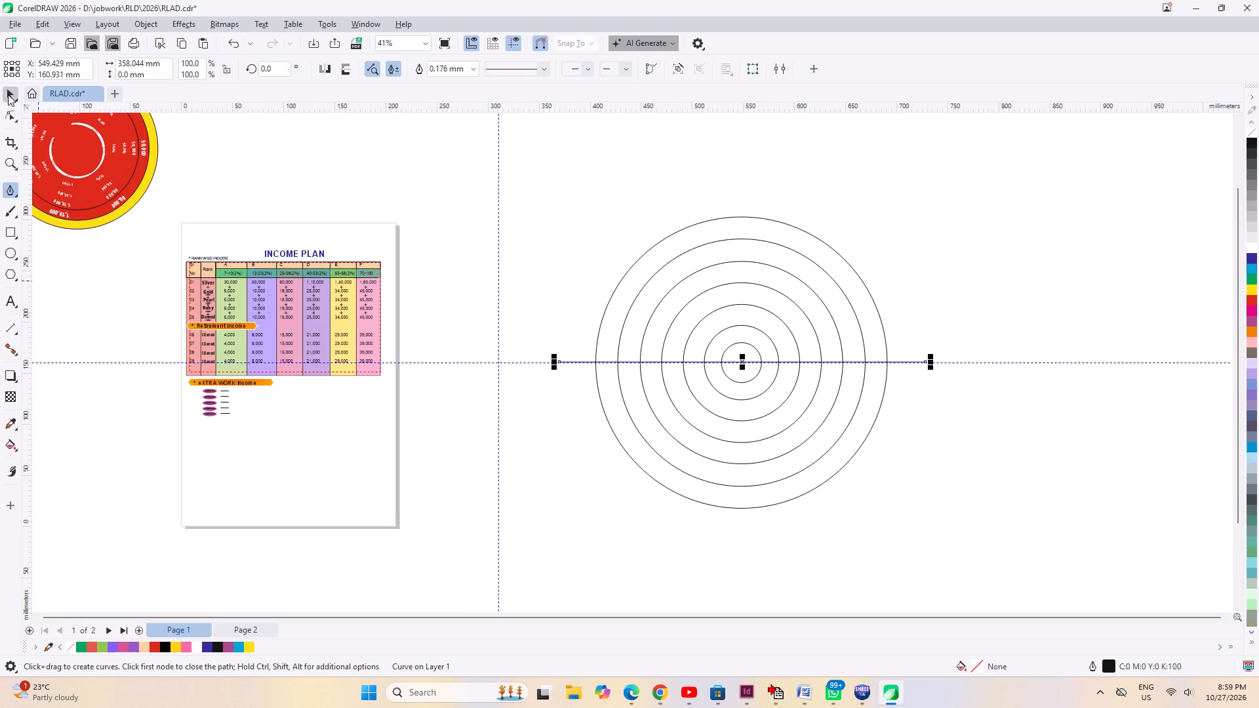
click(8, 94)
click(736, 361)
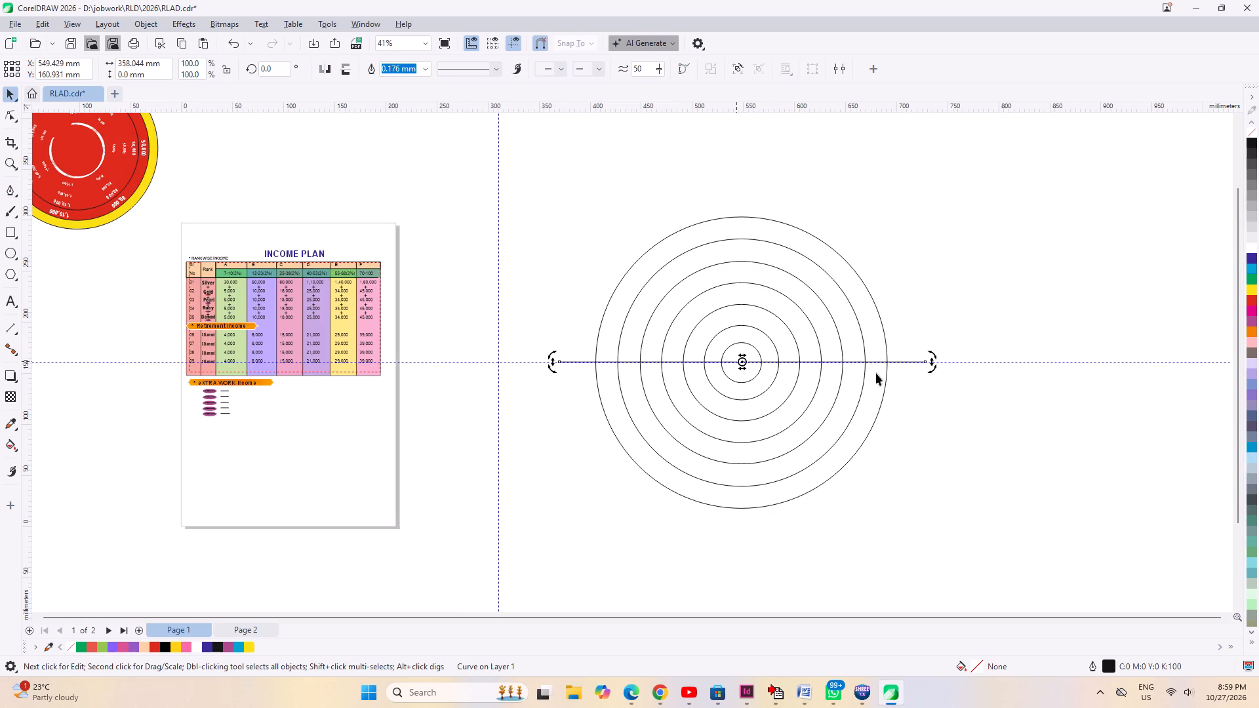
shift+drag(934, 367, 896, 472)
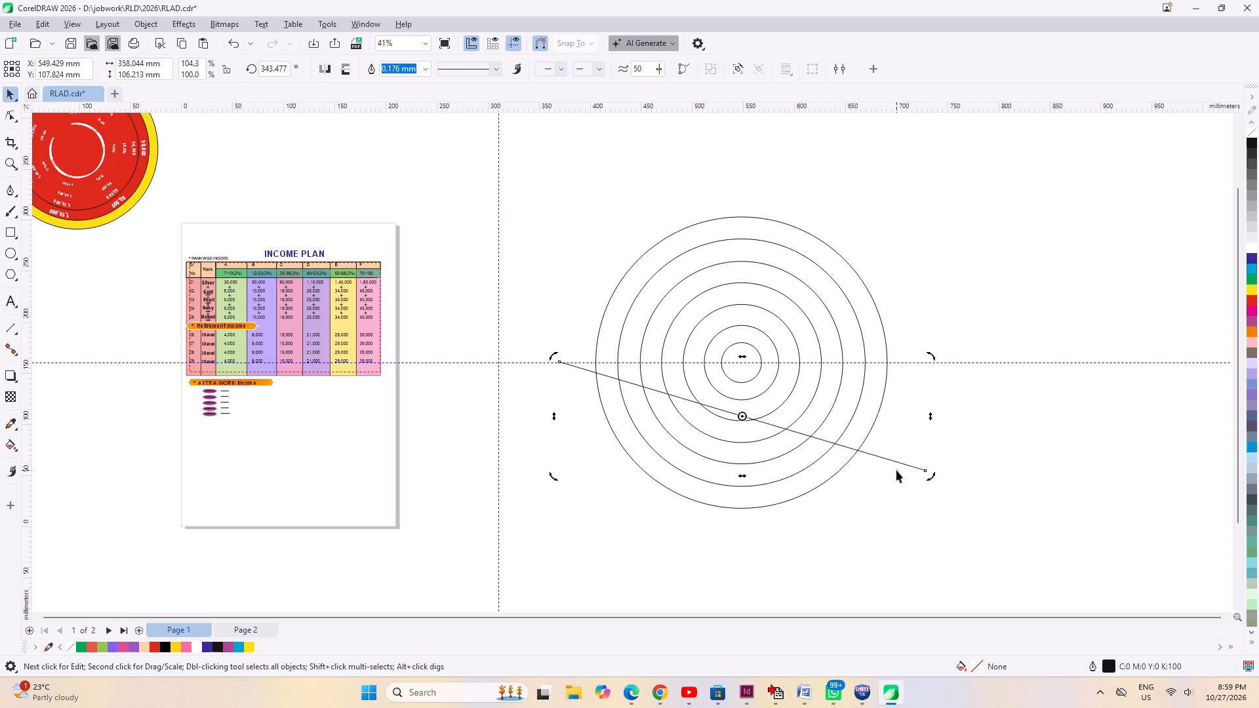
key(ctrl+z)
Add two rotated copies of the horizontal line about its midpoint, forming opposing diagonals with the second at about 245°, and deselect.
click(743, 362)
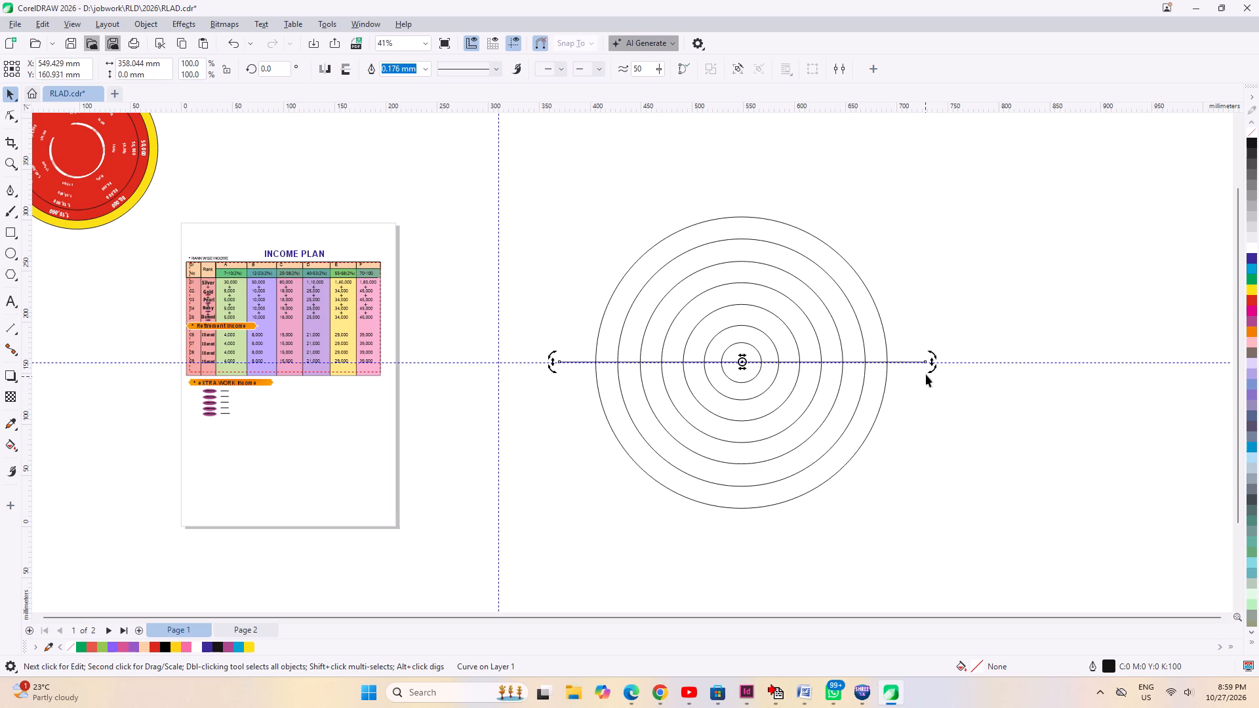
drag(929, 370, 859, 503)
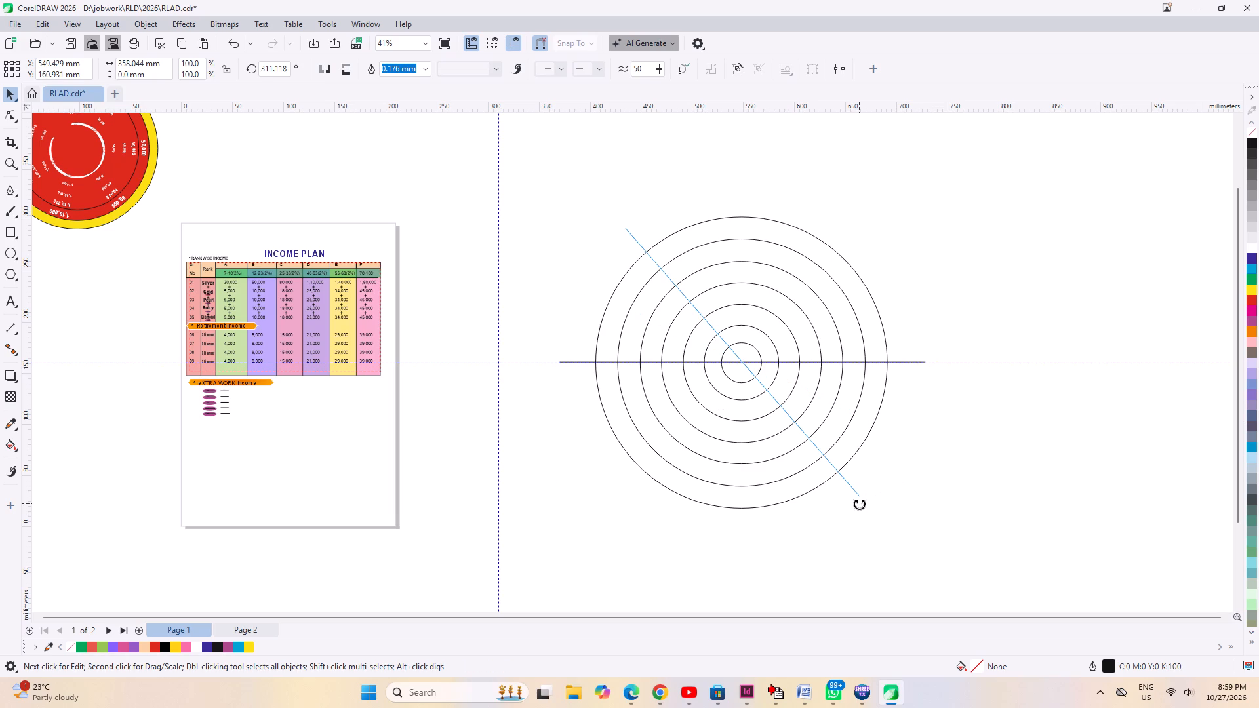
drag(859, 503, 859, 503)
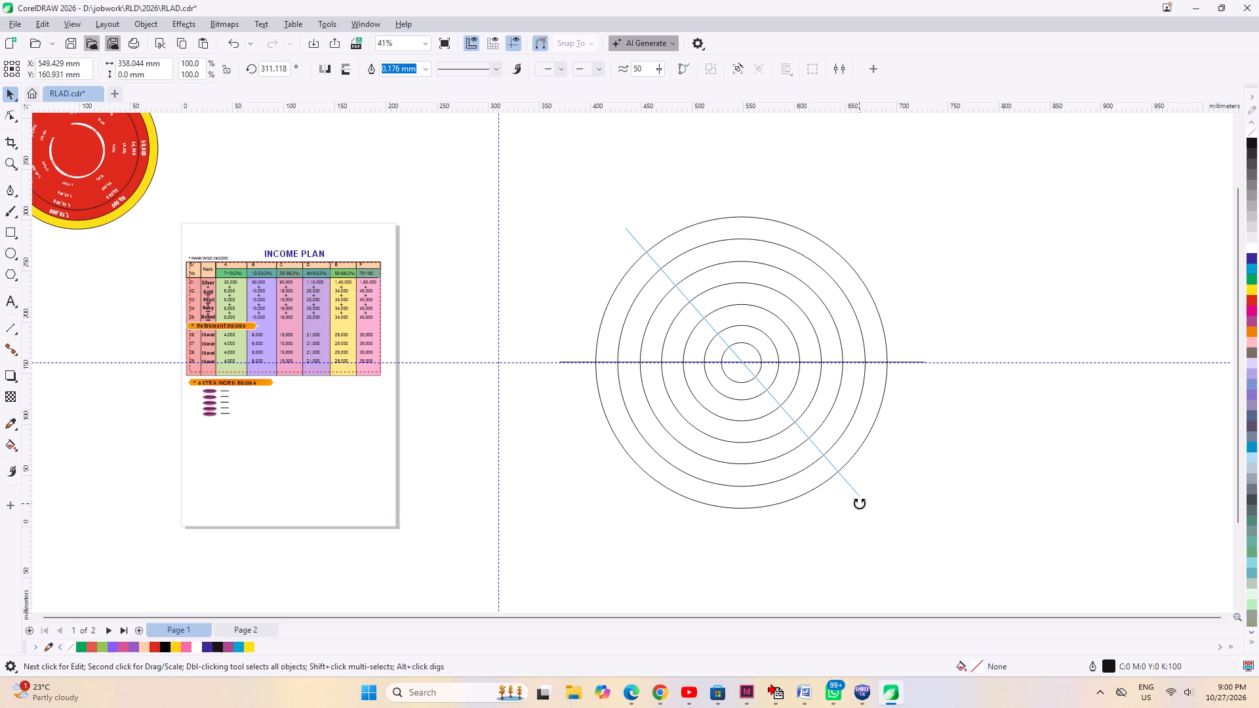
drag(859, 503, 862, 499)
shift+right_click(862, 499)
drag(867, 498, 669, 529)
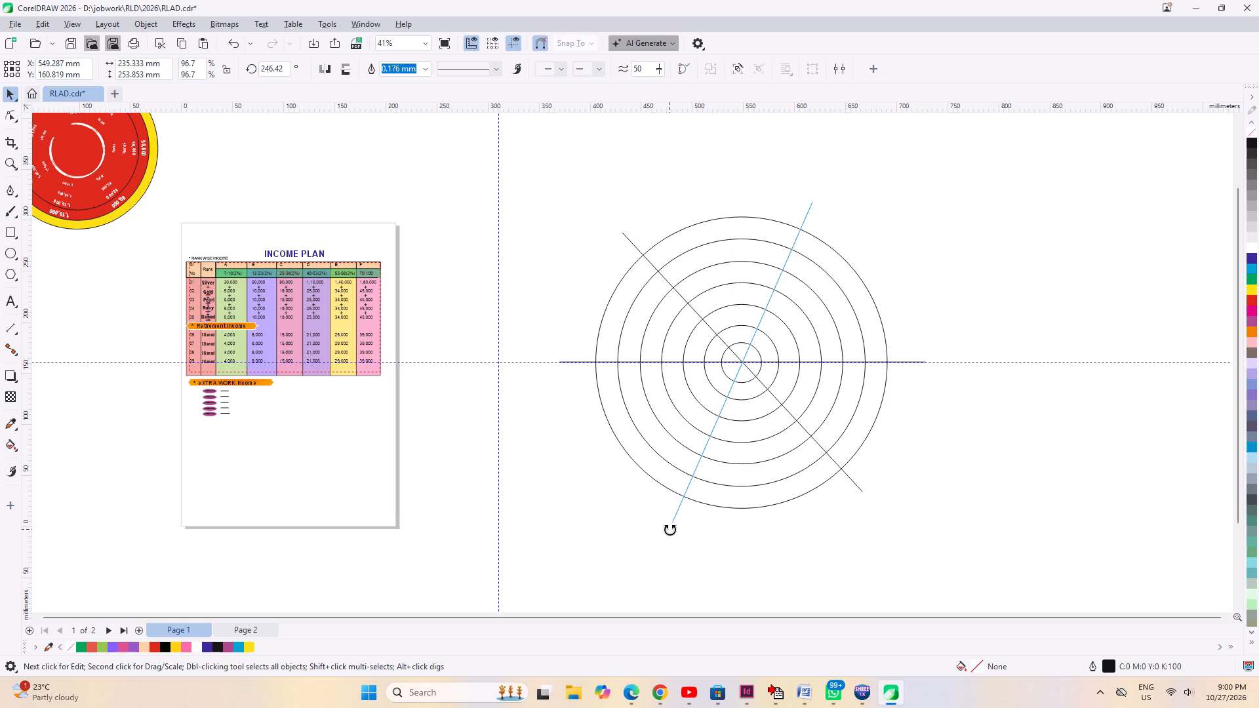
drag(669, 529, 666, 529)
shift+right_click(666, 529)
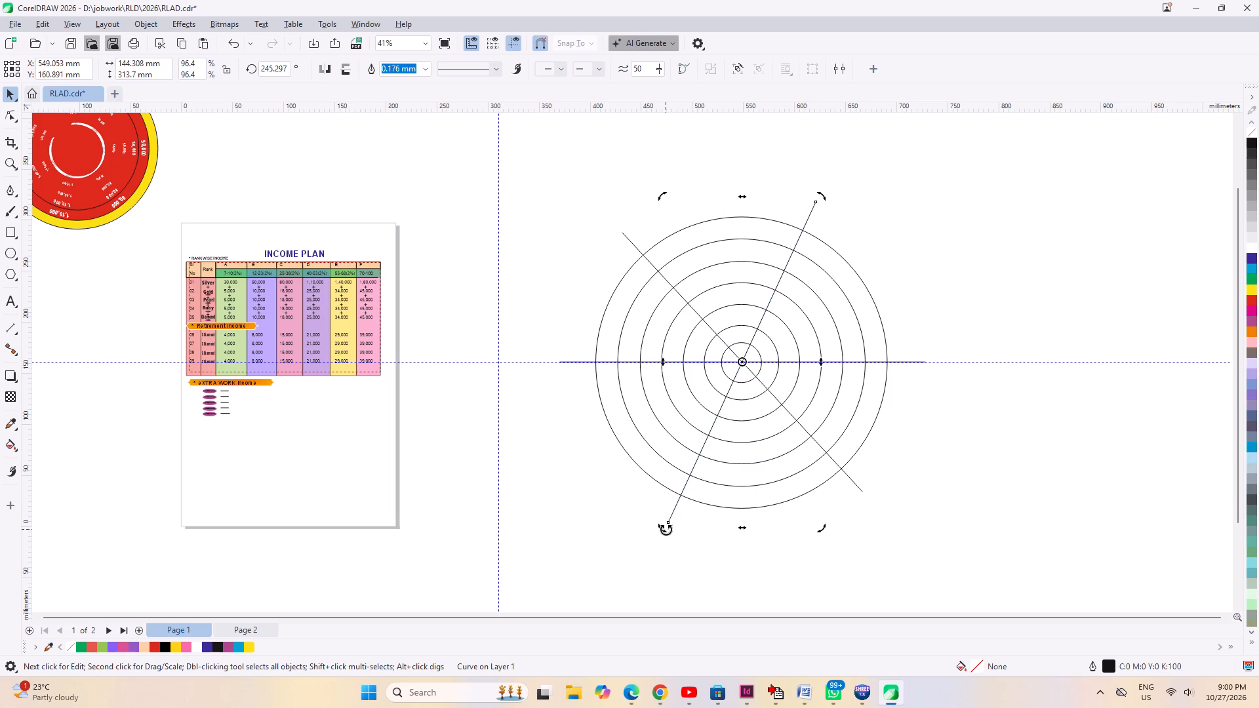
click(963, 465)
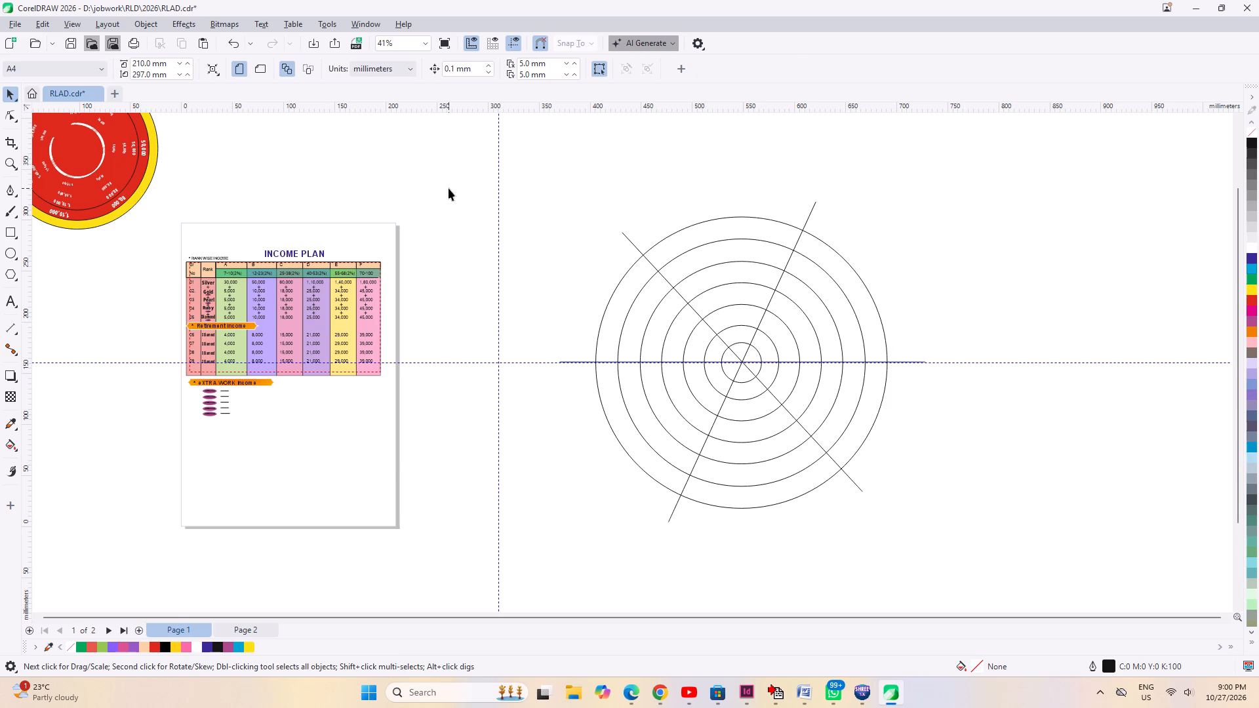
Cut all the concentric circles and dividing lines from Page 1 and insert one A4 page after Page 2.
drag(431, 154, 1056, 549)
key(ctrl+x)
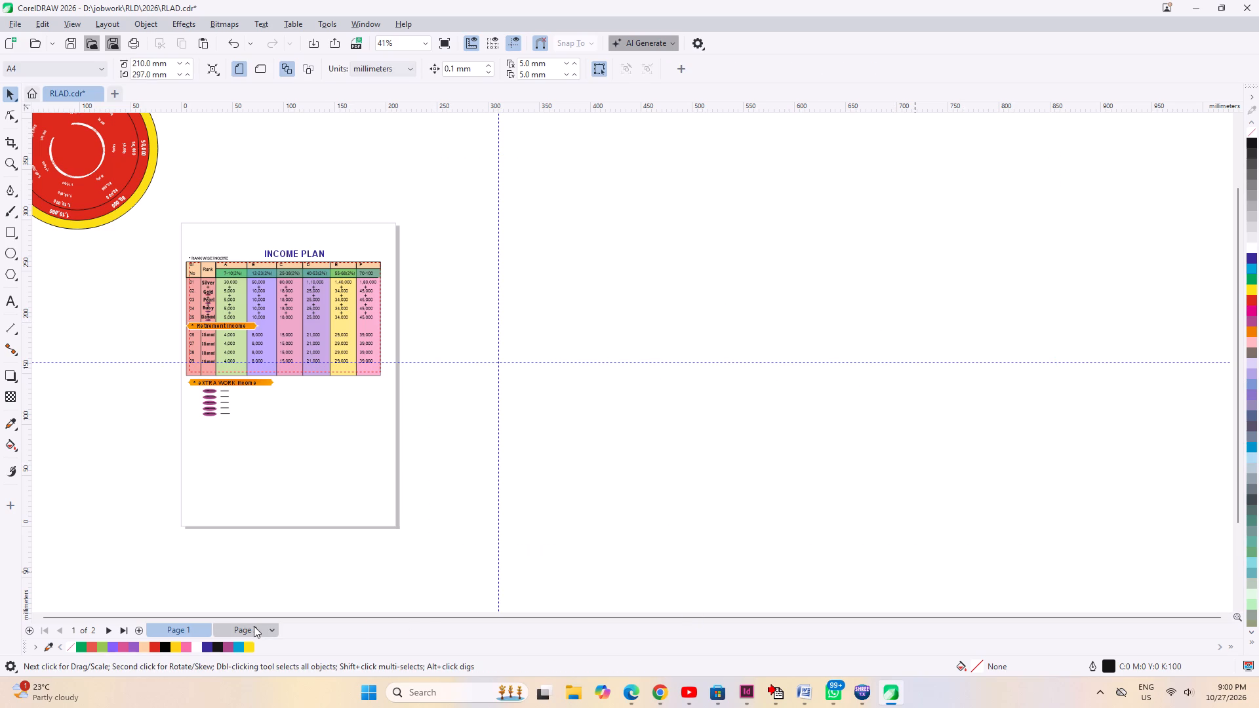
click(254, 626)
key(Page_Down)
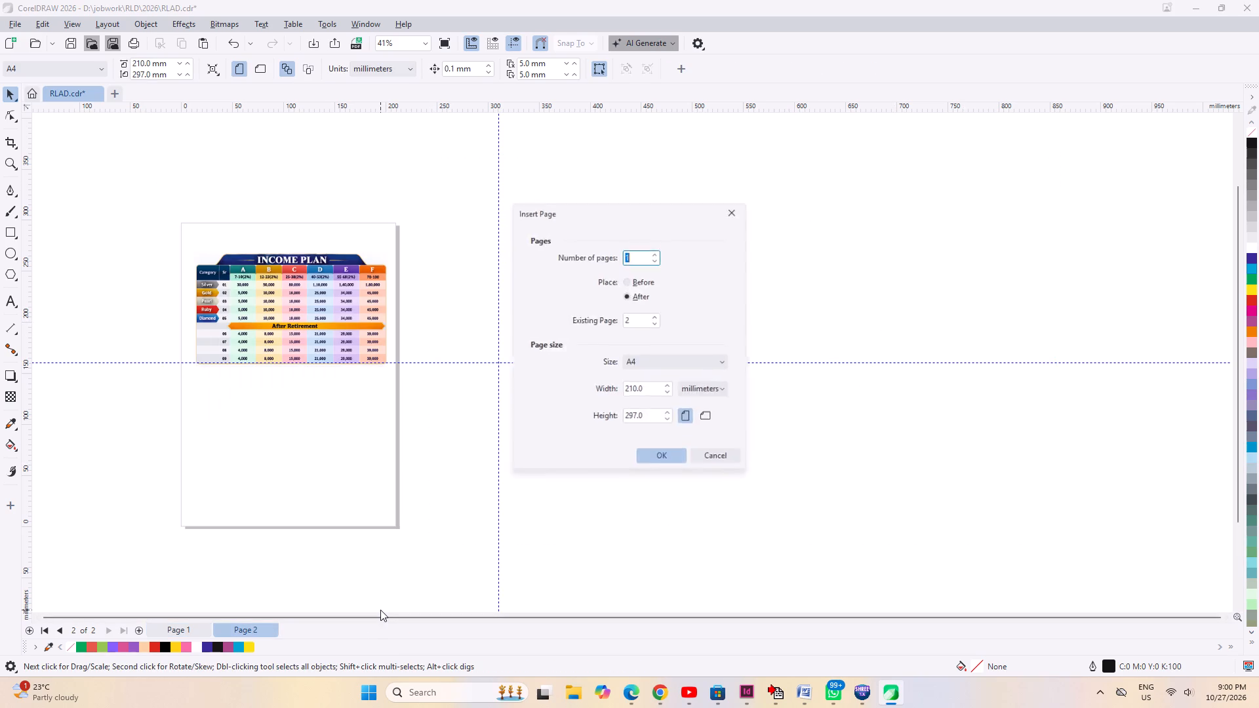
key(Return)
Paste the circles and lines onto Page 3, group them, and centre the group on the page.
key(ctrl+v)
key(ctrl+g)
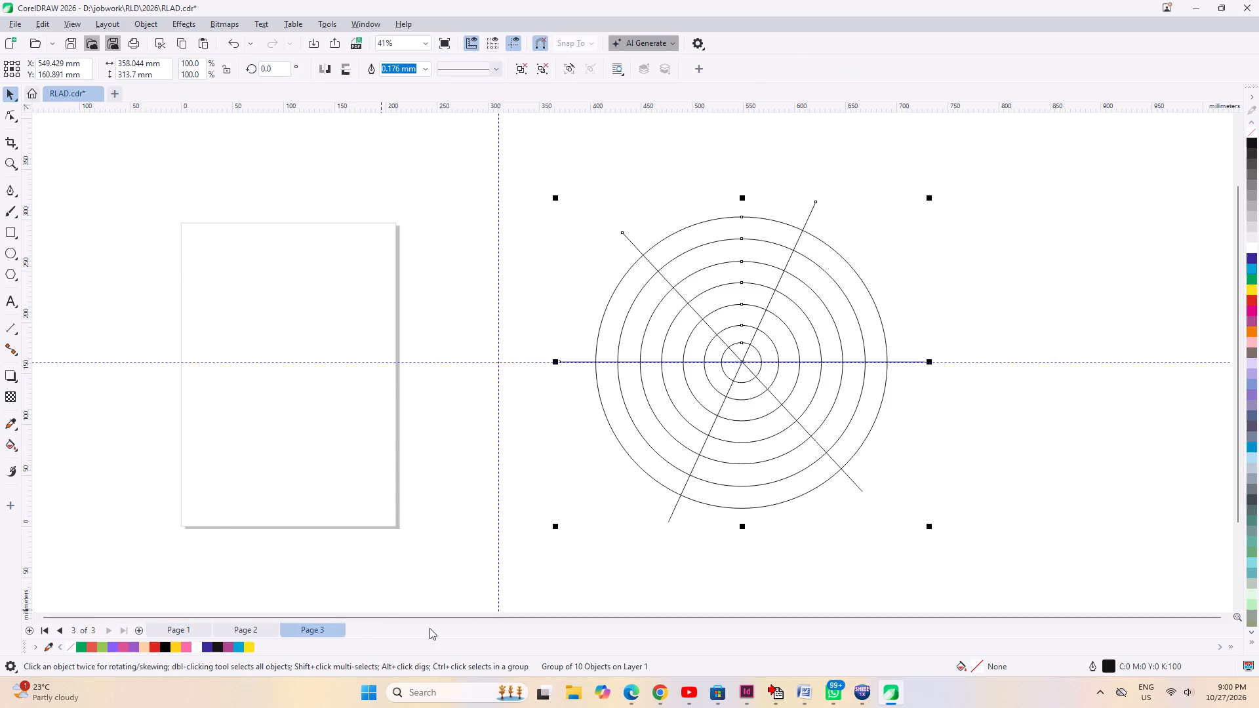
key(p)
click(791, 442)
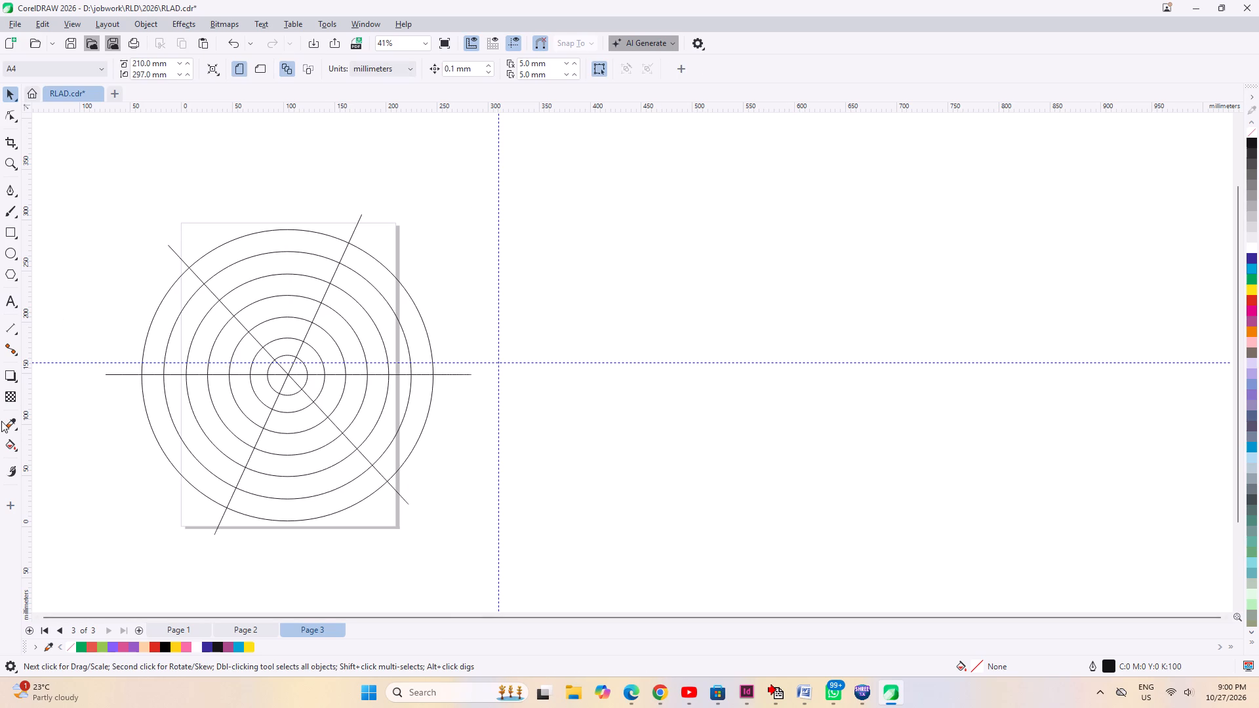
Smart Fill the six ring segments of the top sector, outside the innermost circle, with blue-grey C40 M20 Y0 K40.
click(10, 510)
click(14, 467)
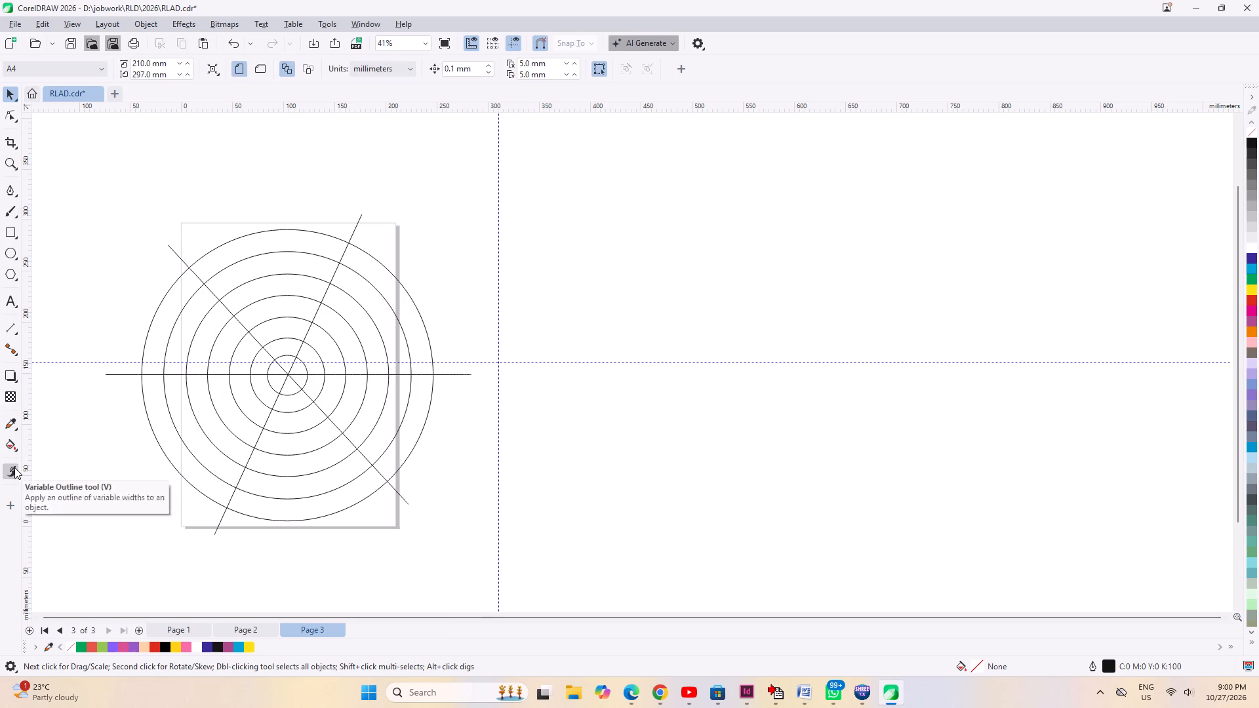
click(10, 449)
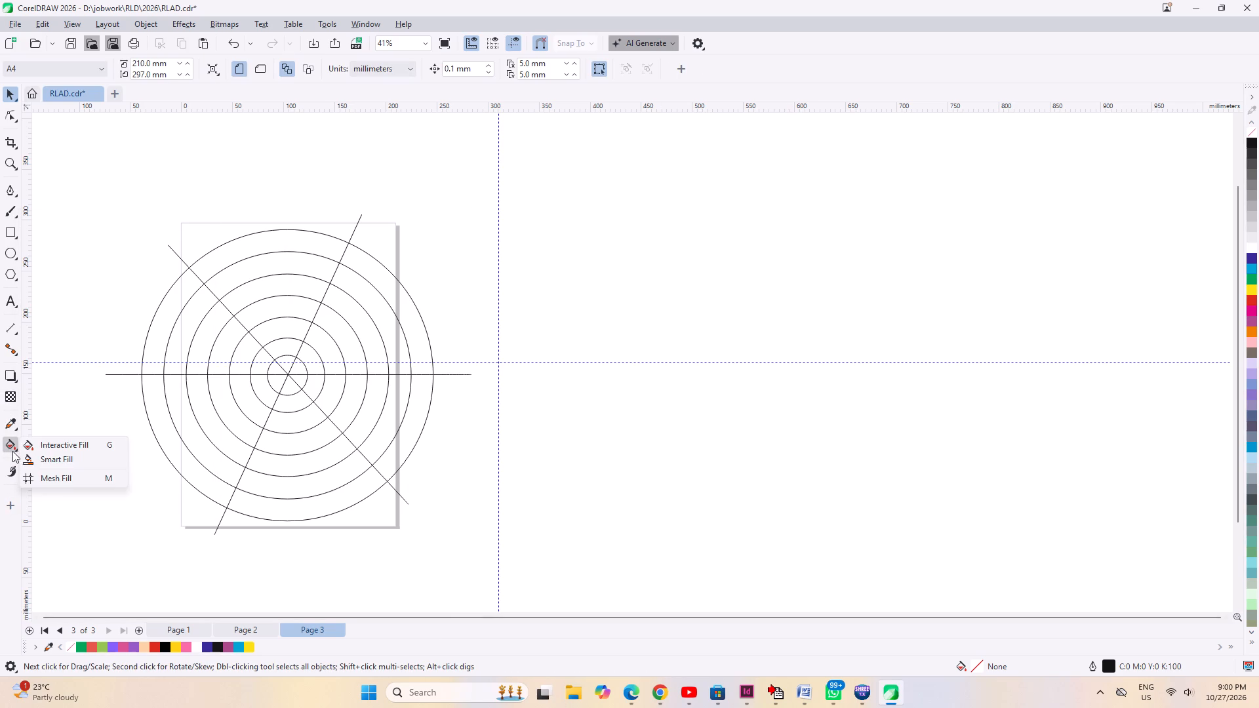
click(32, 463)
click(272, 240)
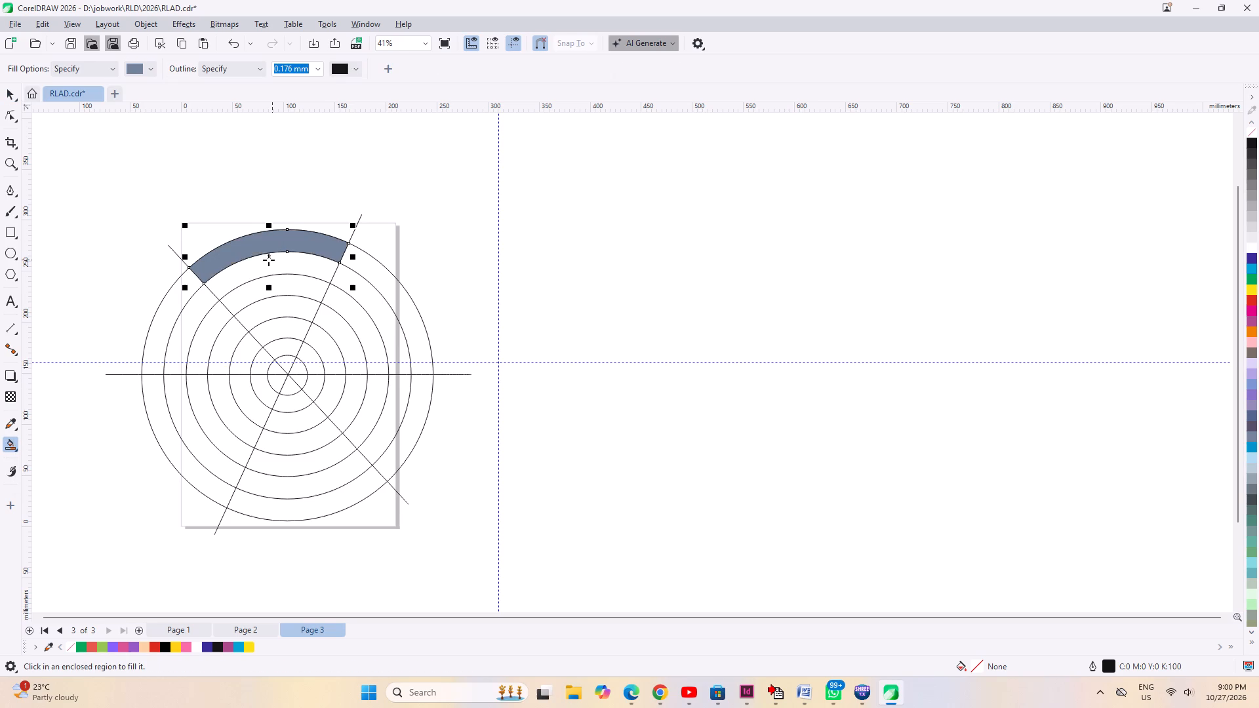
click(268, 260)
click(271, 288)
click(271, 306)
click(273, 328)
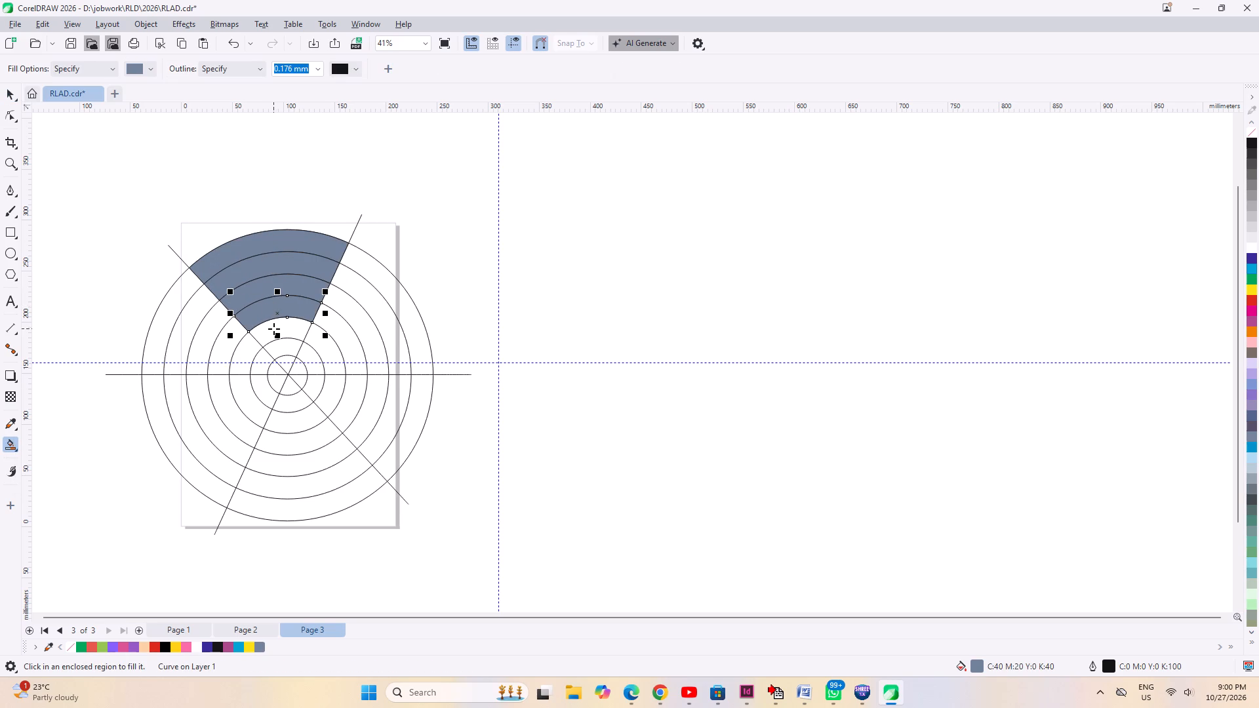
click(279, 349)
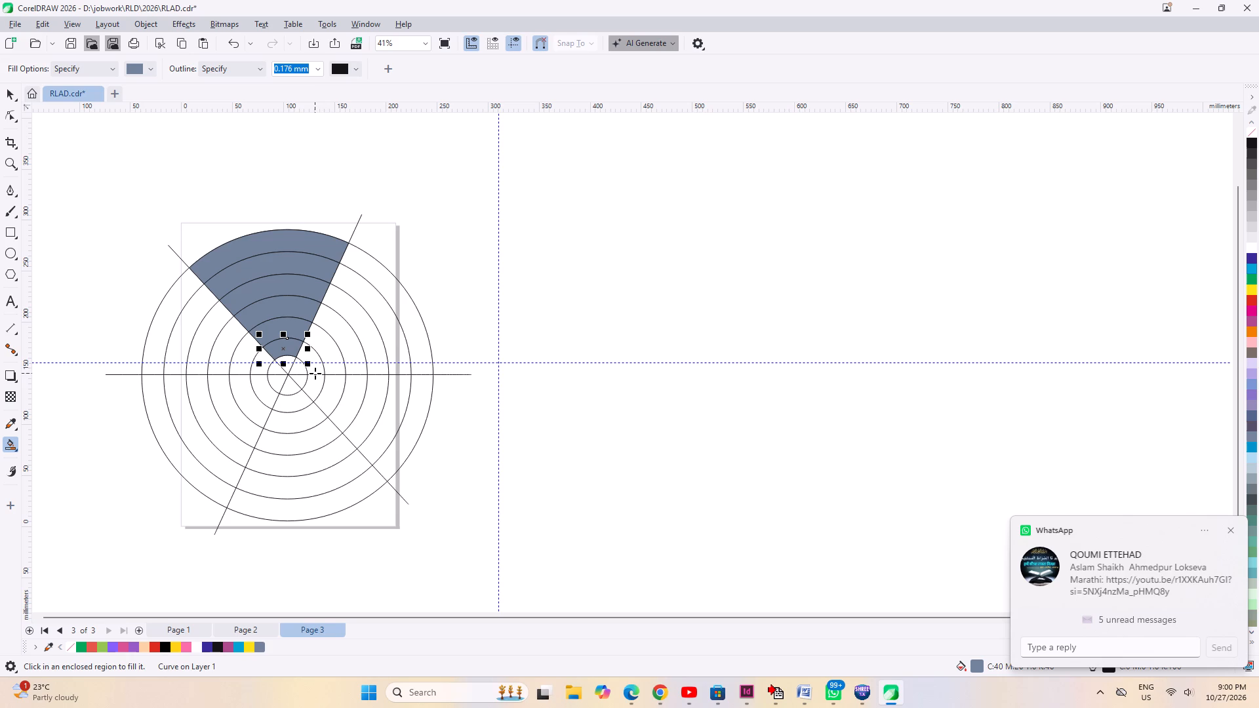
Smart Fill the six ring segments of the sector clockwise from the blue-grey one with light blue C62 M34 Y0 K0.
click(140, 73)
click(180, 143)
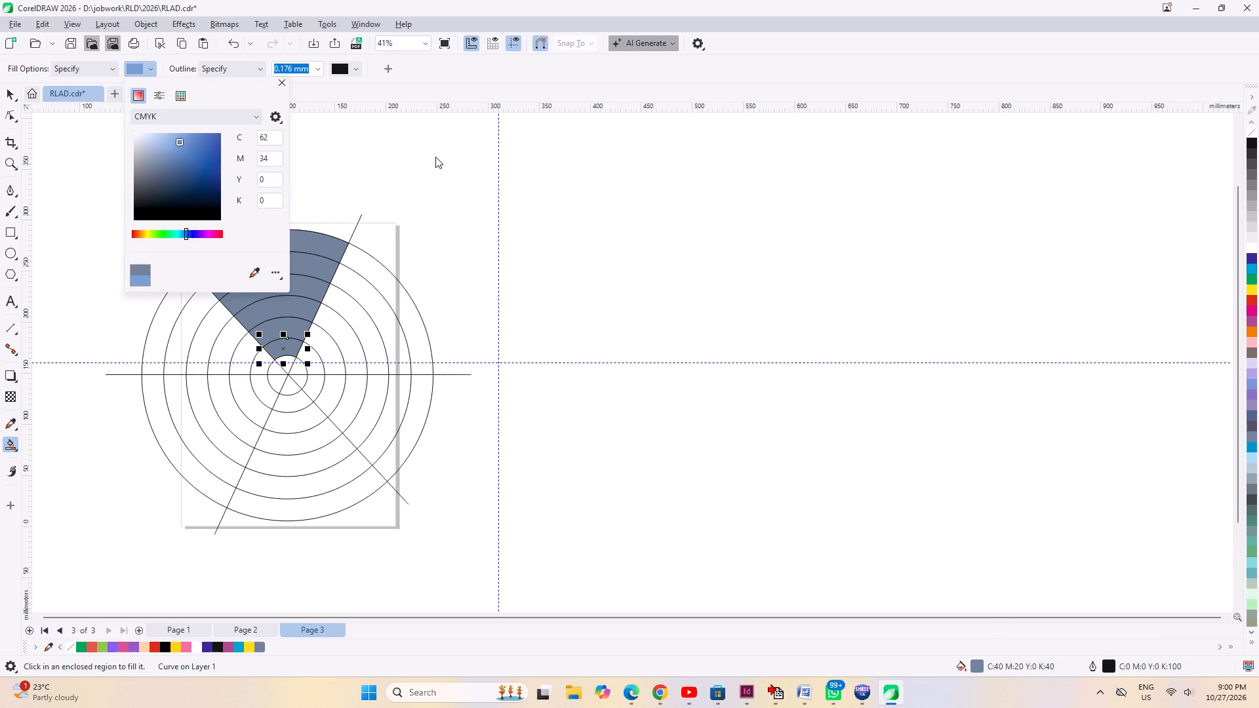
click(435, 157)
click(312, 358)
click(325, 349)
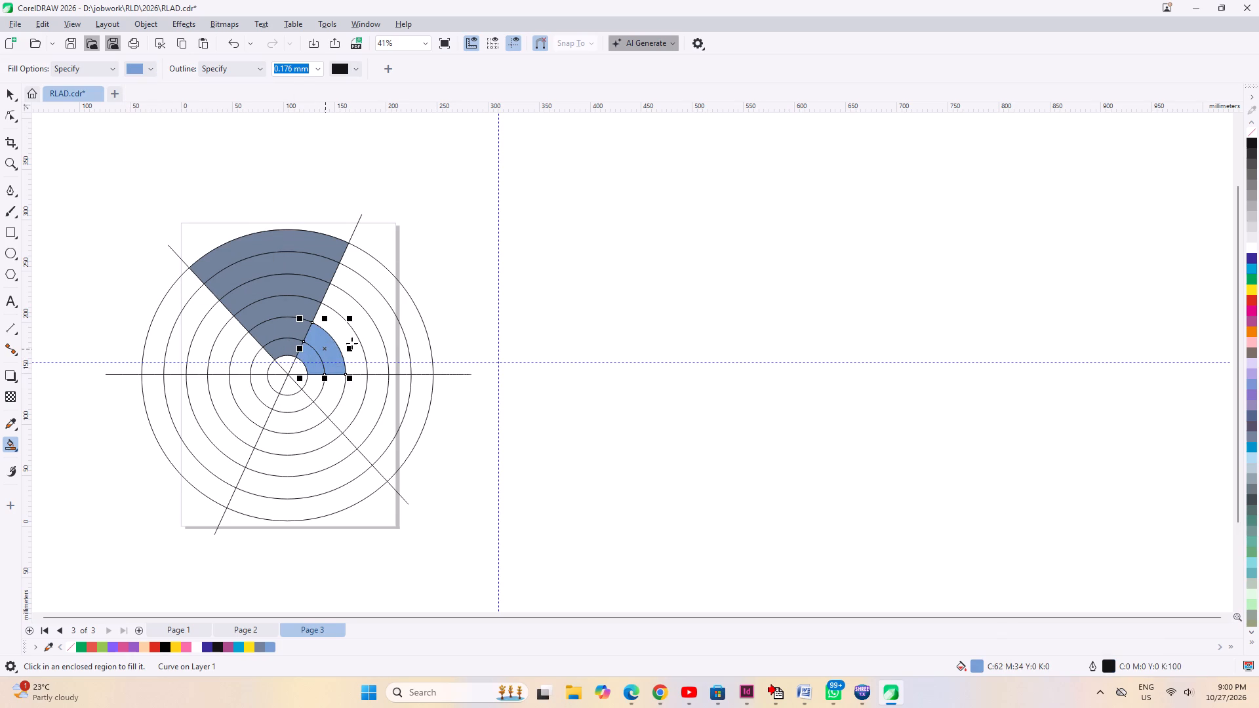
click(353, 343)
click(369, 329)
click(390, 317)
click(405, 307)
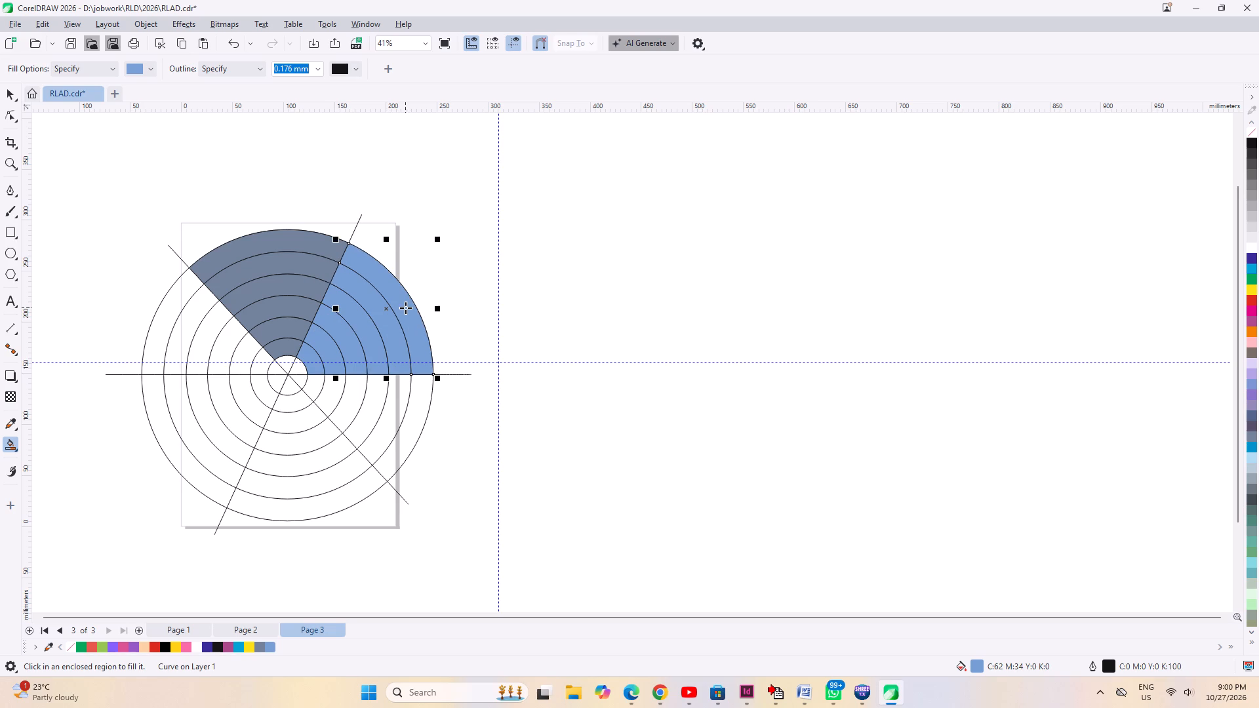
Smart Fill the six ring segments of the sector just below the light blue one with violet C79 M80 Y0 K0.
click(136, 68)
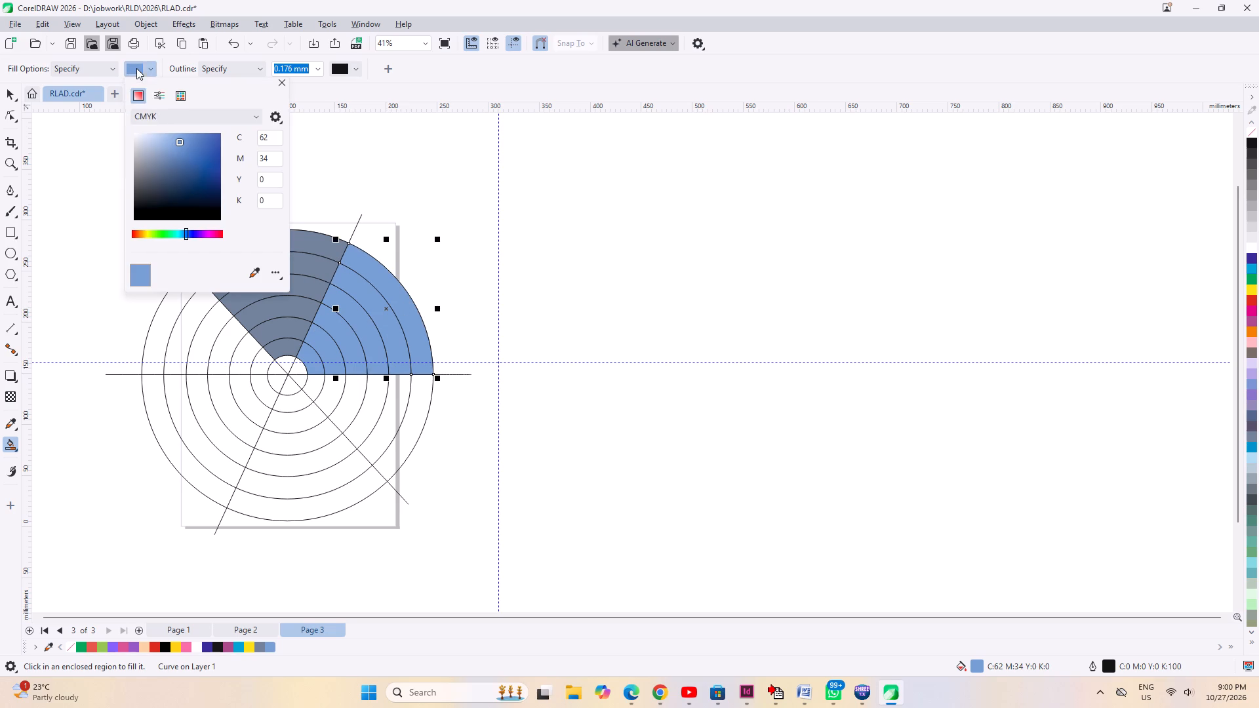
drag(184, 230, 193, 233)
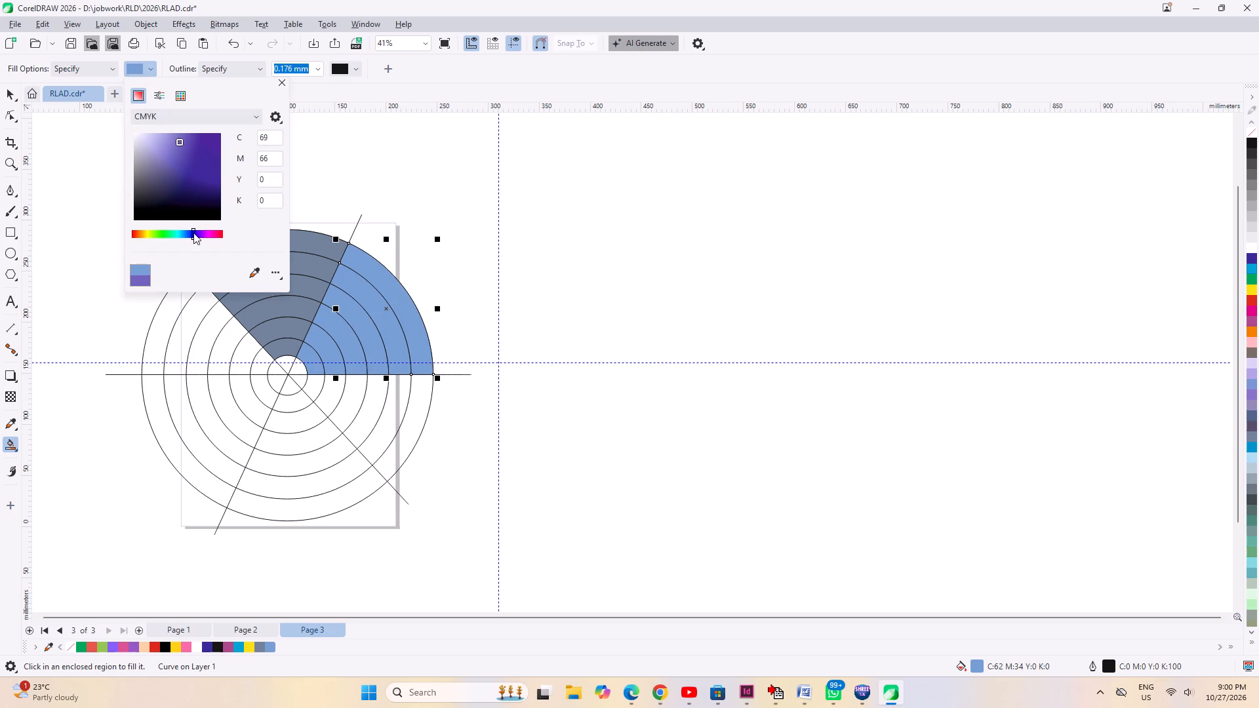
drag(193, 233, 194, 233)
click(189, 142)
click(397, 134)
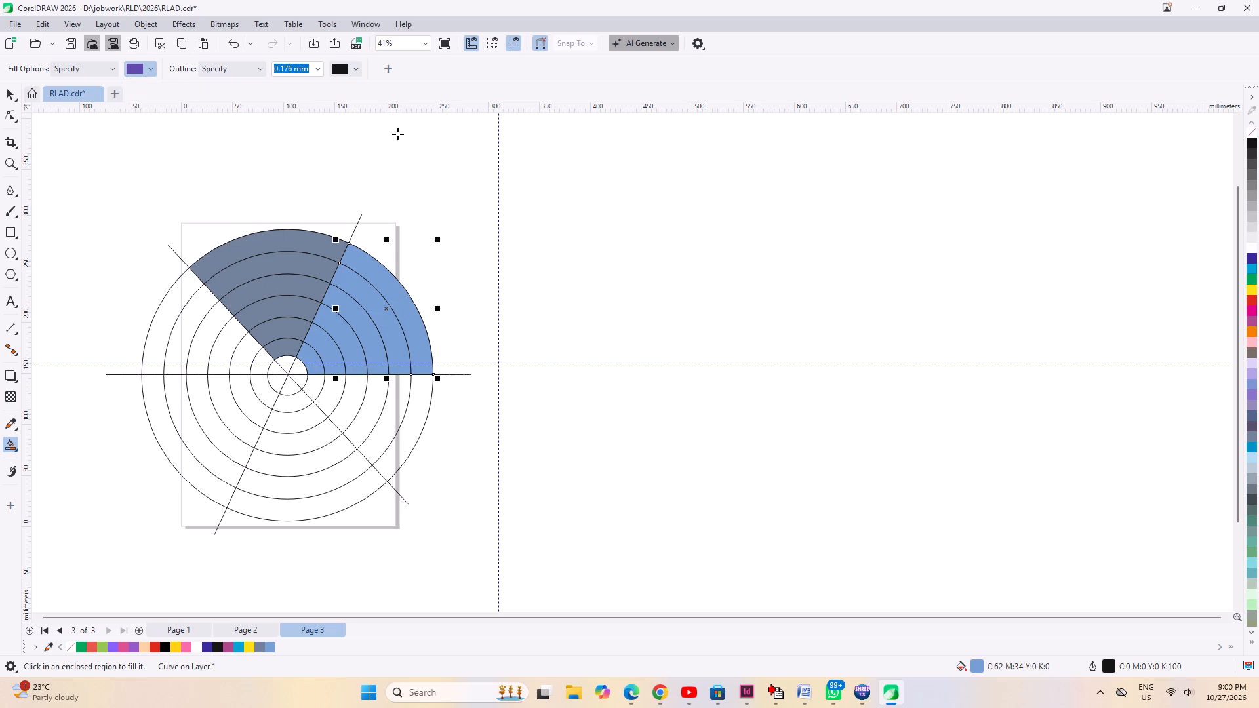
click(310, 386)
click(331, 393)
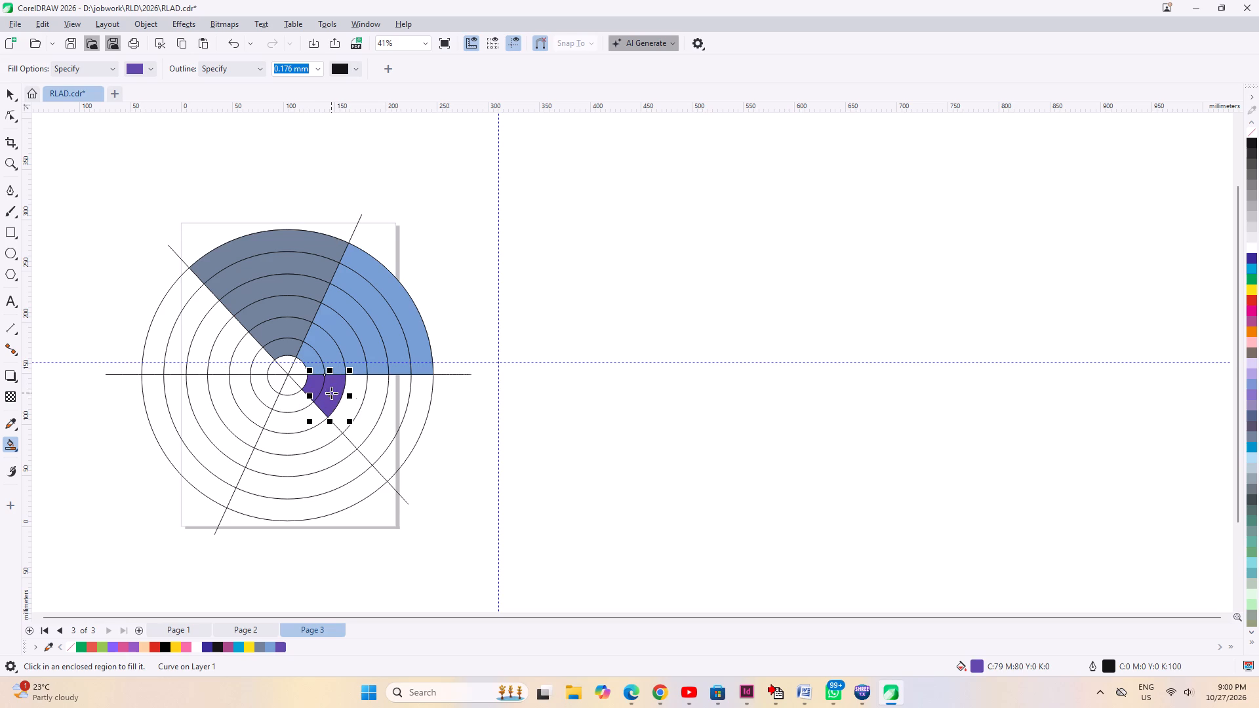
click(350, 402)
click(372, 408)
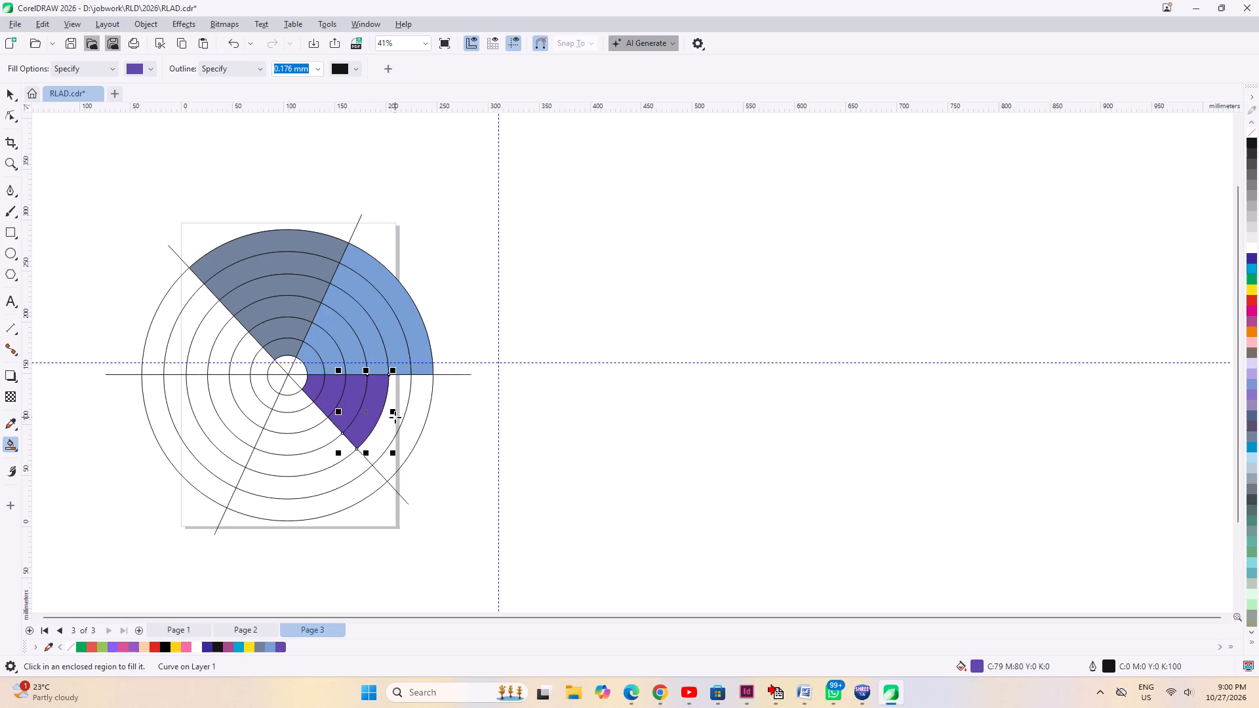
click(395, 417)
click(413, 431)
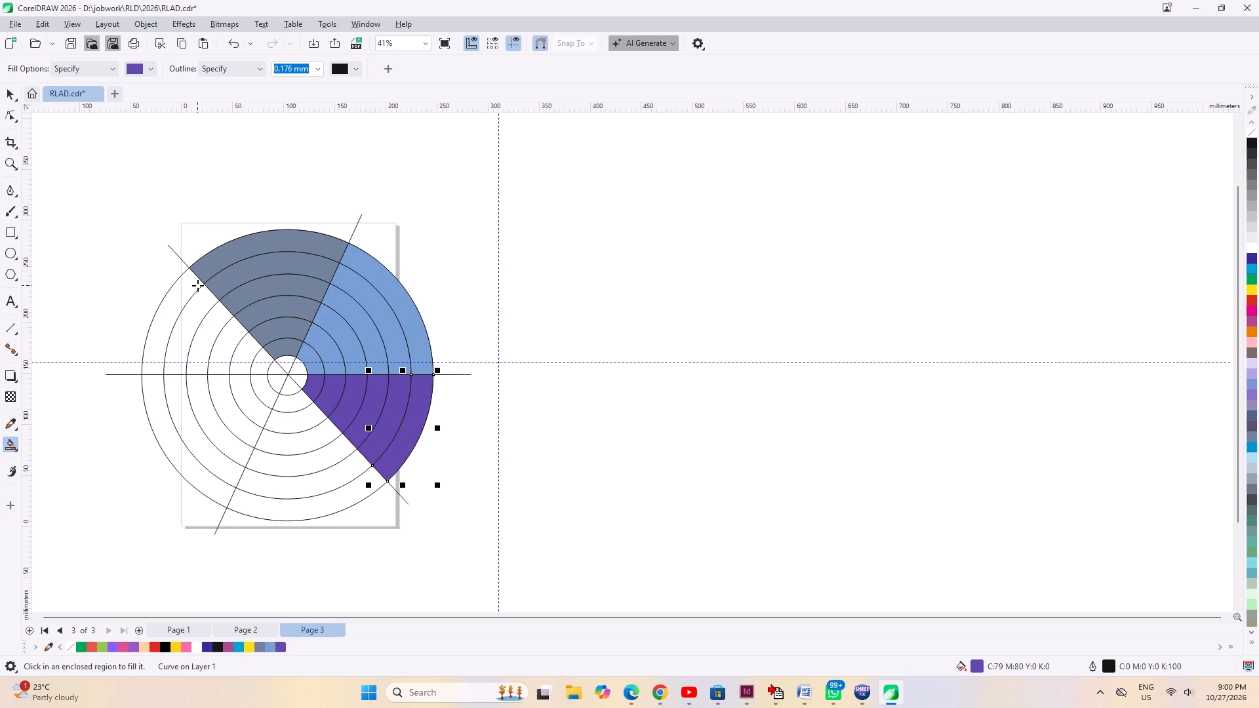
Smart Fill the six ring segments of the bottom sector, clockwise from the violet one, with purple C54 M78 Y0 K0.
click(137, 73)
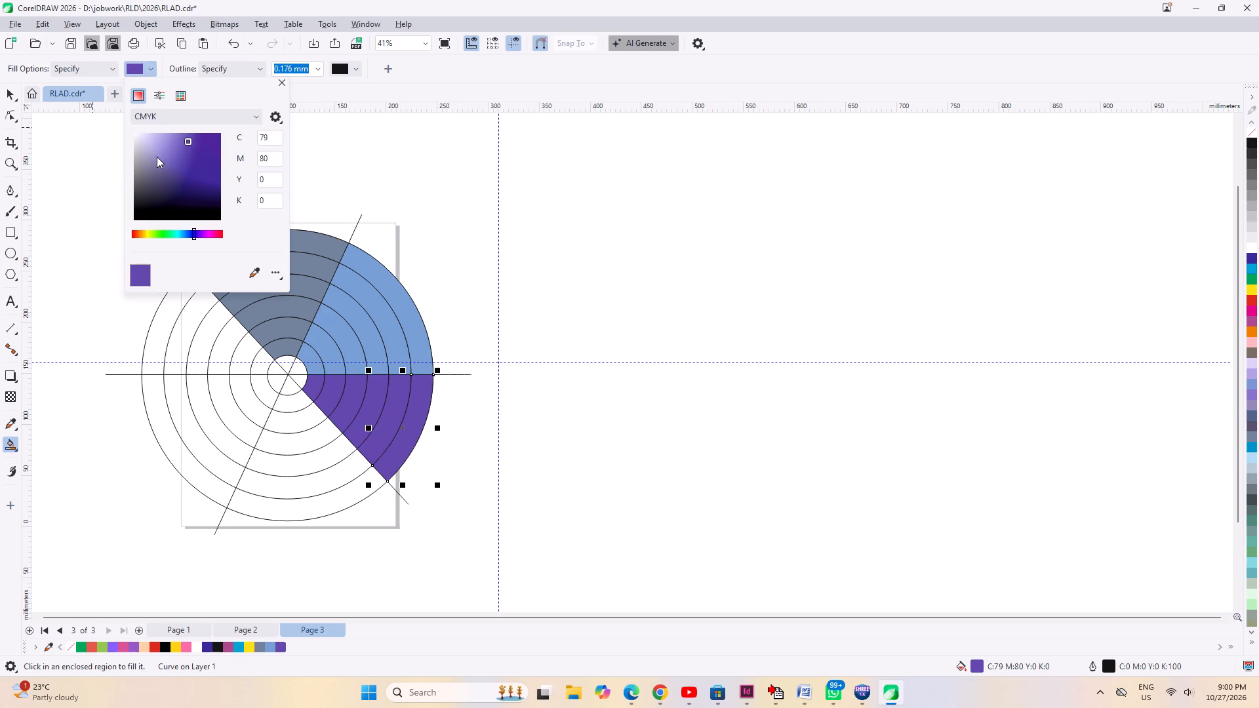
drag(192, 235, 199, 234)
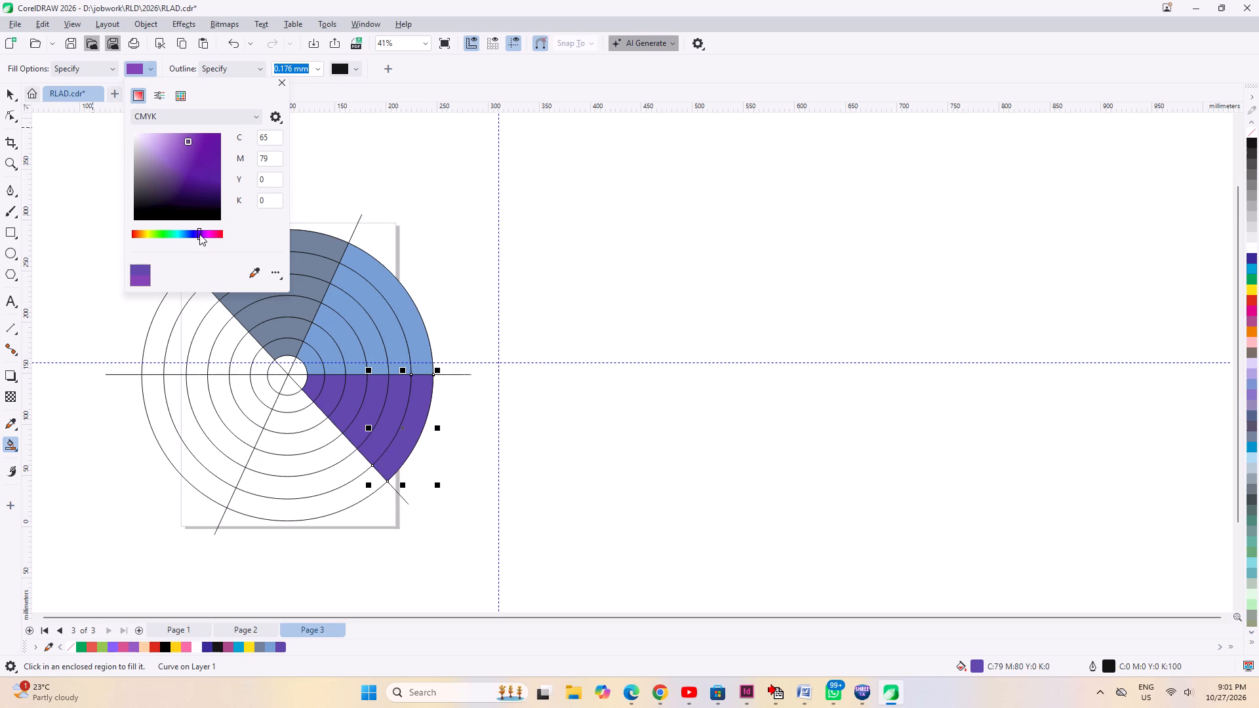
click(199, 234)
click(273, 0)
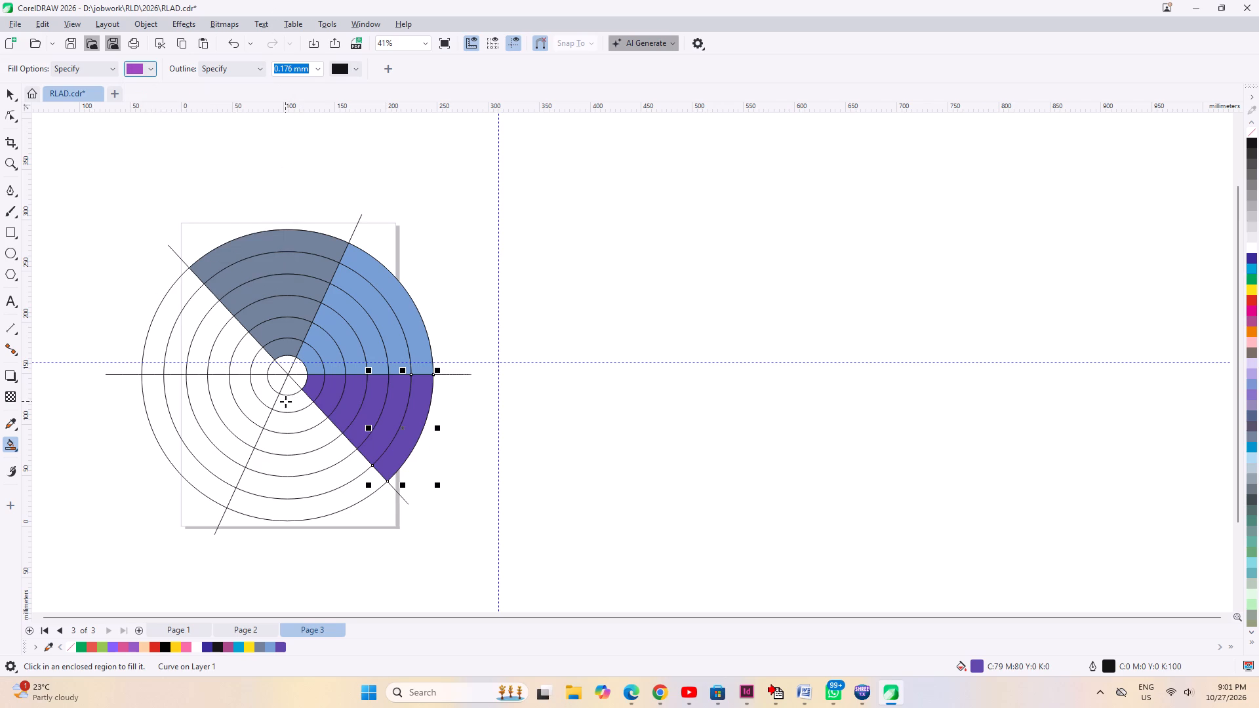
click(285, 401)
click(283, 425)
click(283, 443)
click(279, 466)
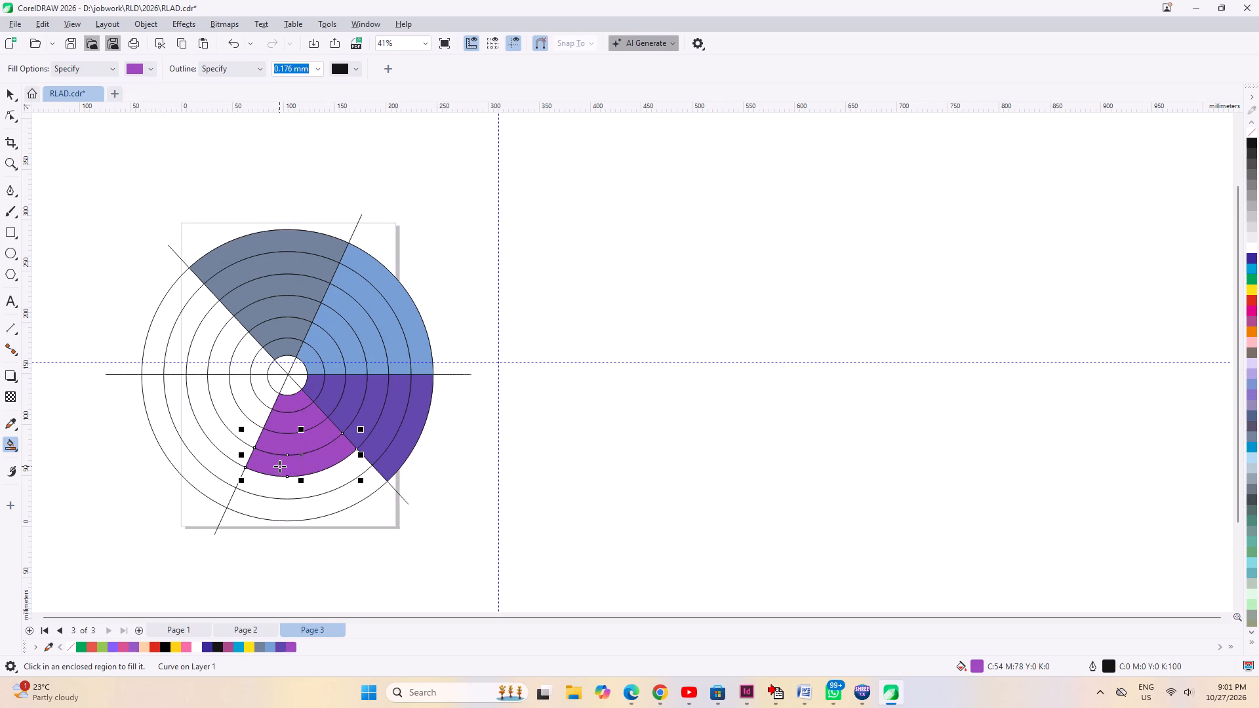
double_click(279, 486)
click(275, 513)
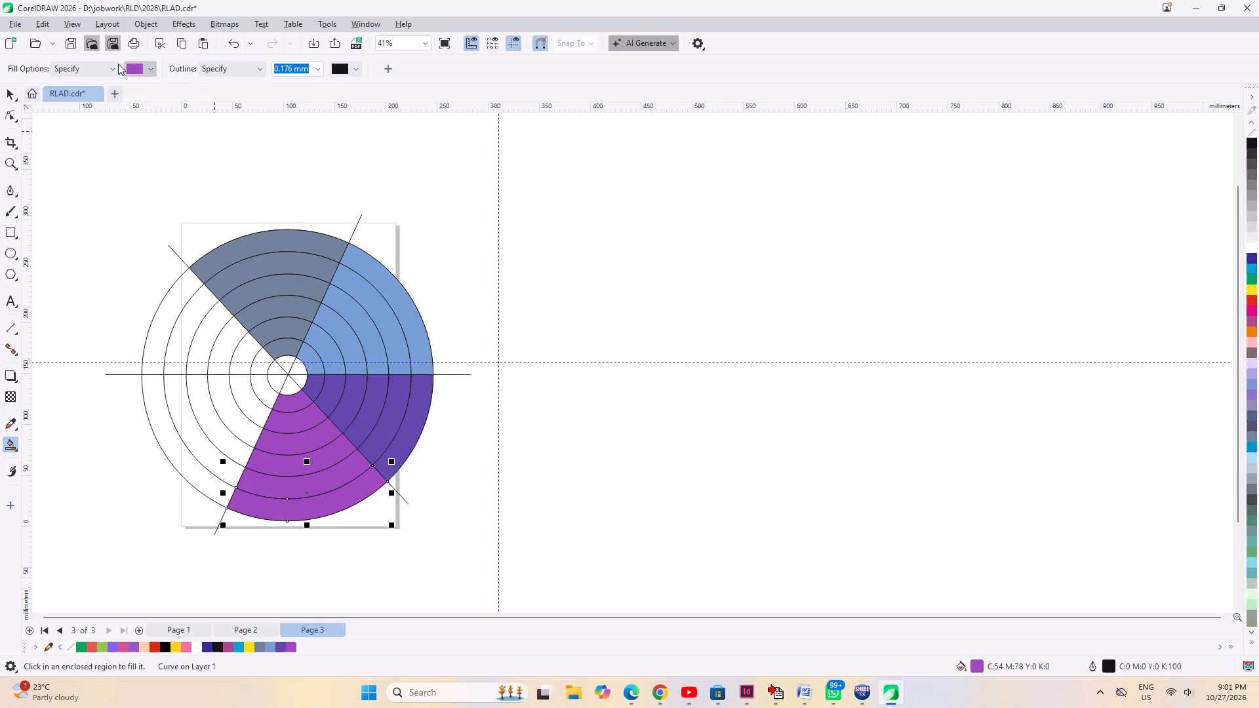
Smart Fill the six ring segments of the sector clockwise from the purple one with magenta C26 M89 Y0 K0.
click(131, 68)
click(210, 187)
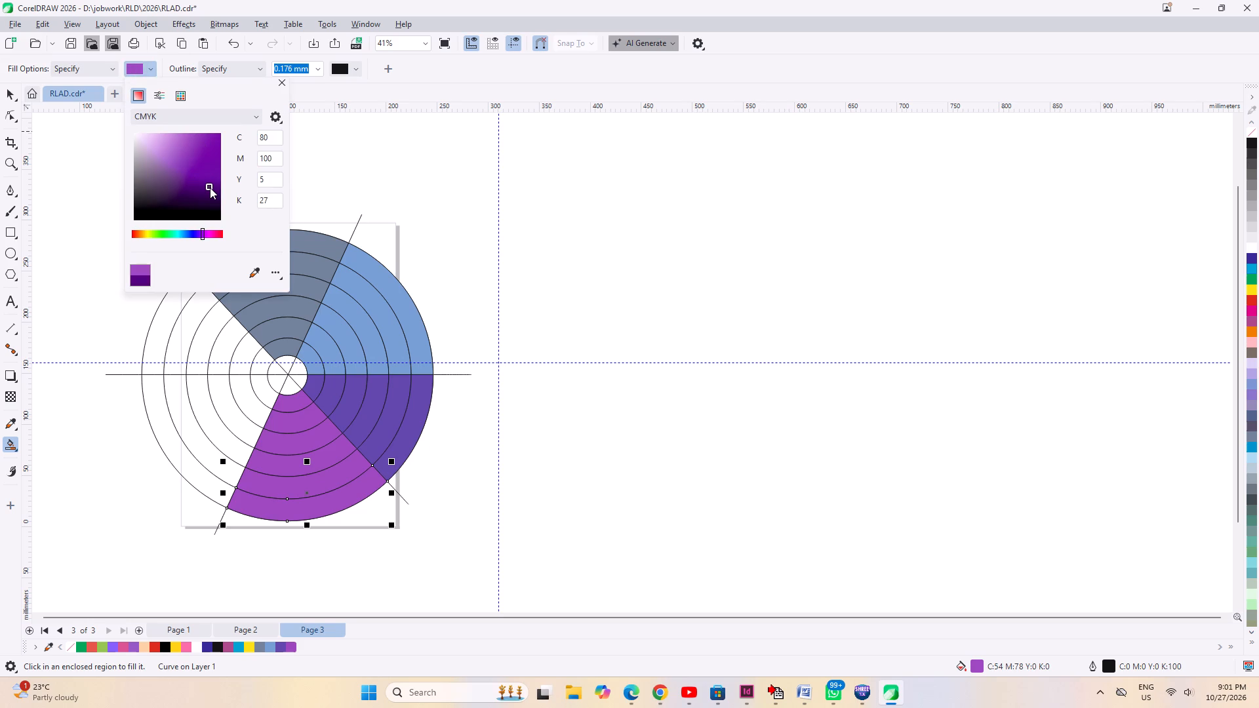
drag(210, 187, 197, 203)
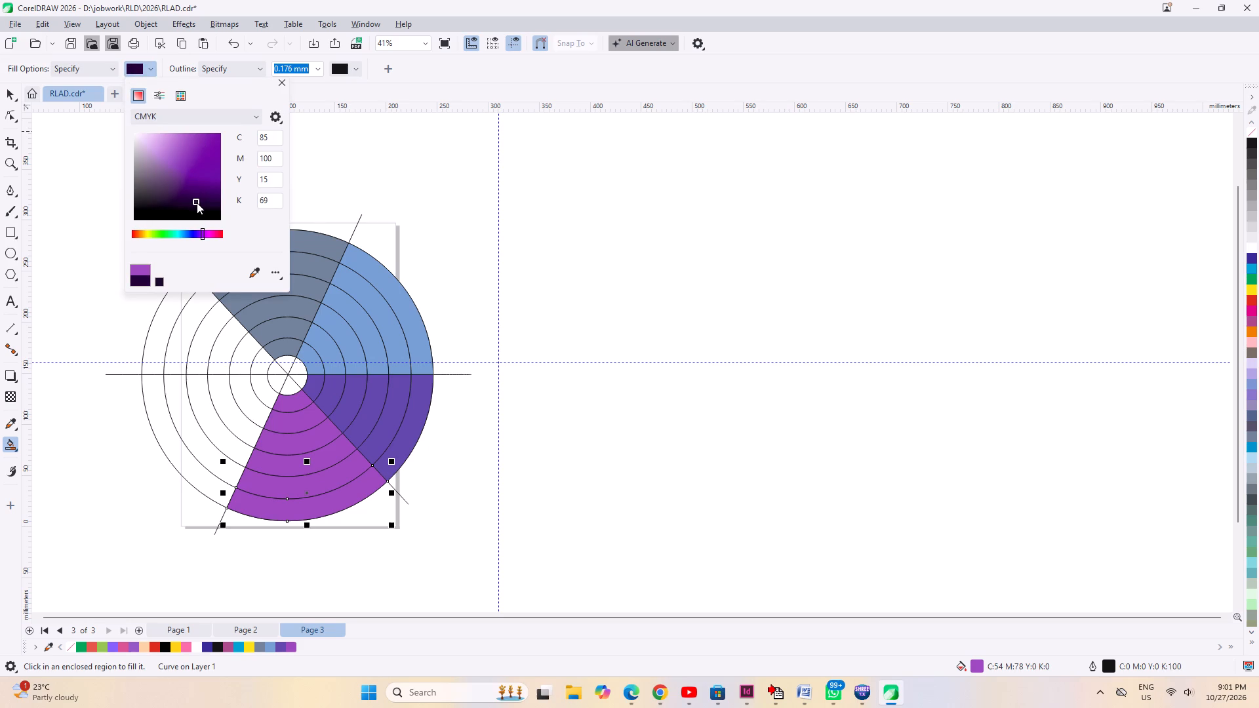
drag(197, 203, 206, 170)
drag(202, 235, 205, 235)
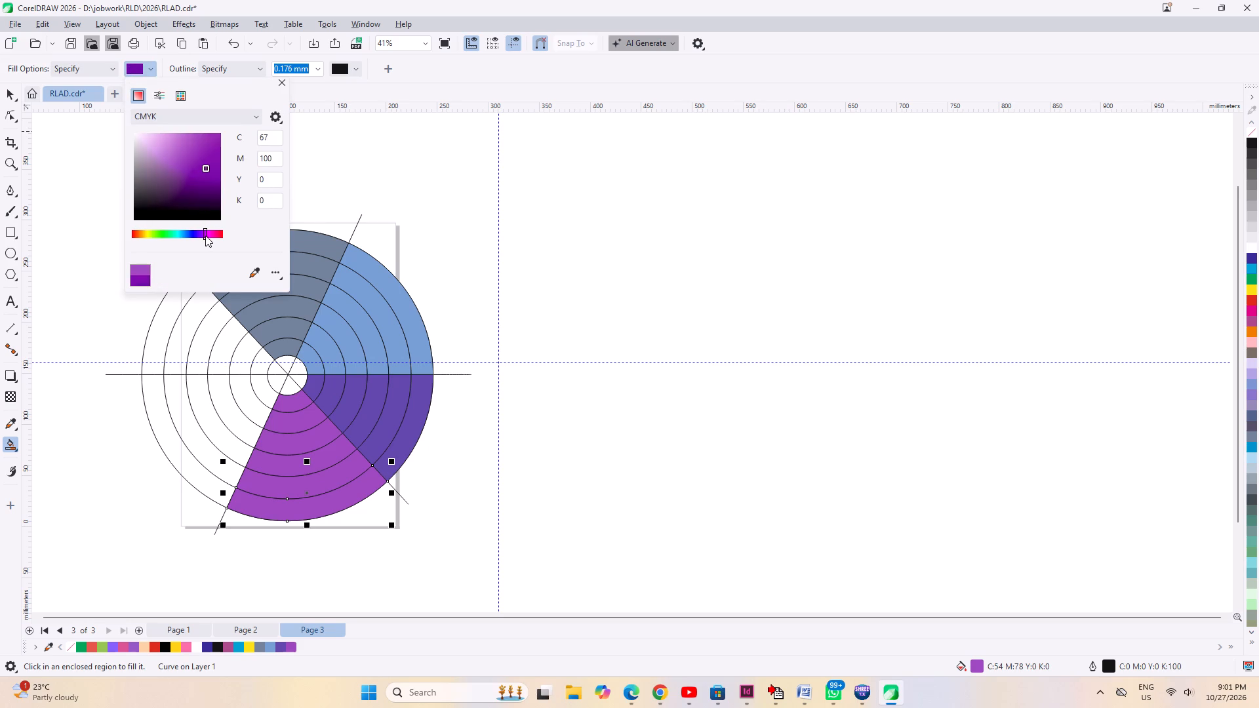
drag(205, 235, 209, 237)
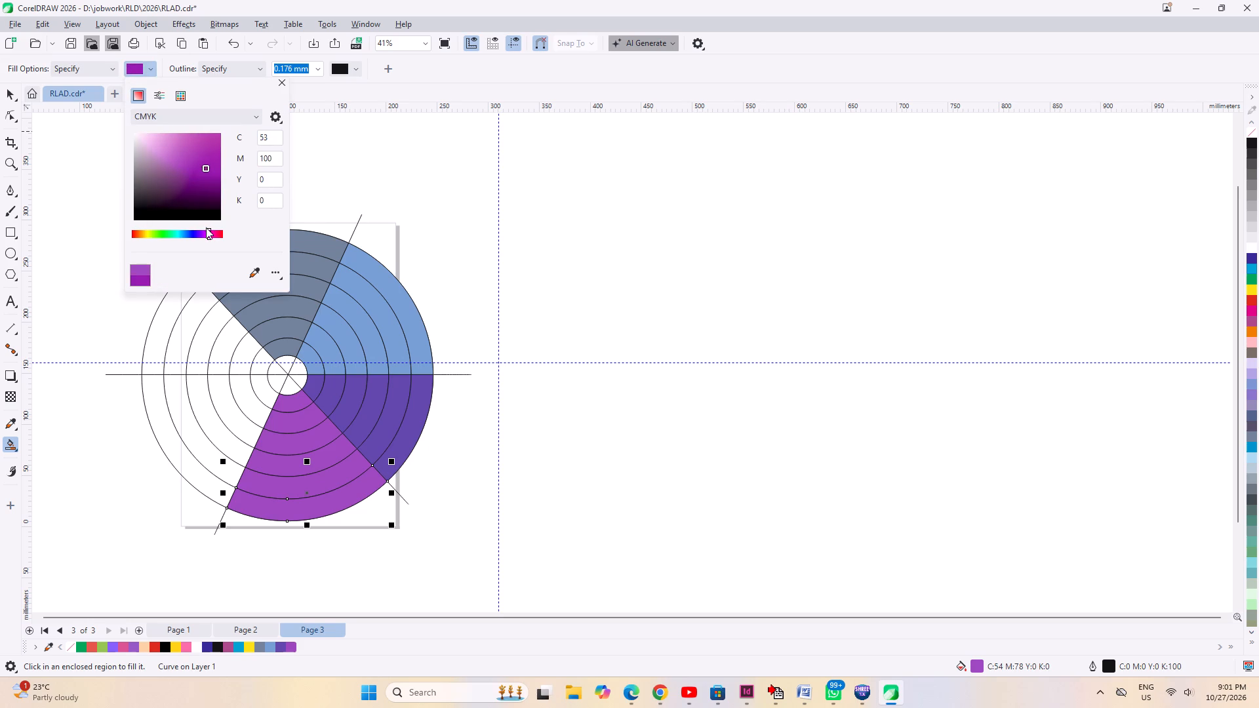
click(209, 230)
drag(204, 165, 197, 144)
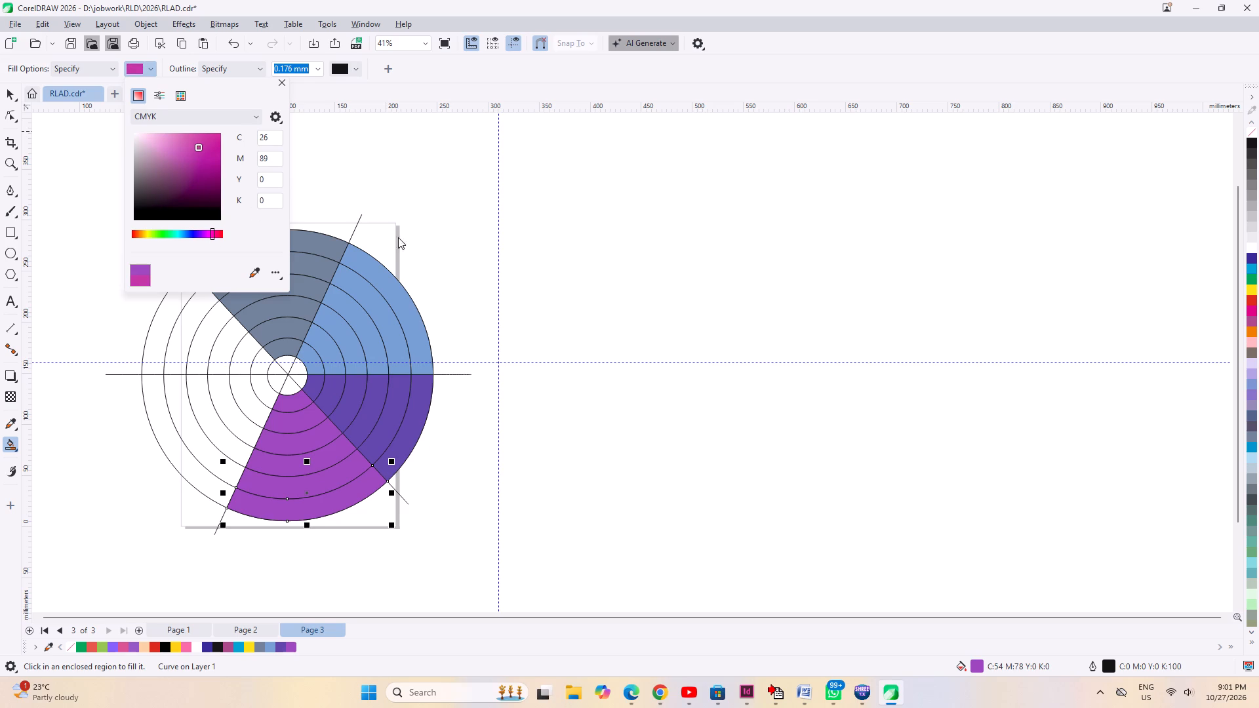
click(437, 224)
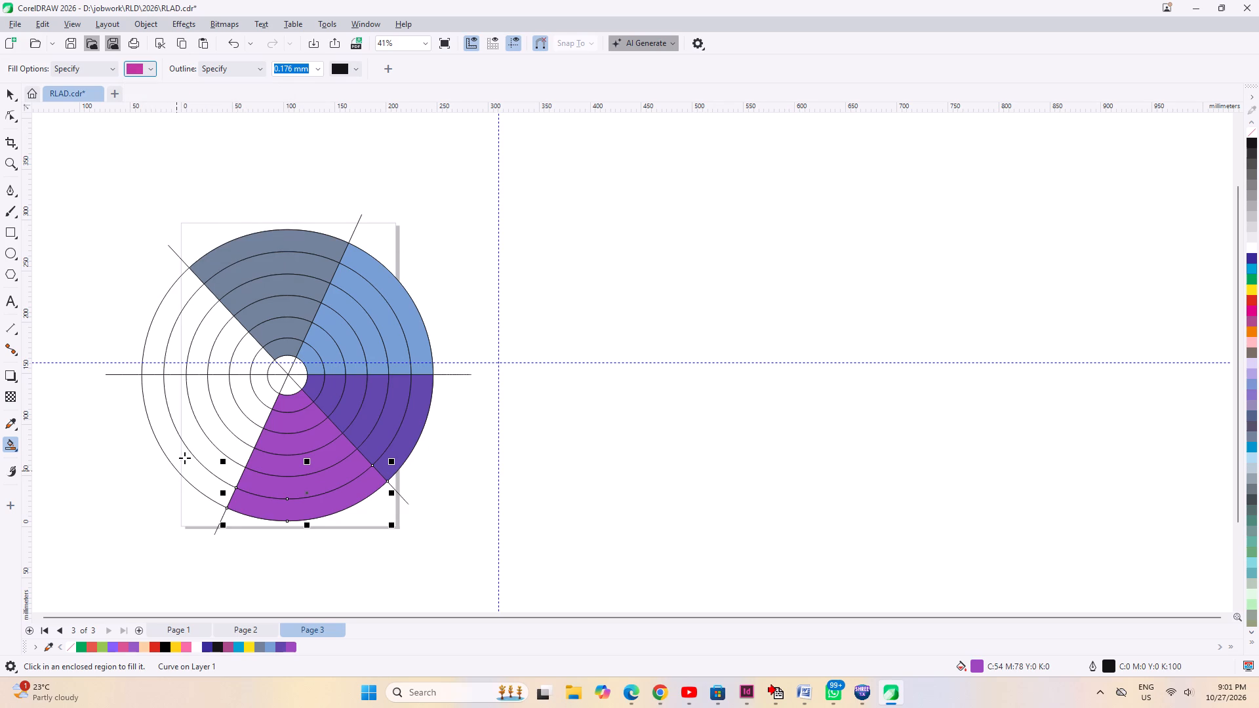
click(185, 456)
click(195, 430)
click(203, 420)
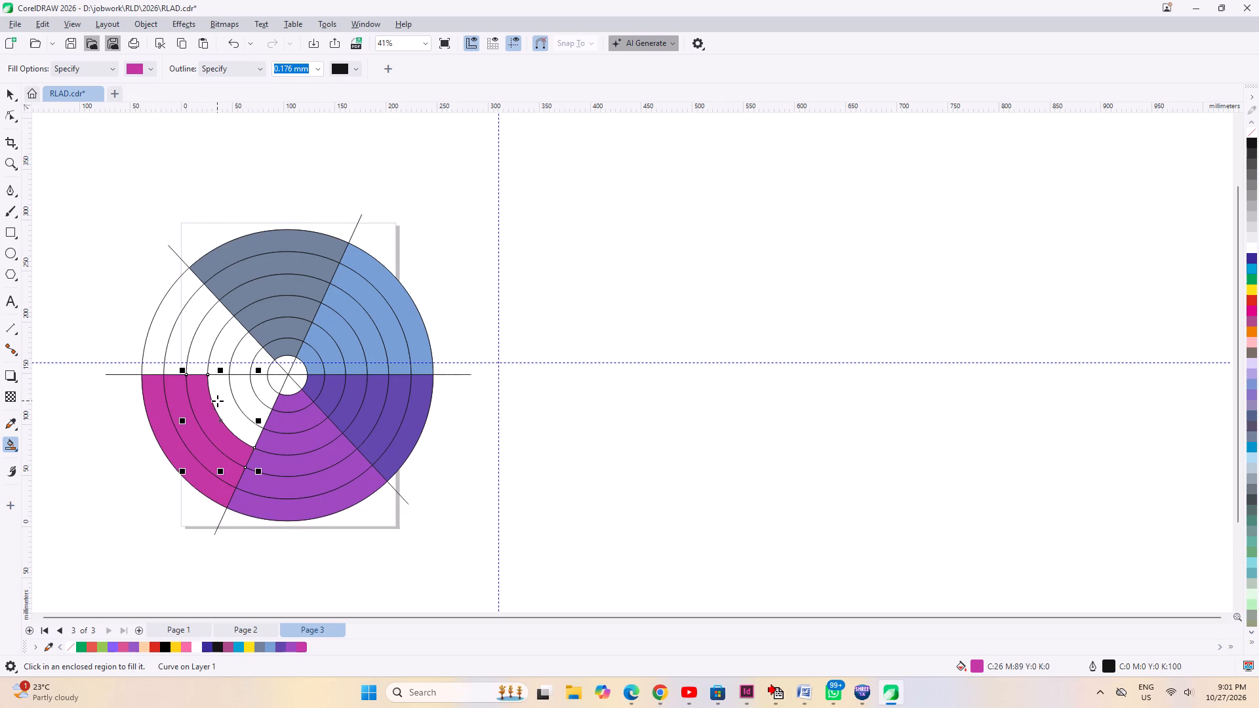
click(217, 401)
click(238, 391)
click(258, 387)
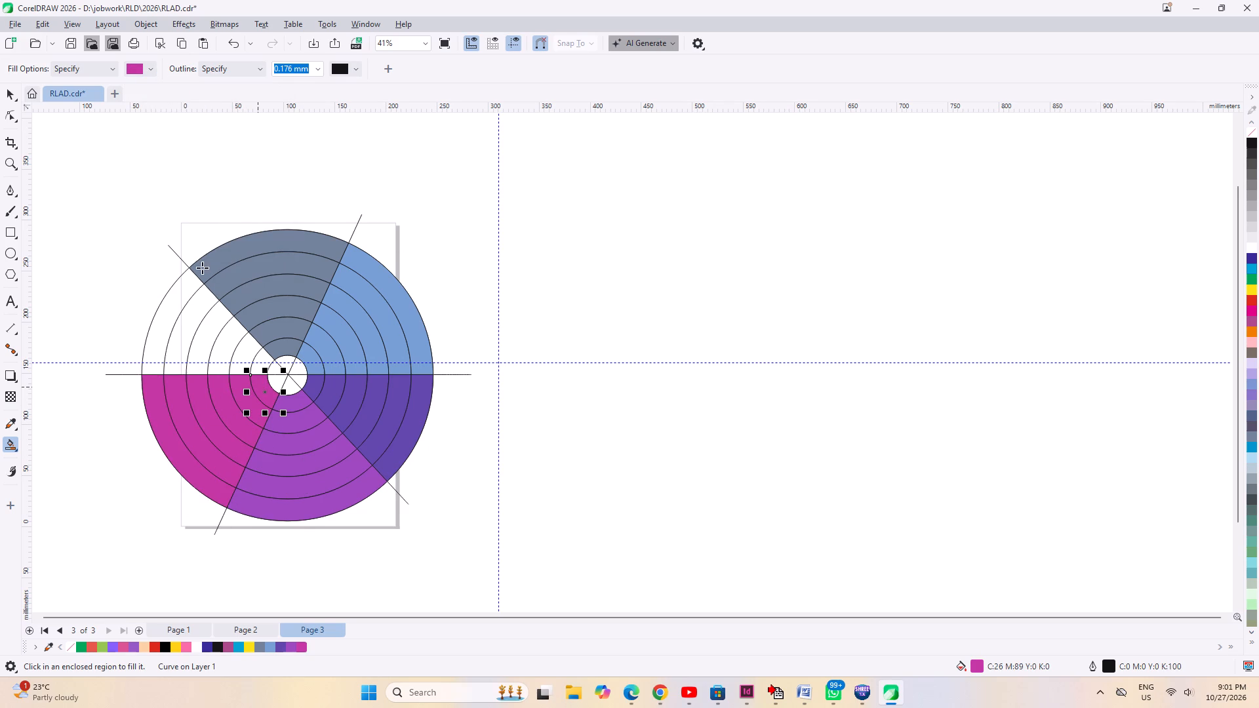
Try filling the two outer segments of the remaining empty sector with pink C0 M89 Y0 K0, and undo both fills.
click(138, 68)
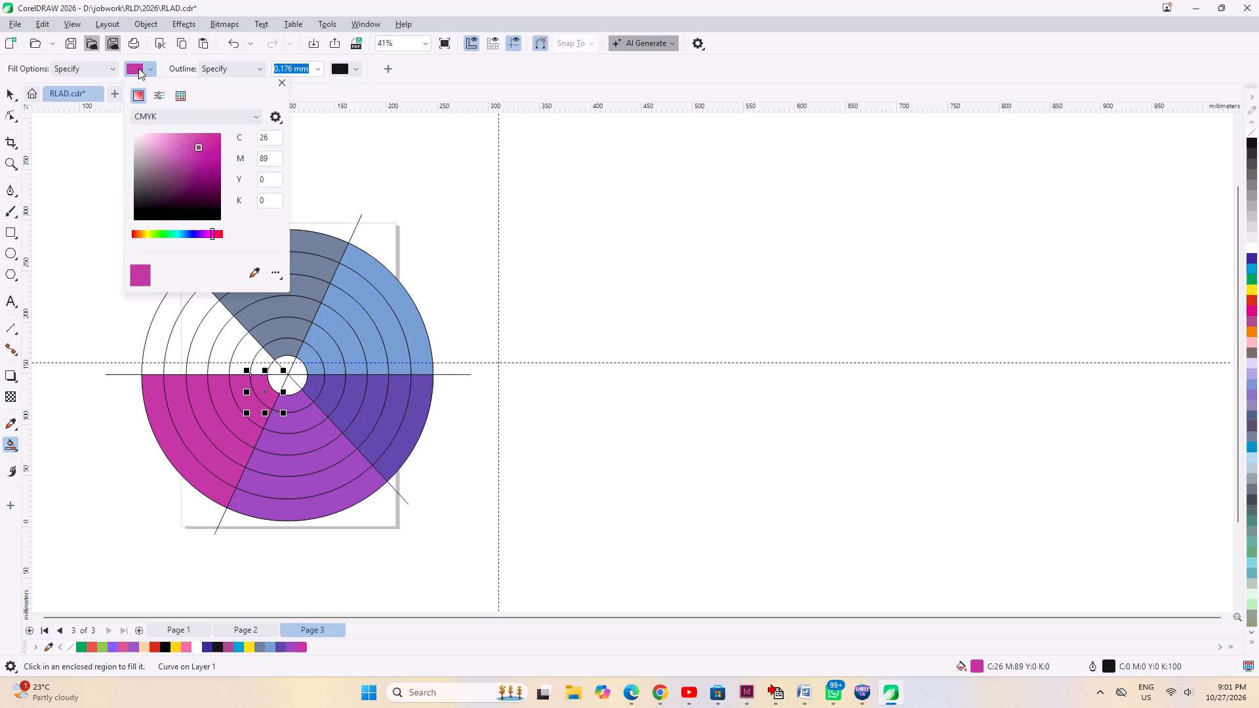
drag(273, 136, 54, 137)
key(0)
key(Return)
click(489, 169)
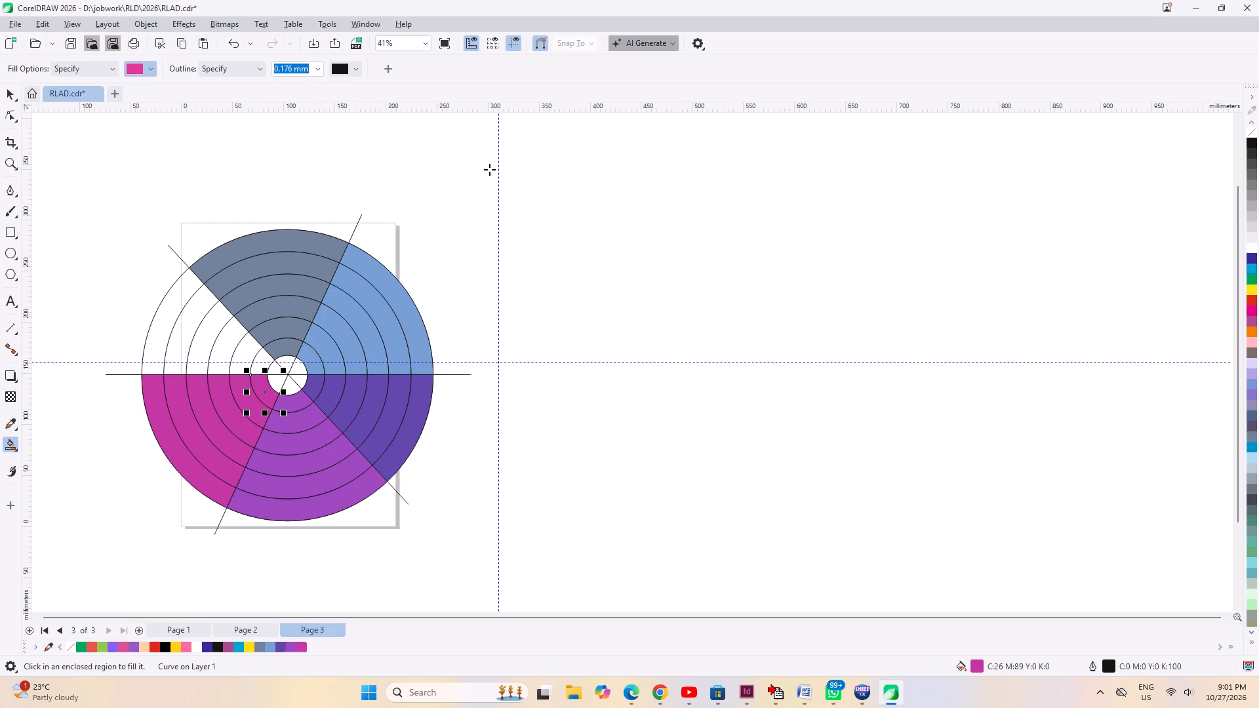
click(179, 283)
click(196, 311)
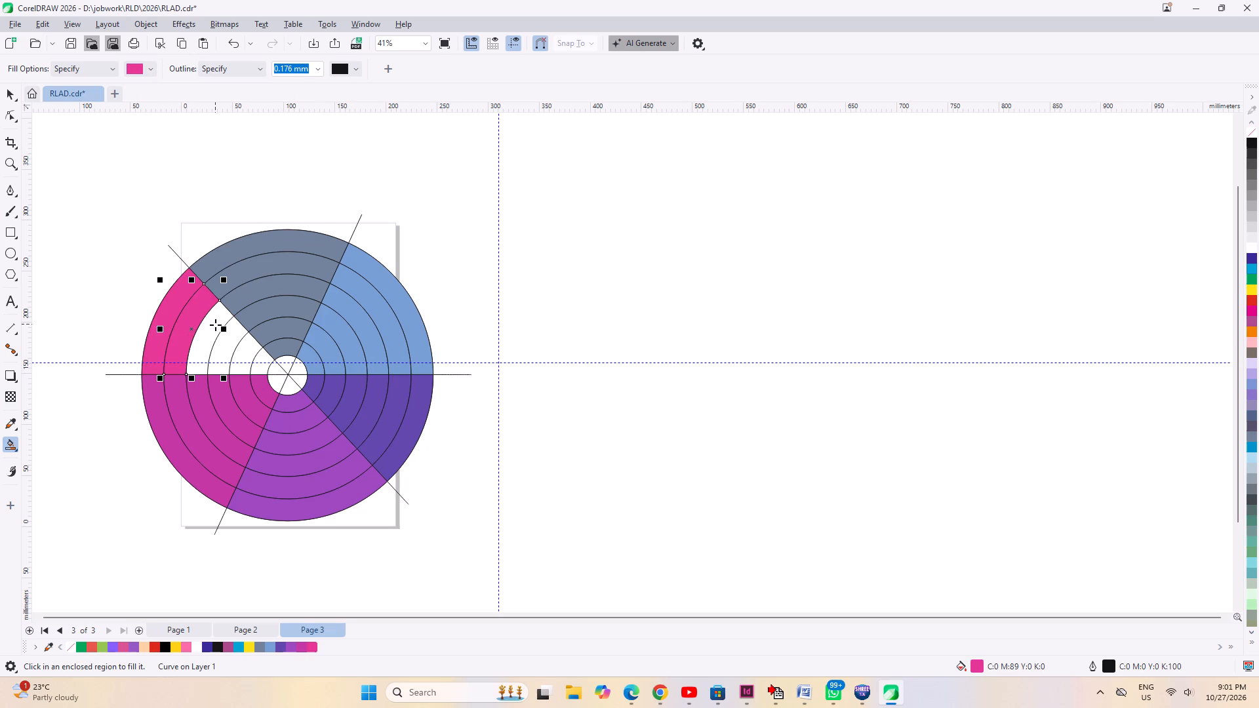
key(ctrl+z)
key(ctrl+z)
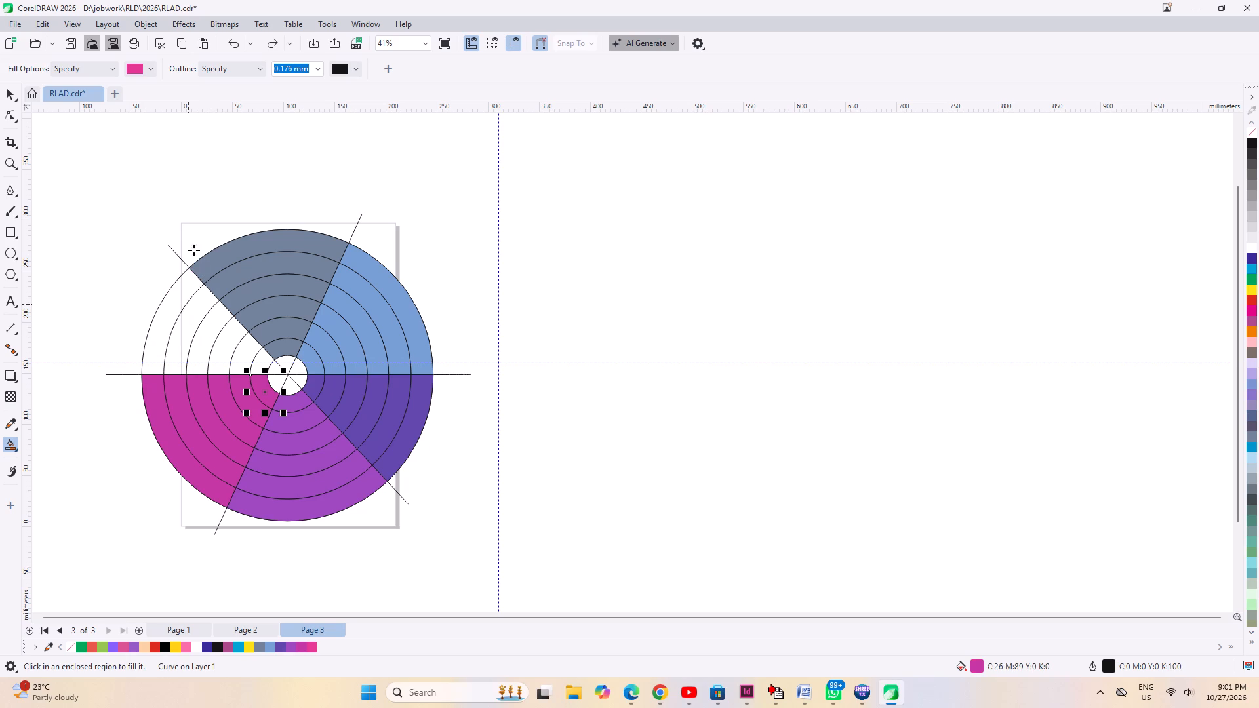
Smart Fill the six ring segments of the last empty sector with dark maroon C15 M100 Y14 K49.
click(136, 64)
click(207, 176)
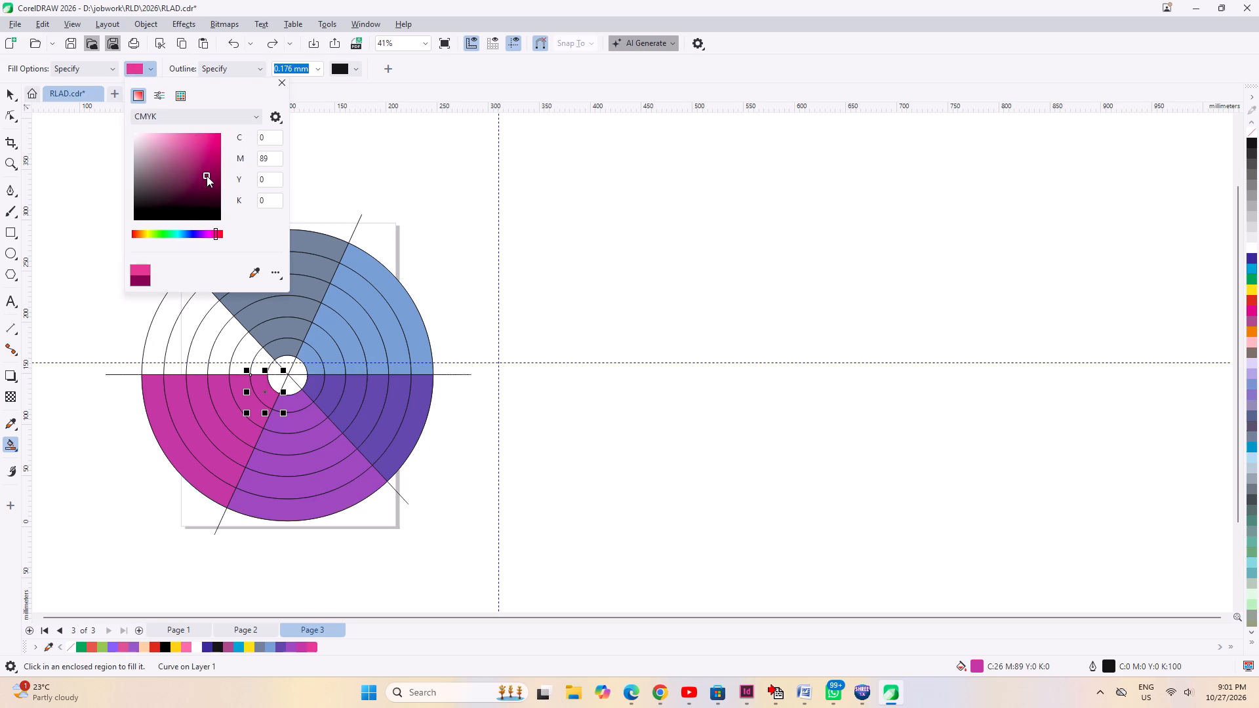
click(310, 167)
click(184, 290)
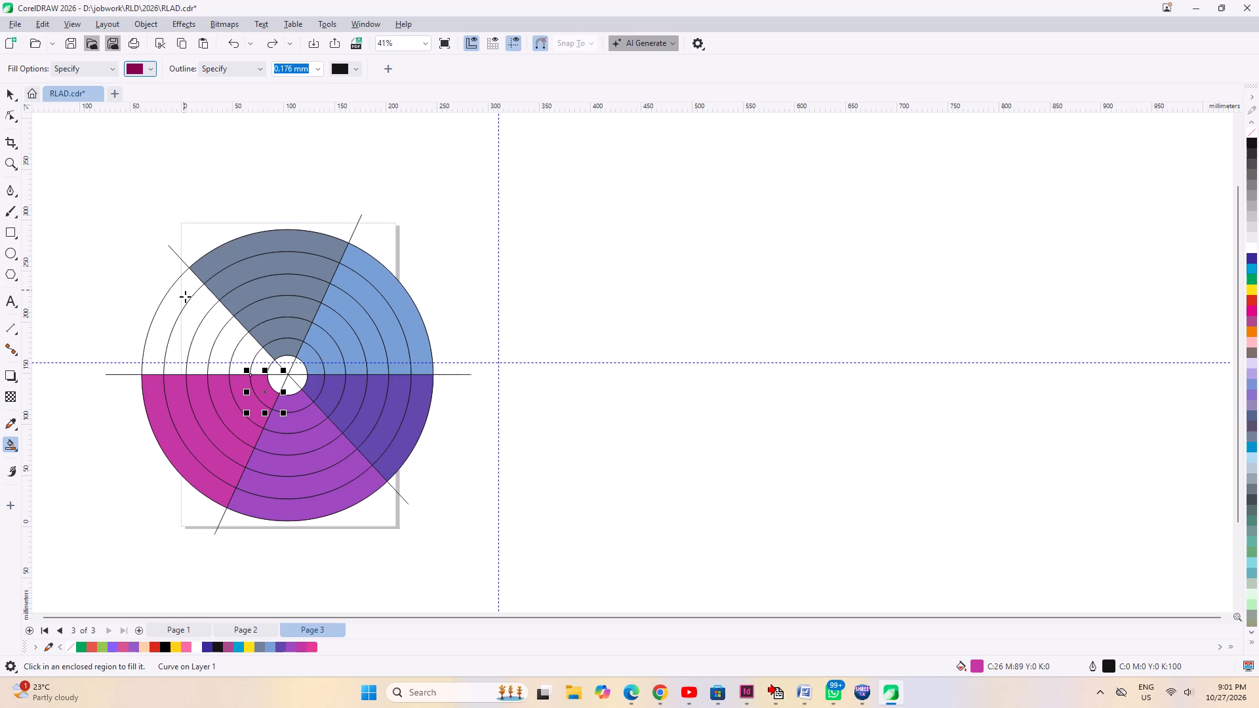
click(189, 314)
click(203, 334)
click(227, 346)
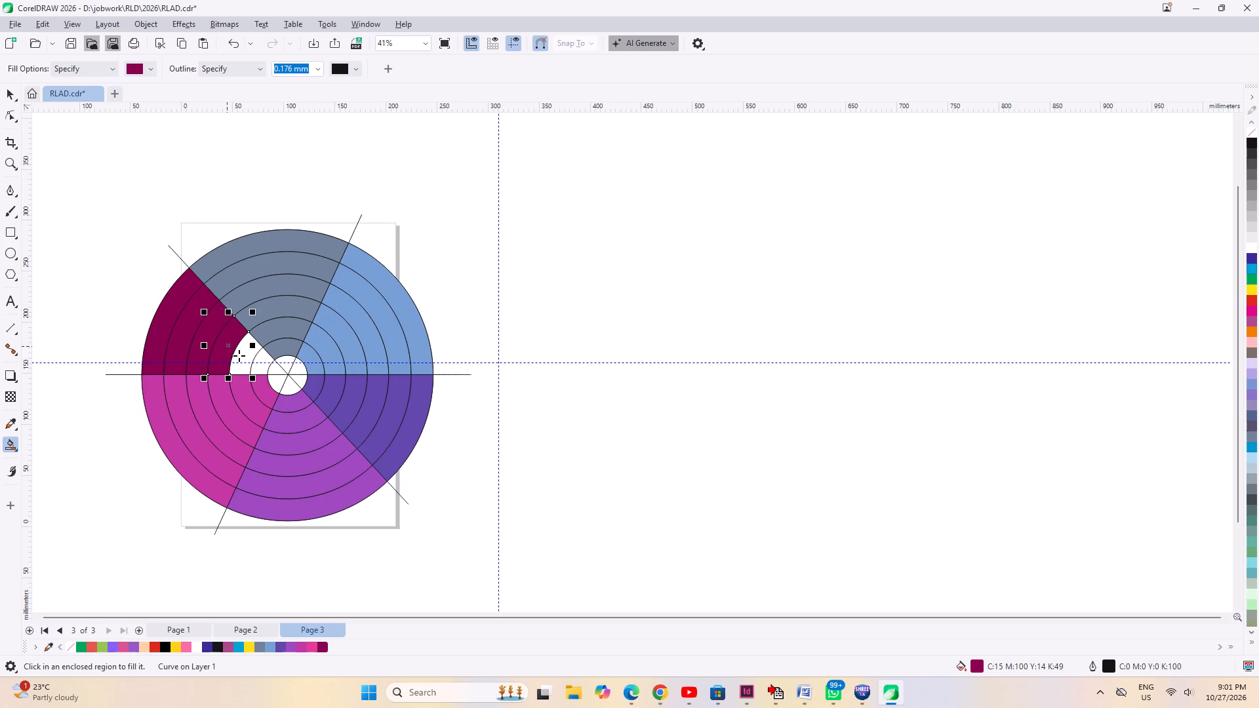
click(240, 355)
click(266, 364)
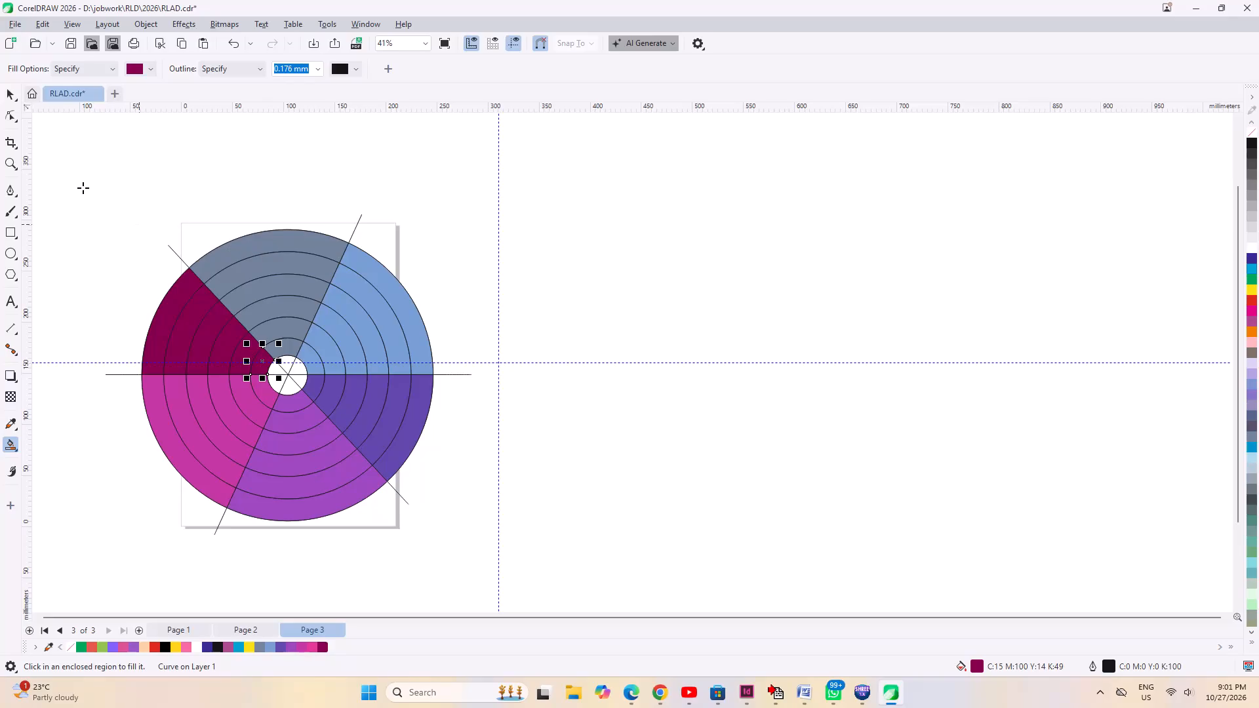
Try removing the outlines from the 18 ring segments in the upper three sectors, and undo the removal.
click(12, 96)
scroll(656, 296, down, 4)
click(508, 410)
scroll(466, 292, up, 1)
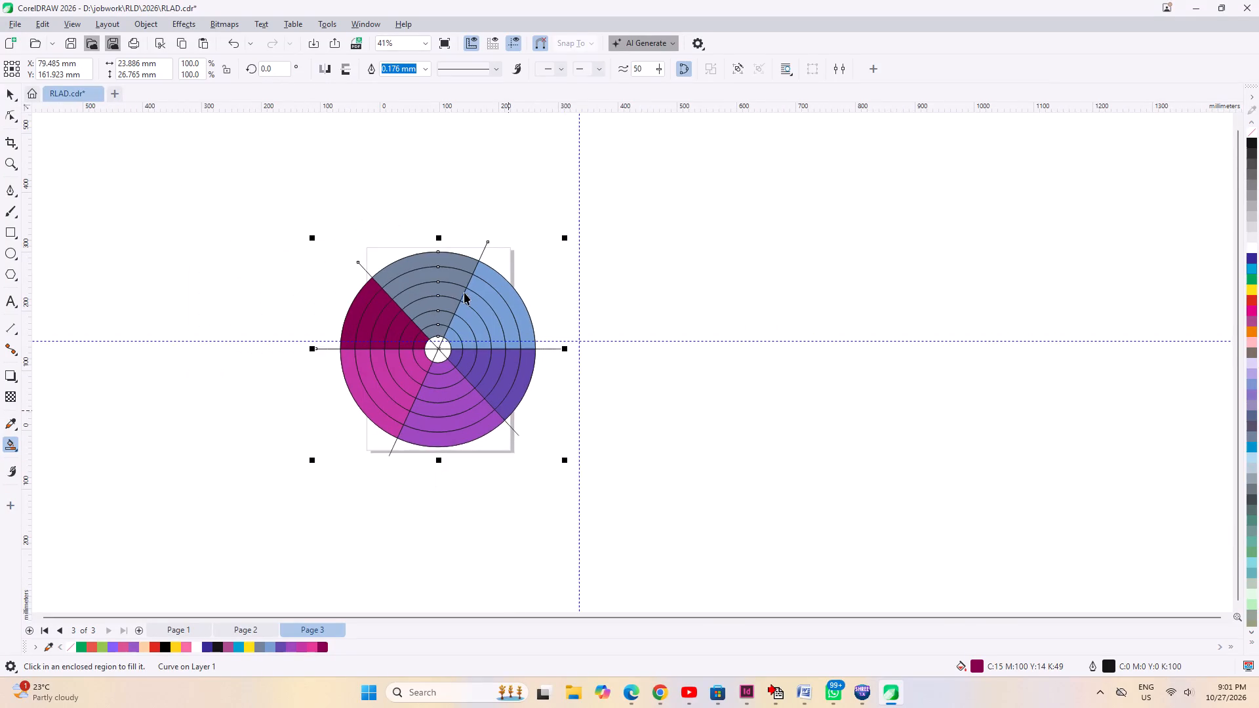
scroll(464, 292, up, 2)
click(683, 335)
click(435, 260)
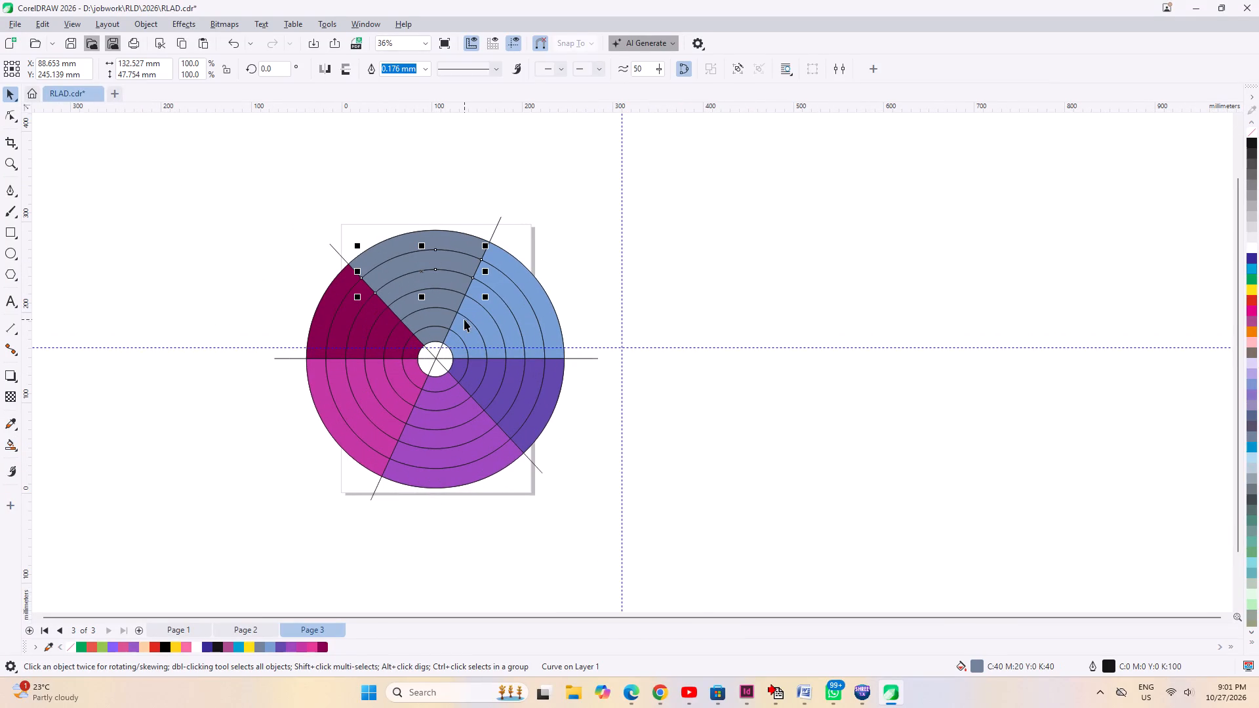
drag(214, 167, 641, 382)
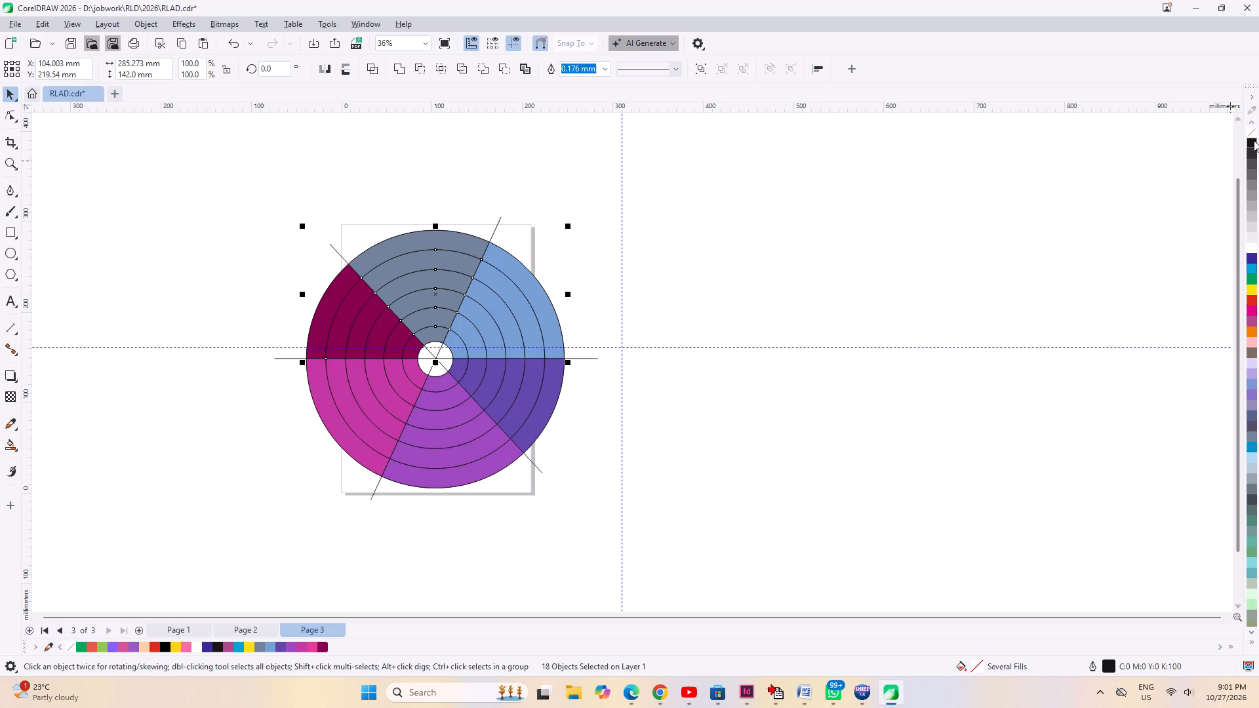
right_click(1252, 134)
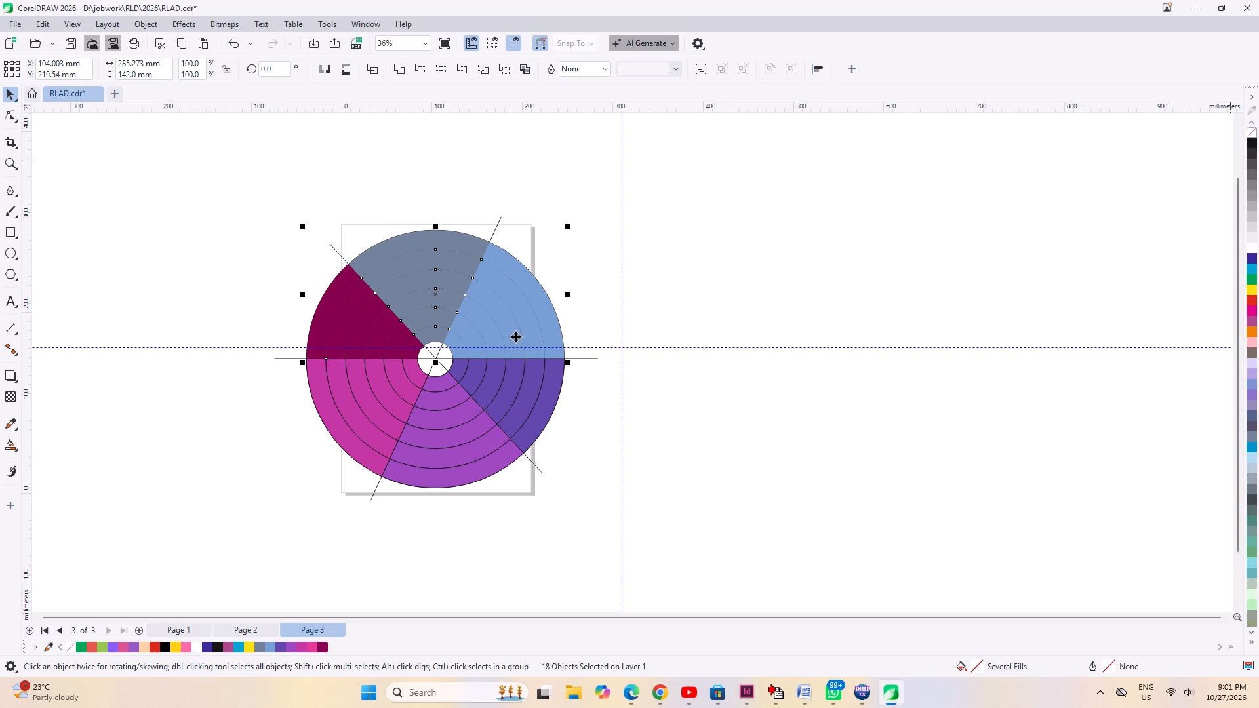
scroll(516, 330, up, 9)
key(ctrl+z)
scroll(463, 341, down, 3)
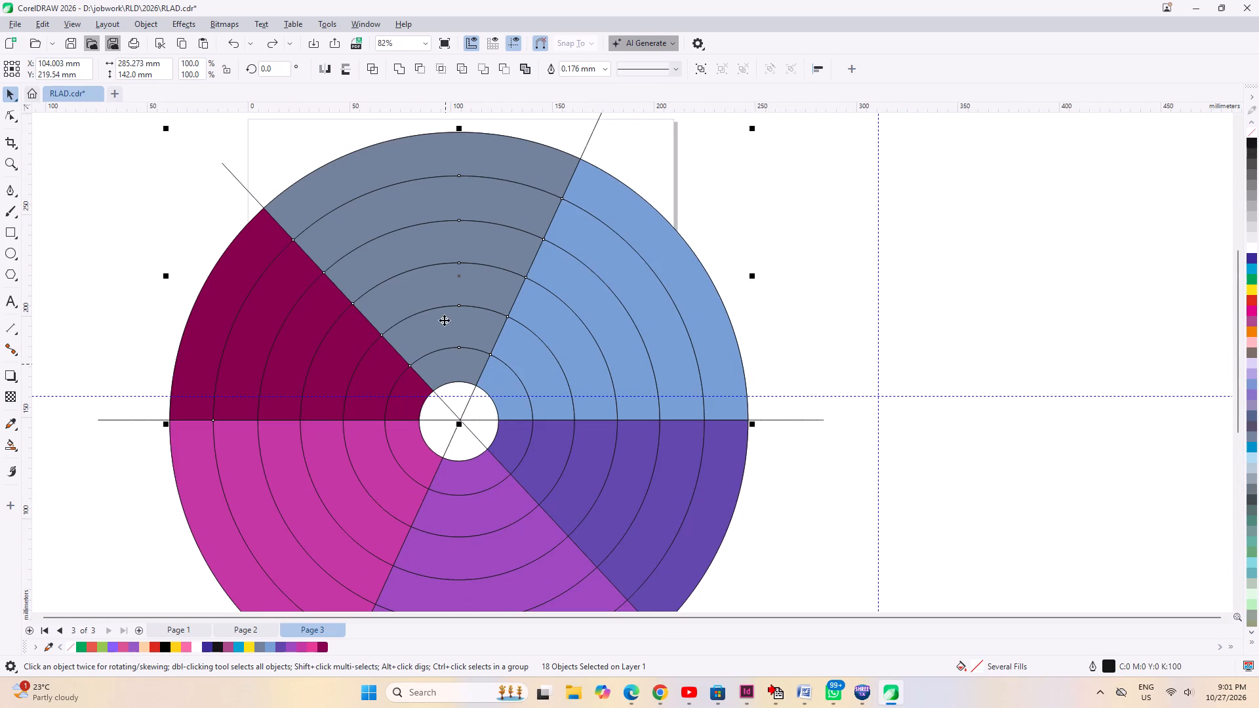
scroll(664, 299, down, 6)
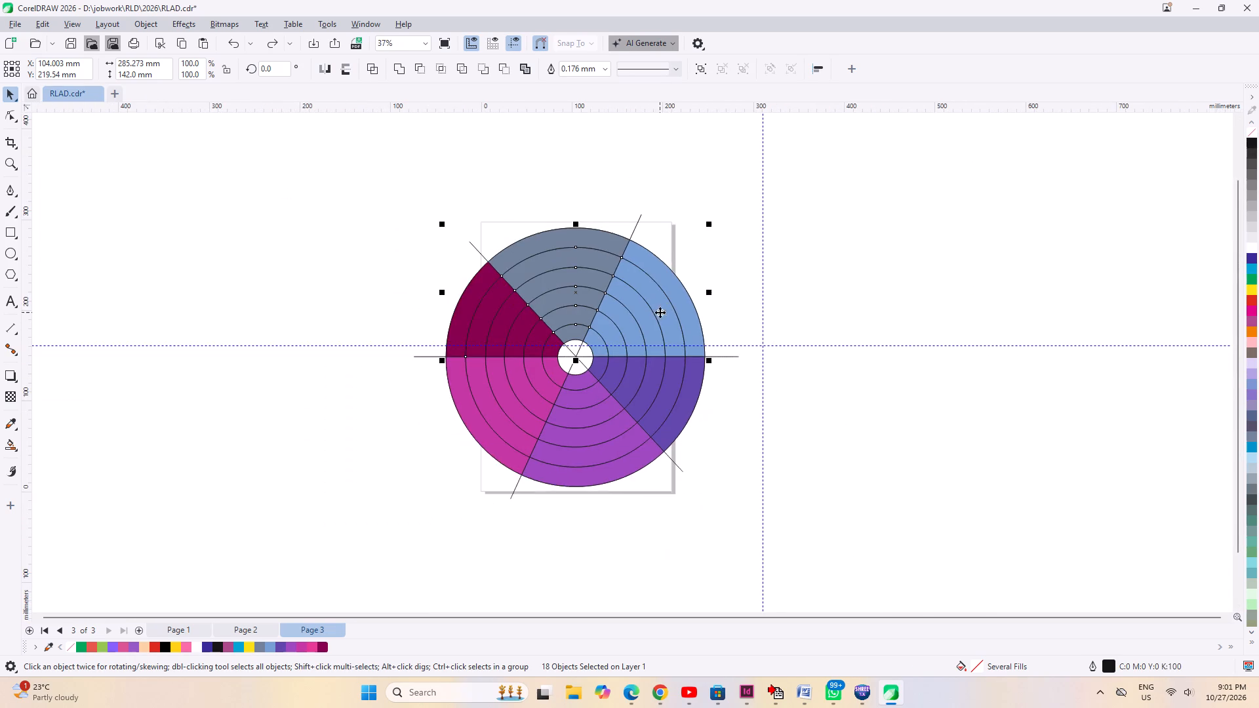
Examine the INCOME PLAN table on Page 1 and return to the coloured wheel on Page 3.
scroll(659, 313, down, 3)
click(167, 624)
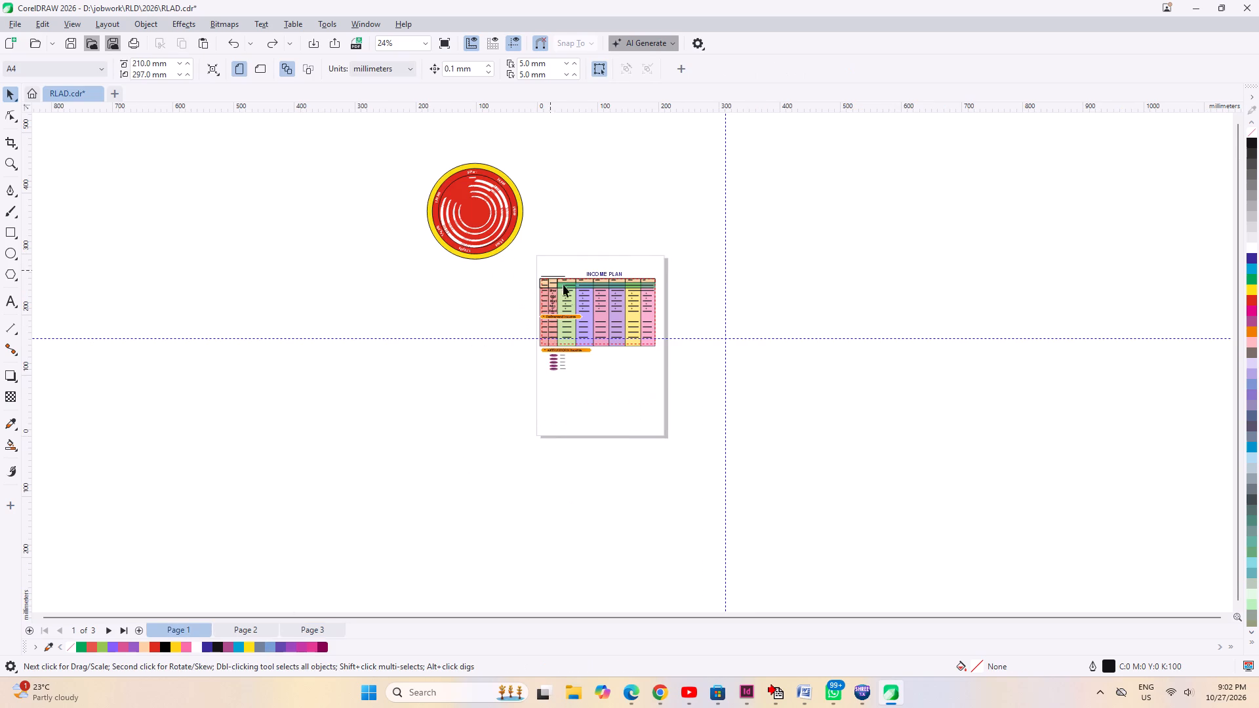
scroll(574, 289, up, 11)
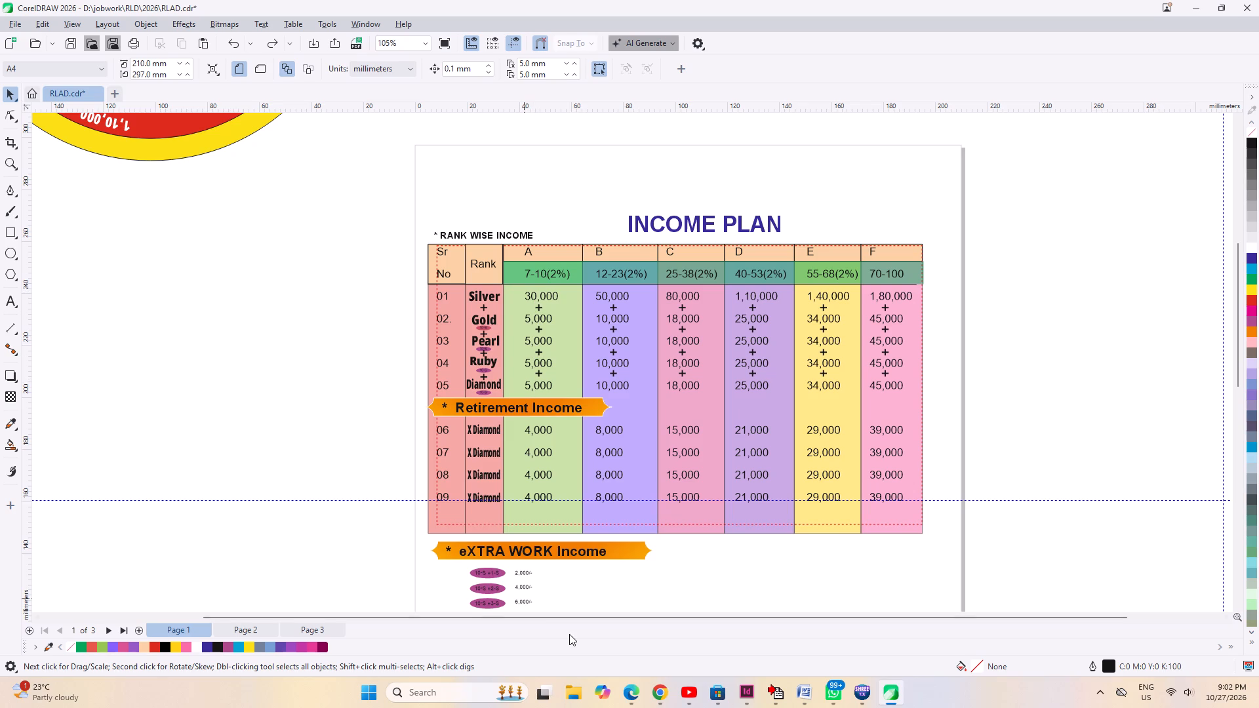
click(321, 631)
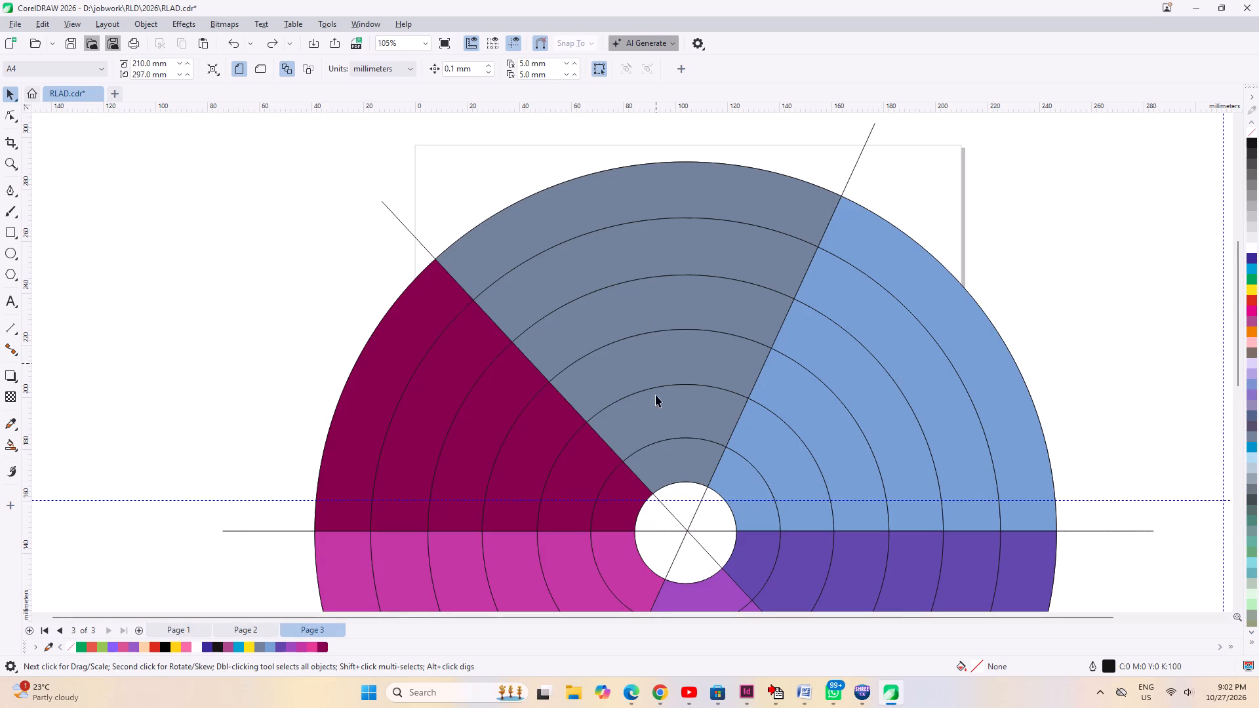
Delete the original group of construction circles and dividing lines on Page 3, keeping the filled ring segments.
scroll(588, 302, down, 3)
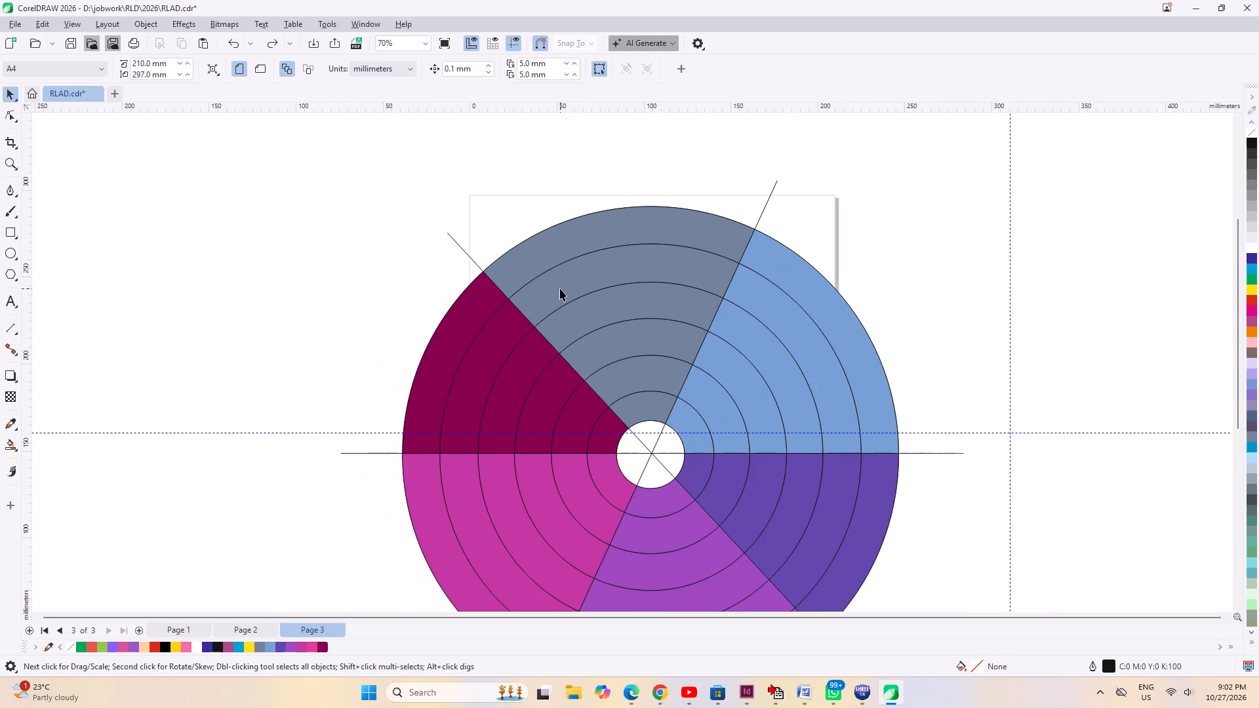
scroll(545, 278, down, 4)
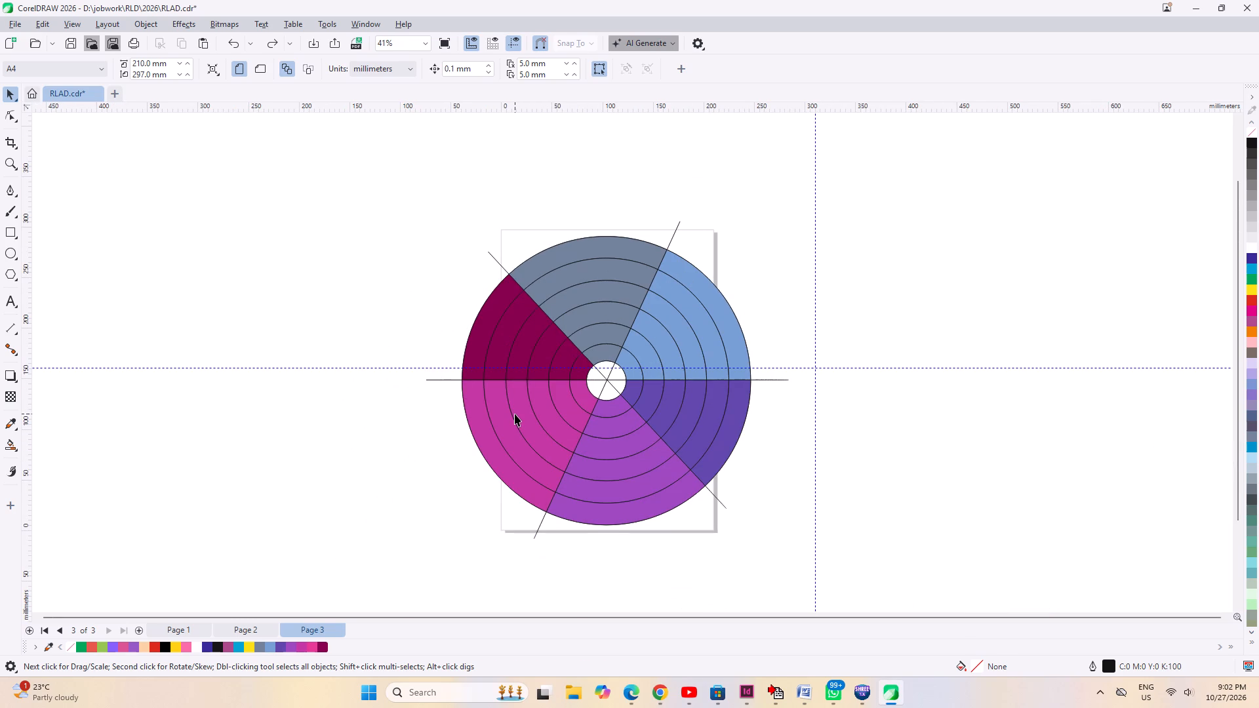
click(677, 227)
key(Delete)
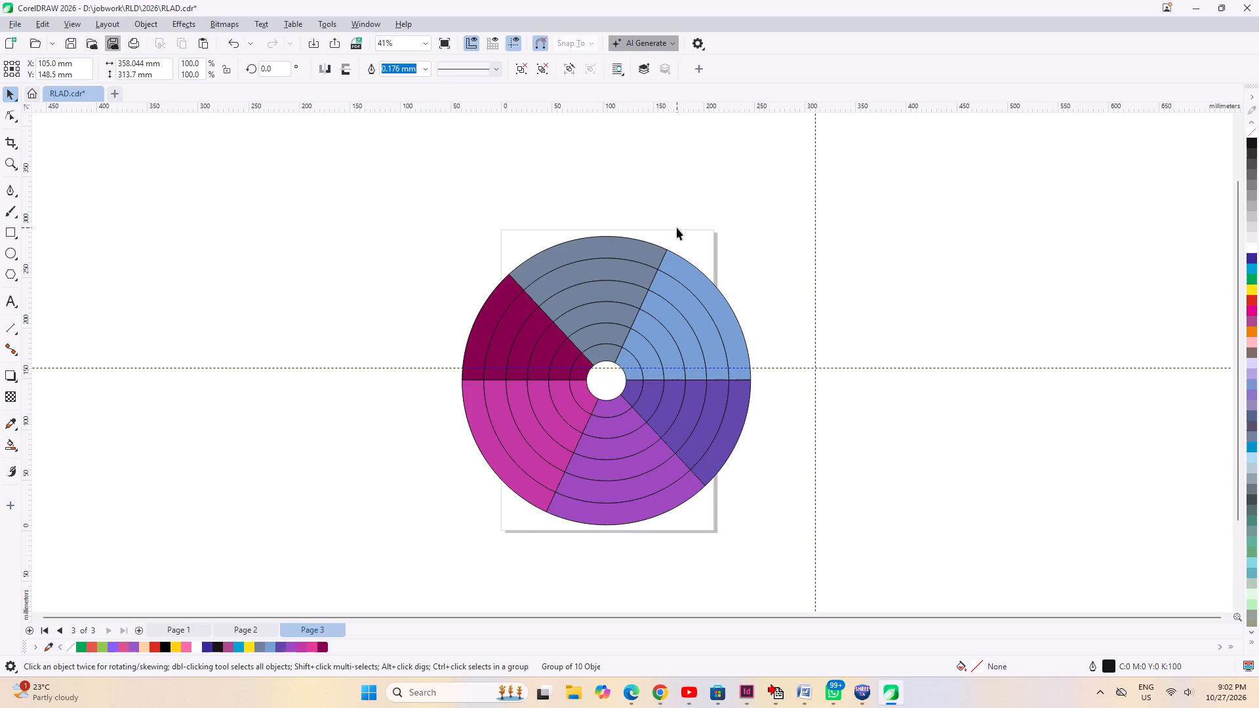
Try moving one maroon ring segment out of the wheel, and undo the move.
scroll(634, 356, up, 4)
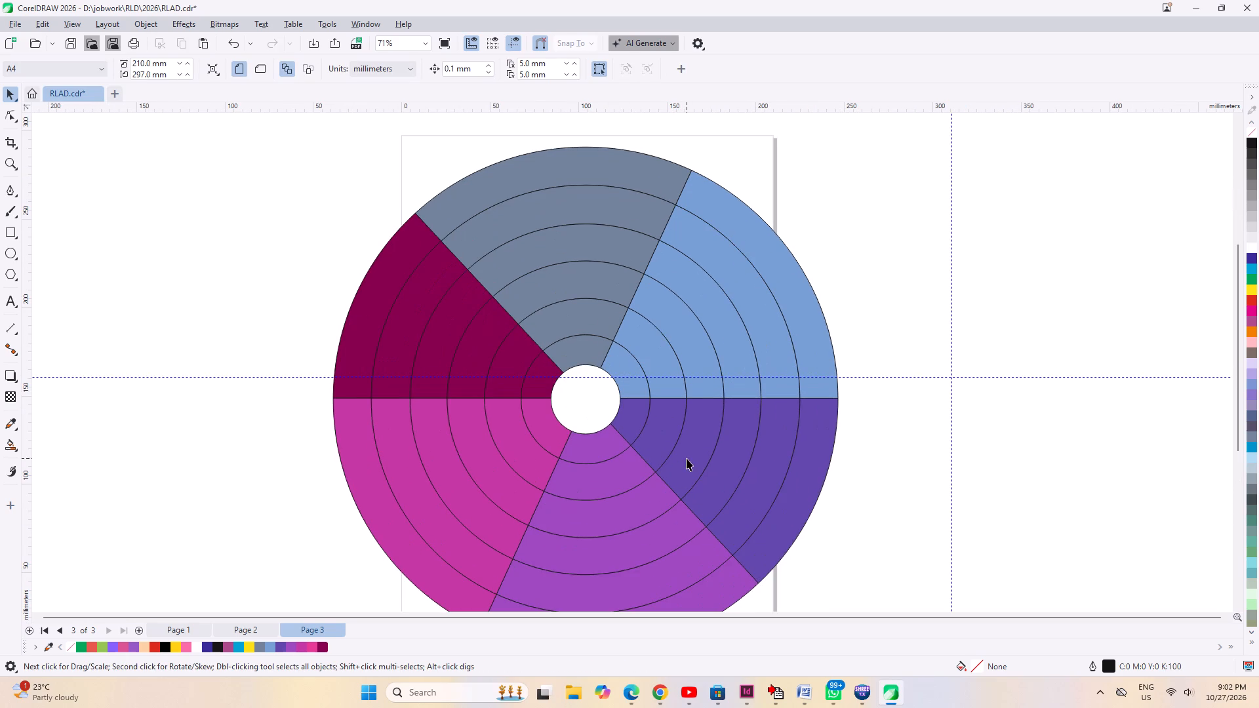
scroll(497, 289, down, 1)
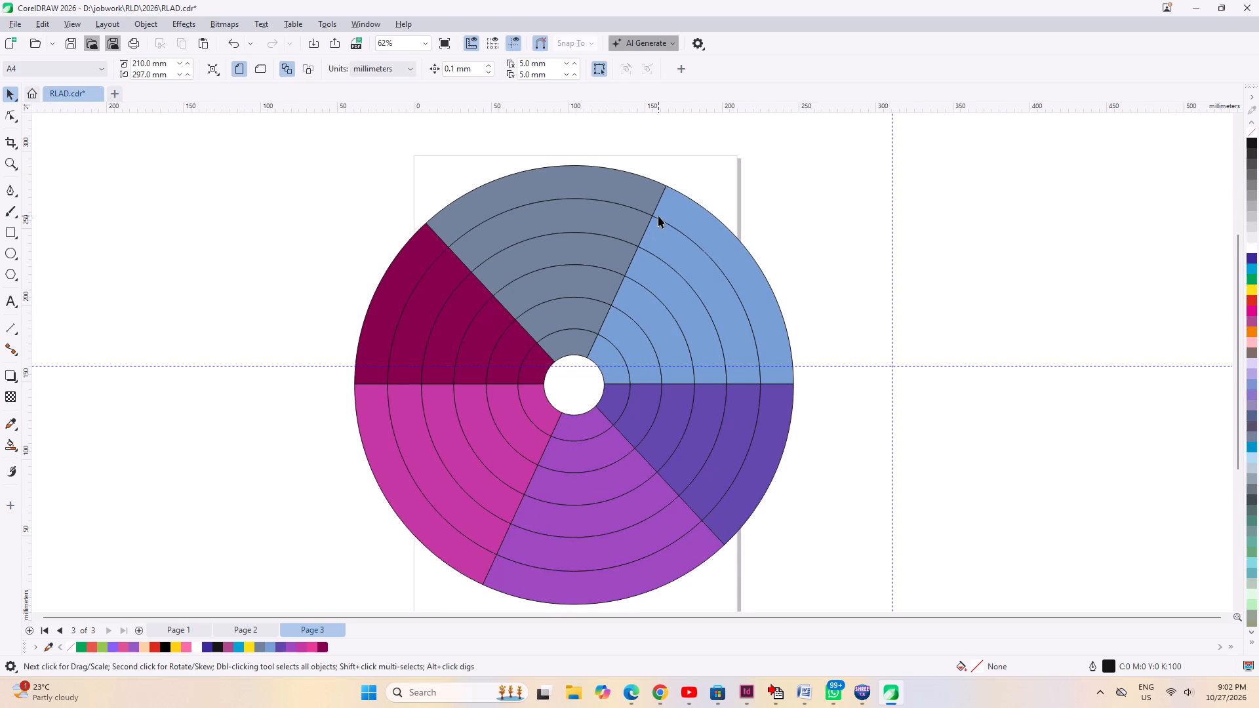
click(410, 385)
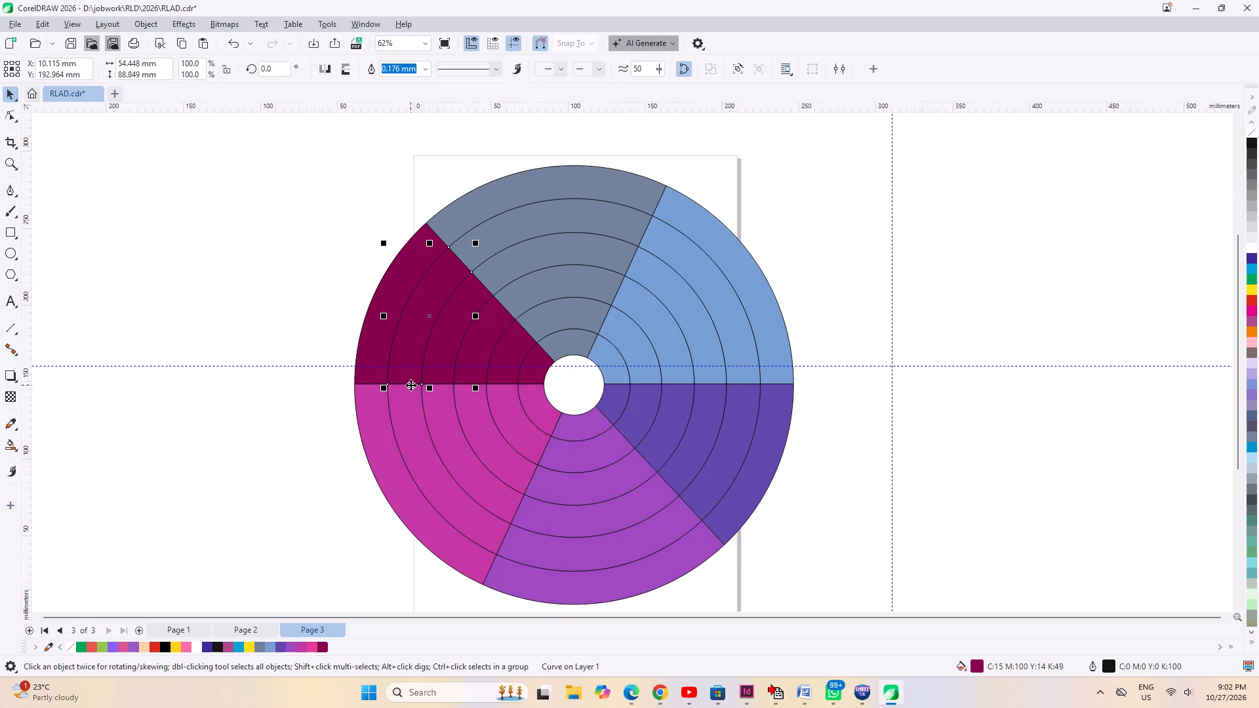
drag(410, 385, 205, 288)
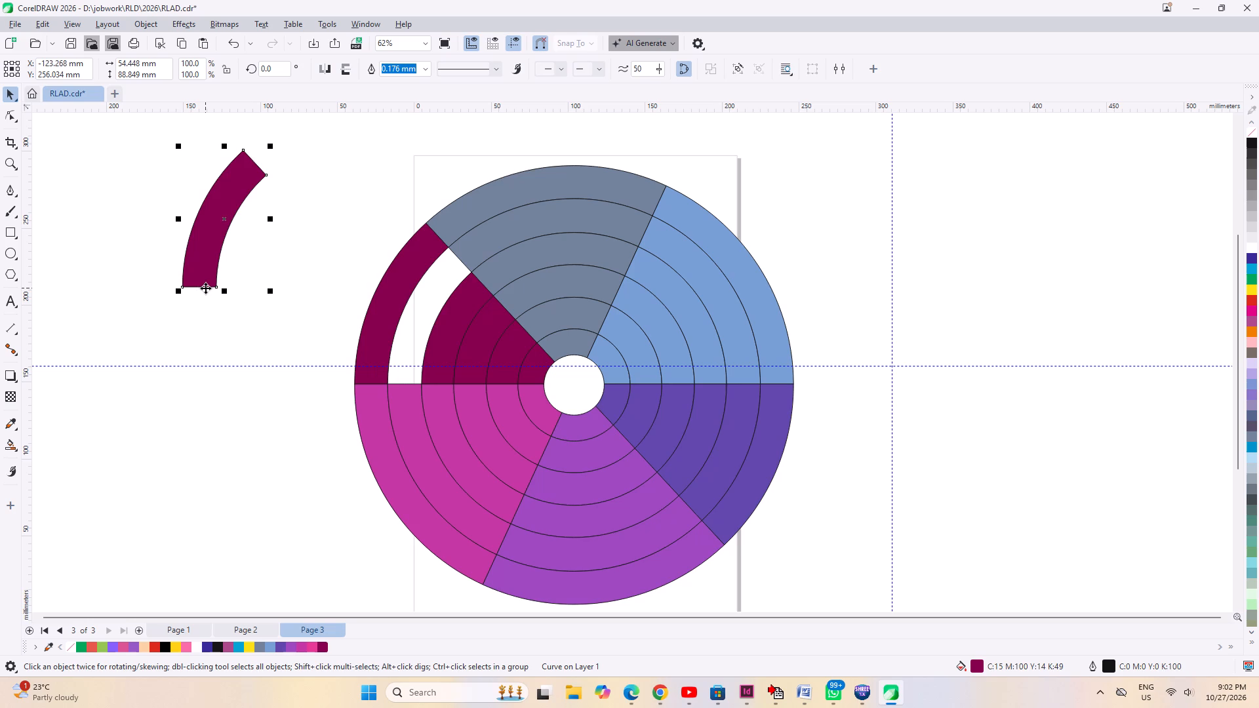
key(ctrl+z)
Recolour the six ring segments of the maroon sector with blue C100 M100 Y0 K0.
click(194, 220)
drag(194, 205, 561, 395)
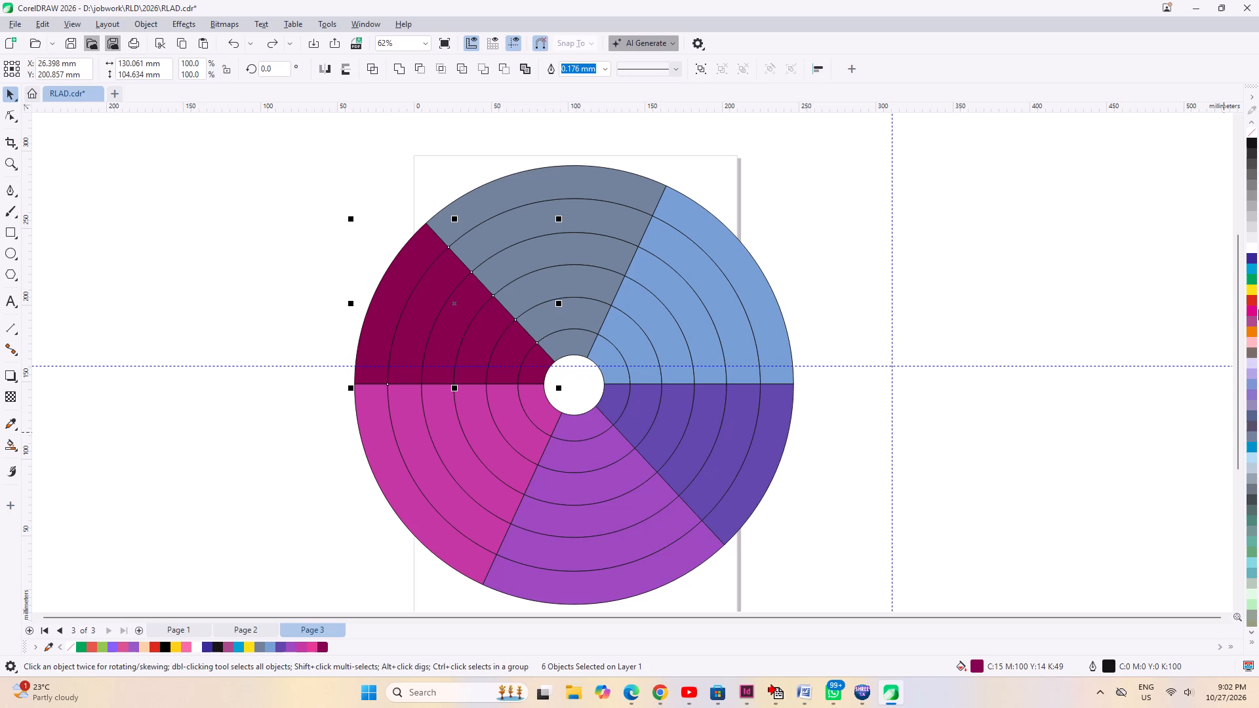
right_click(1248, 253)
key(ctrl+z)
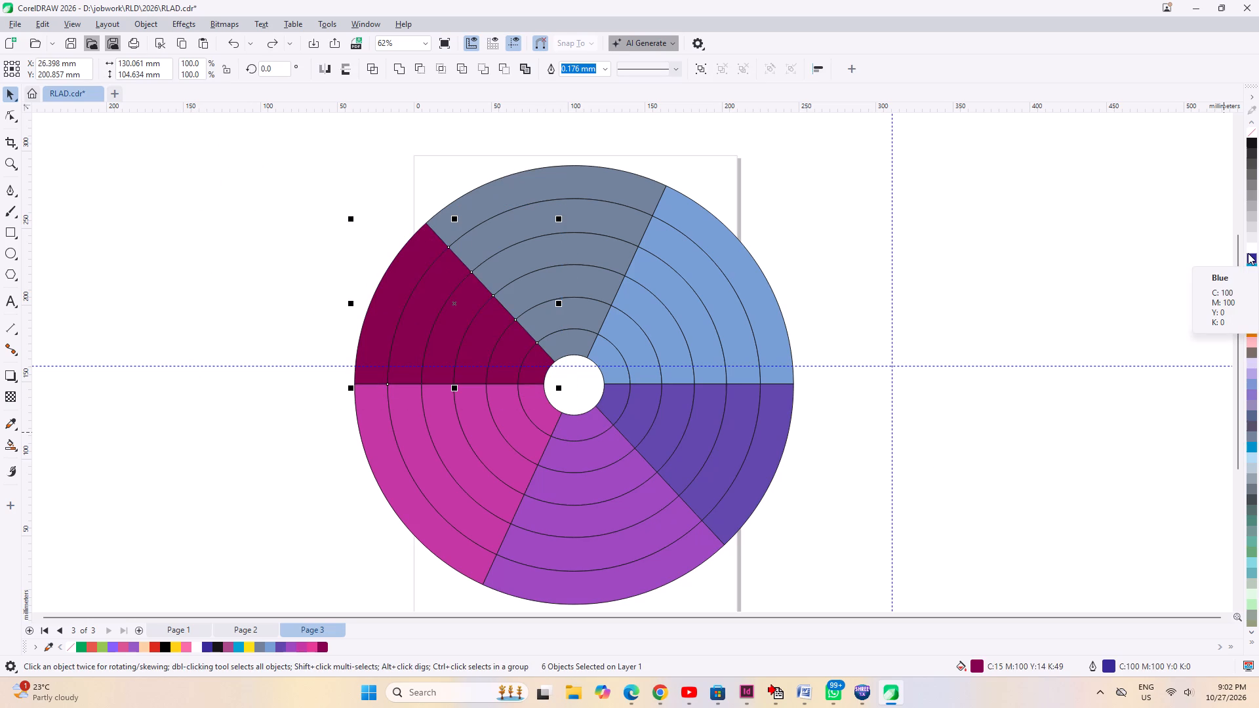
click(1248, 253)
key(ctrl+z)
click(1256, 259)
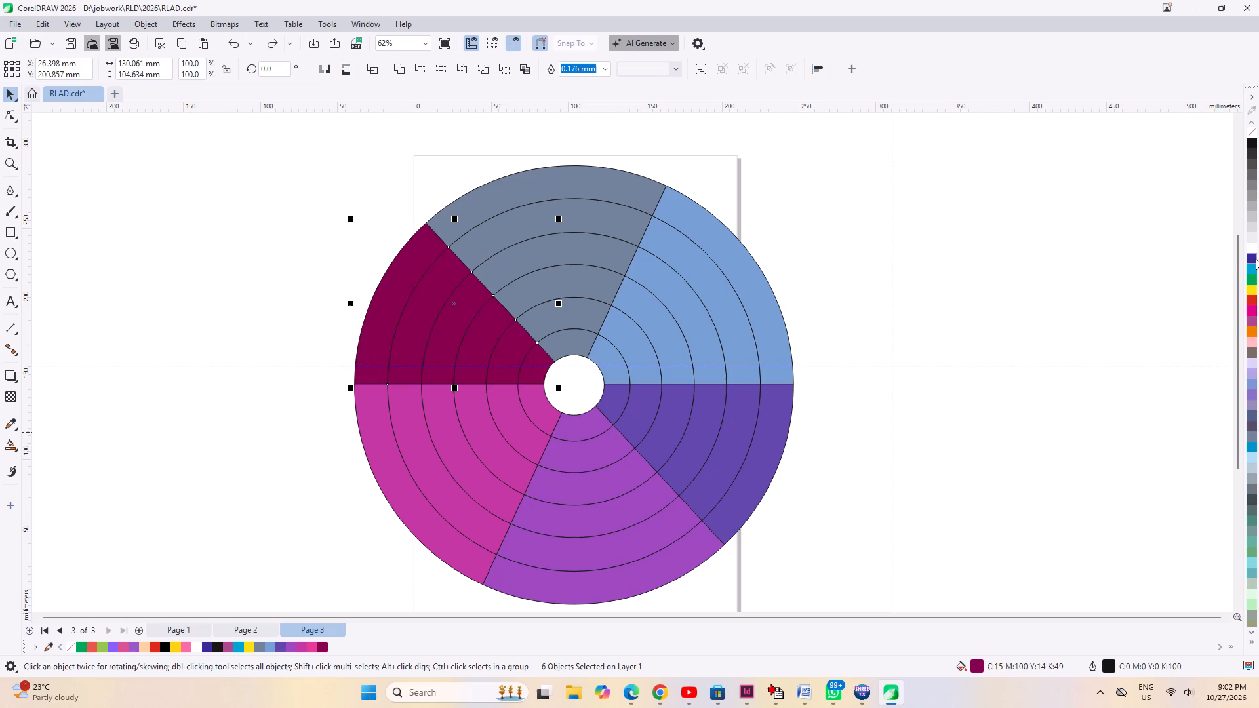
click(405, 176)
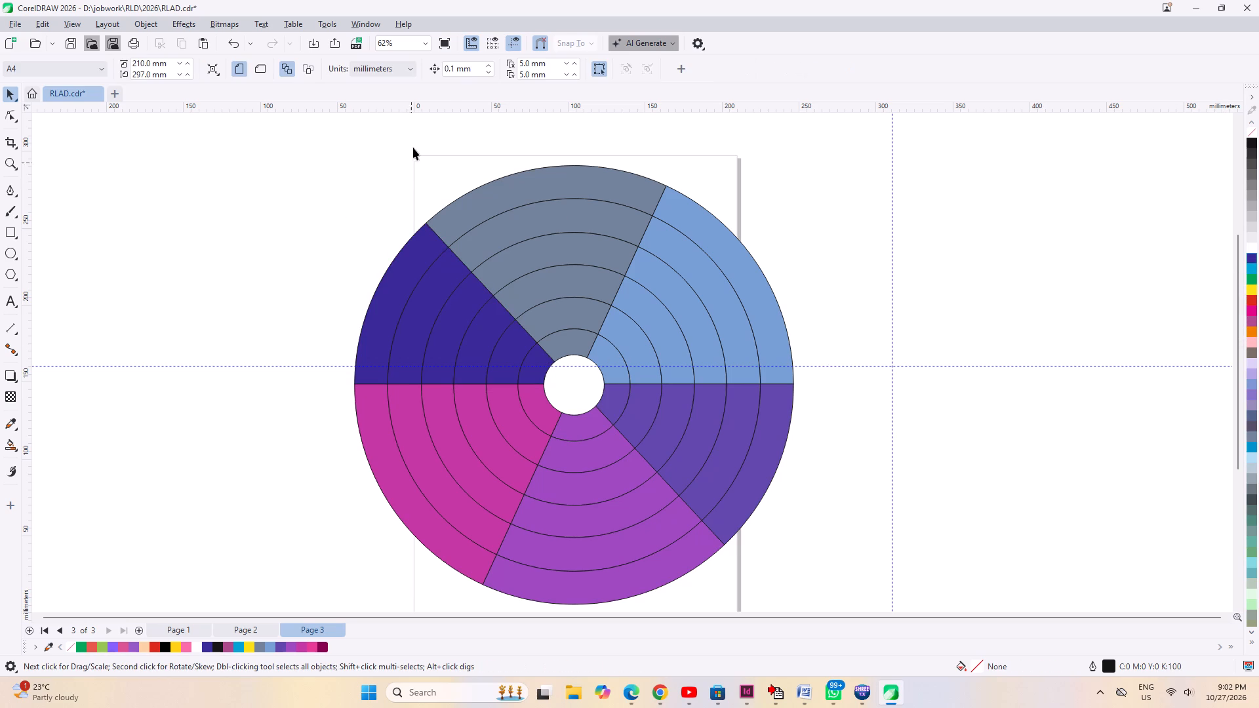
Recolour all six ring segments of the grey sector at the top of the wheel yellow, including the innermost one.
drag(412, 136, 677, 363)
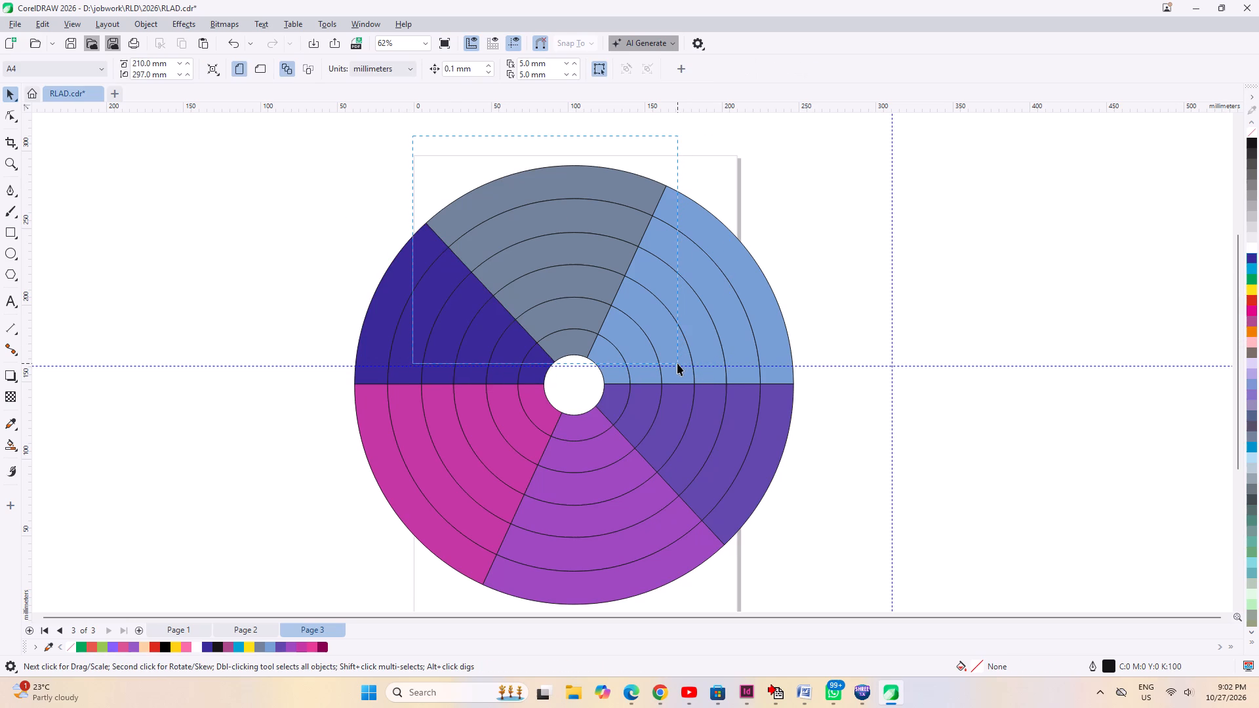
drag(677, 363, 678, 361)
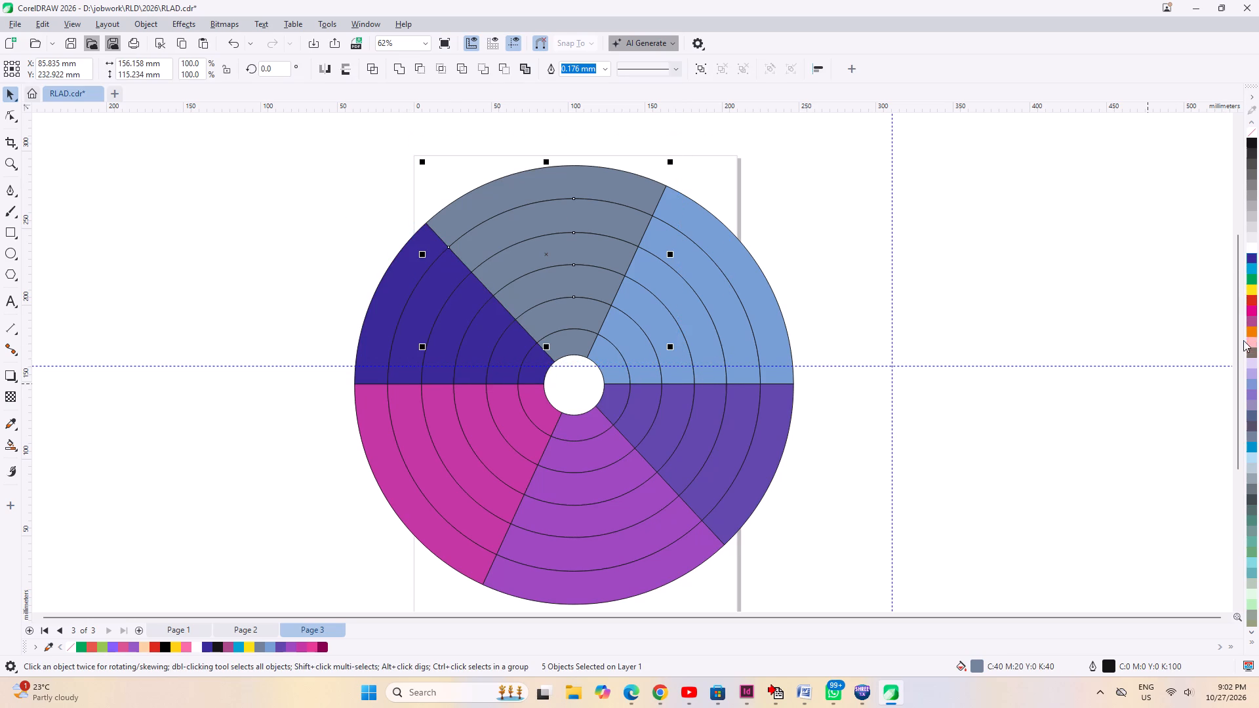
click(1251, 290)
click(919, 234)
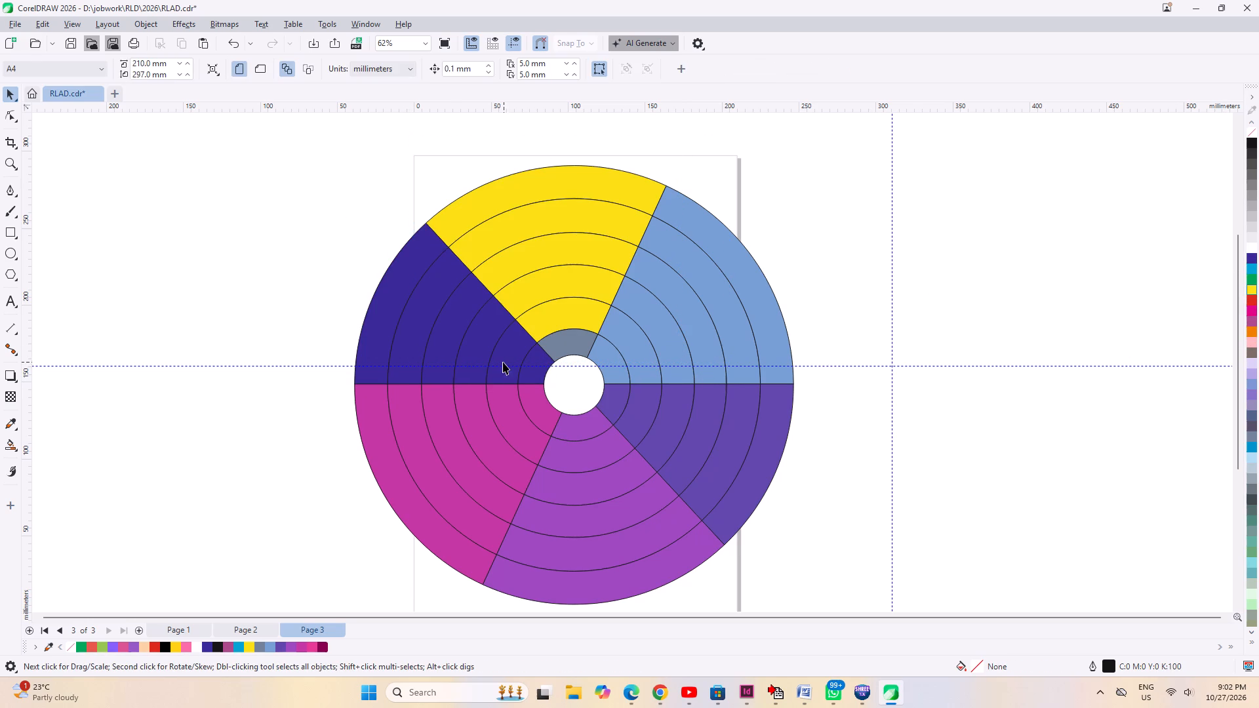
click(559, 341)
click(1249, 290)
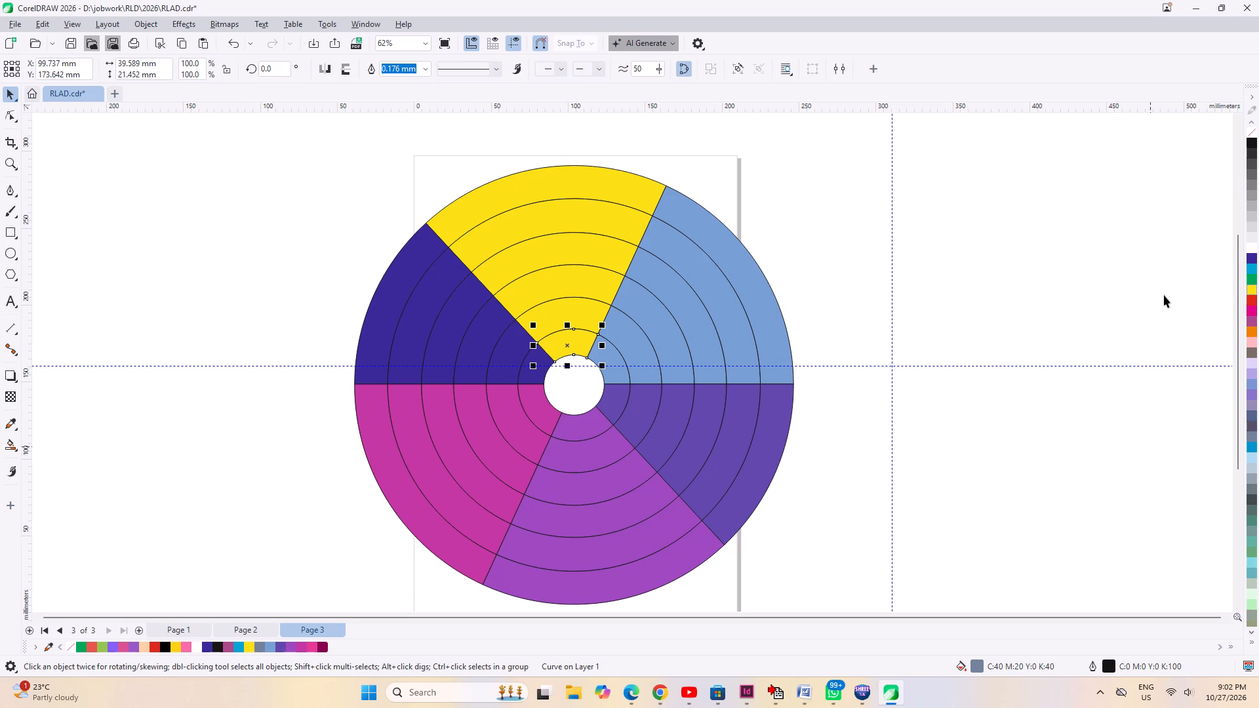
click(993, 191)
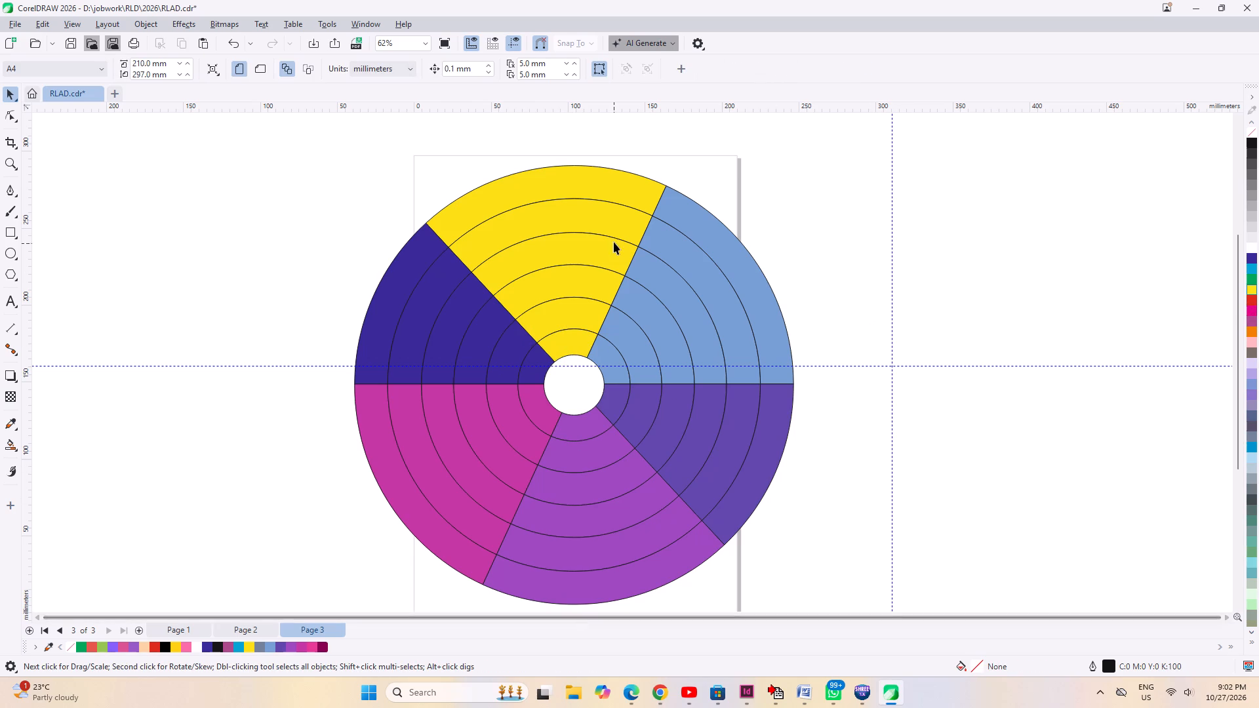
Recolour the six ring segments of the light purple sector at the bottom of the wheel cyan.
scroll(614, 242, down, 4)
scroll(578, 458, up, 1)
drag(727, 541, 489, 306)
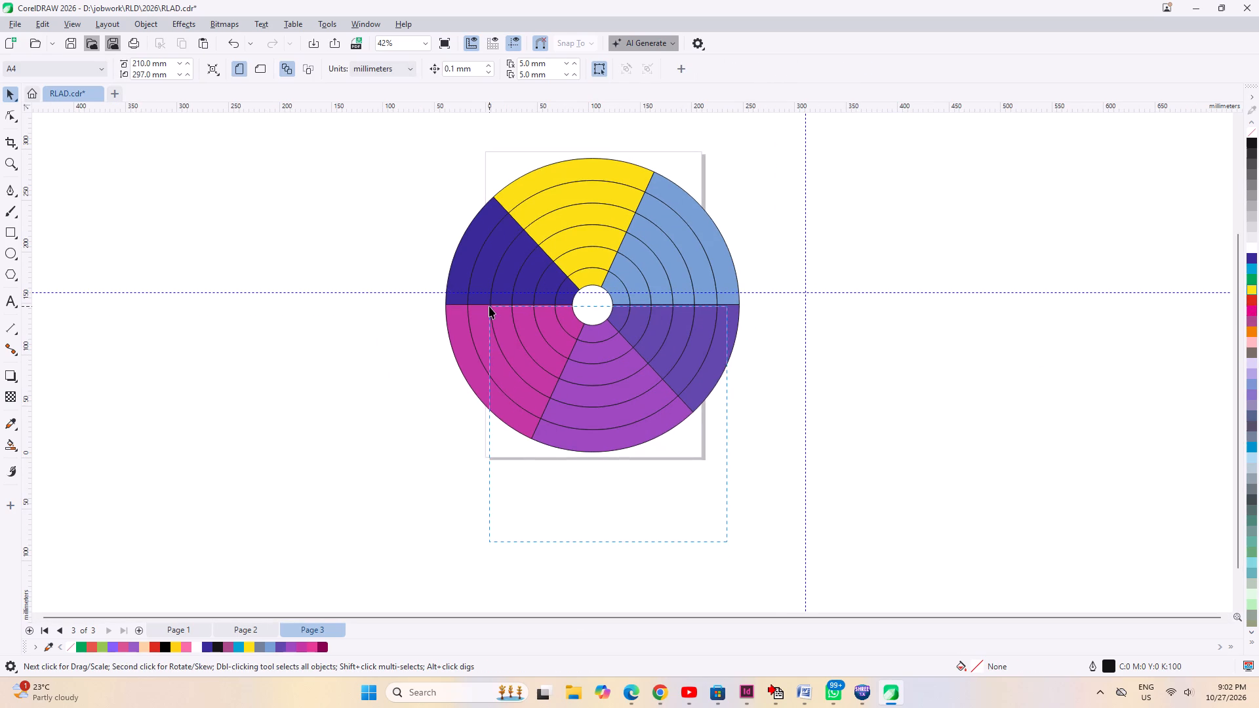
drag(489, 306, 489, 308)
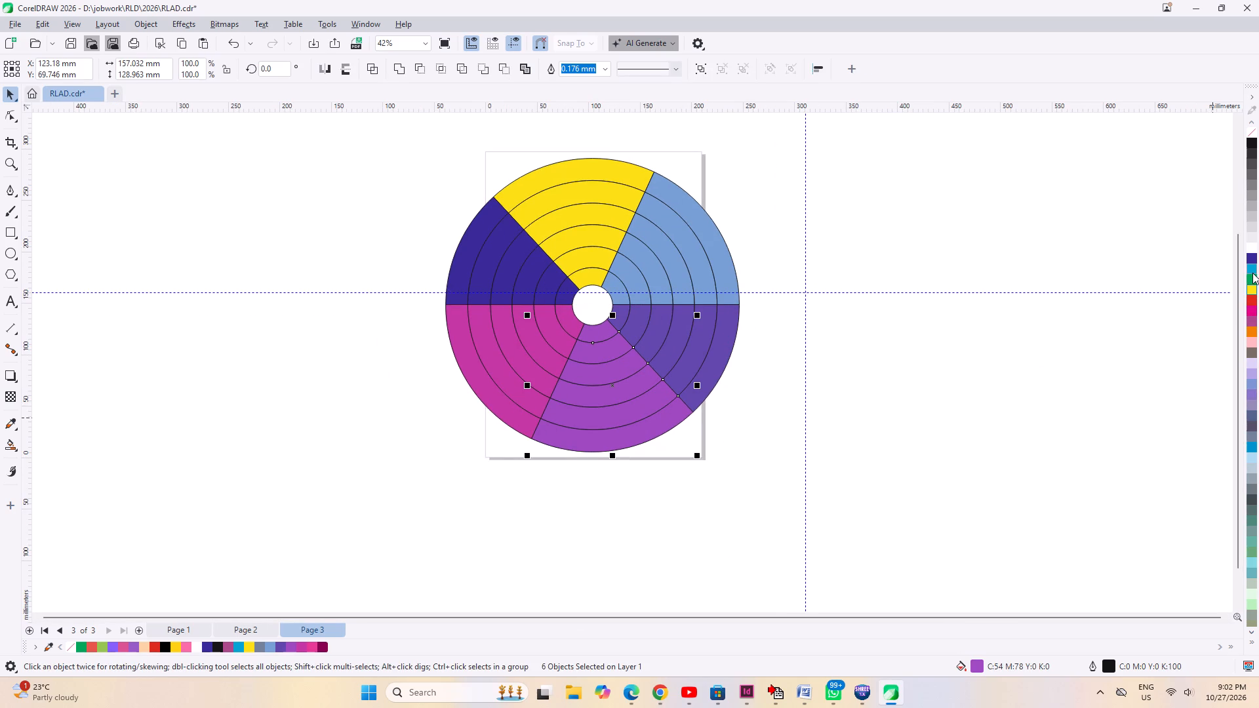
click(1252, 271)
click(834, 468)
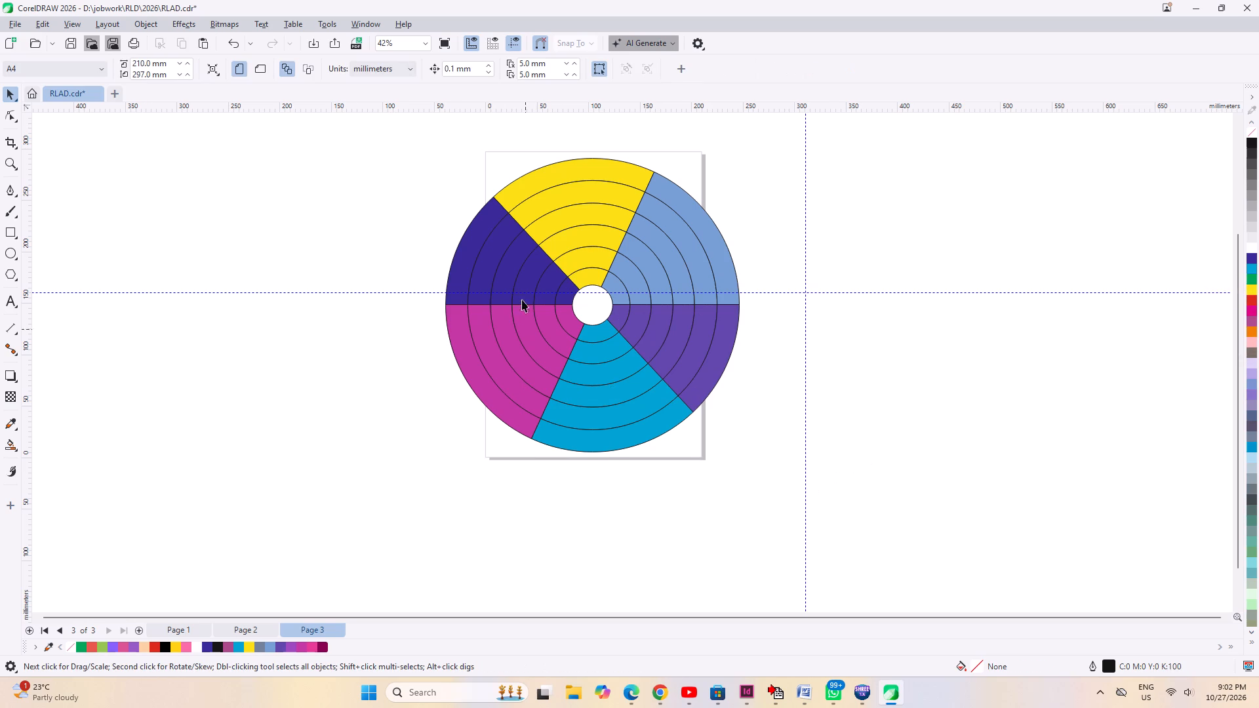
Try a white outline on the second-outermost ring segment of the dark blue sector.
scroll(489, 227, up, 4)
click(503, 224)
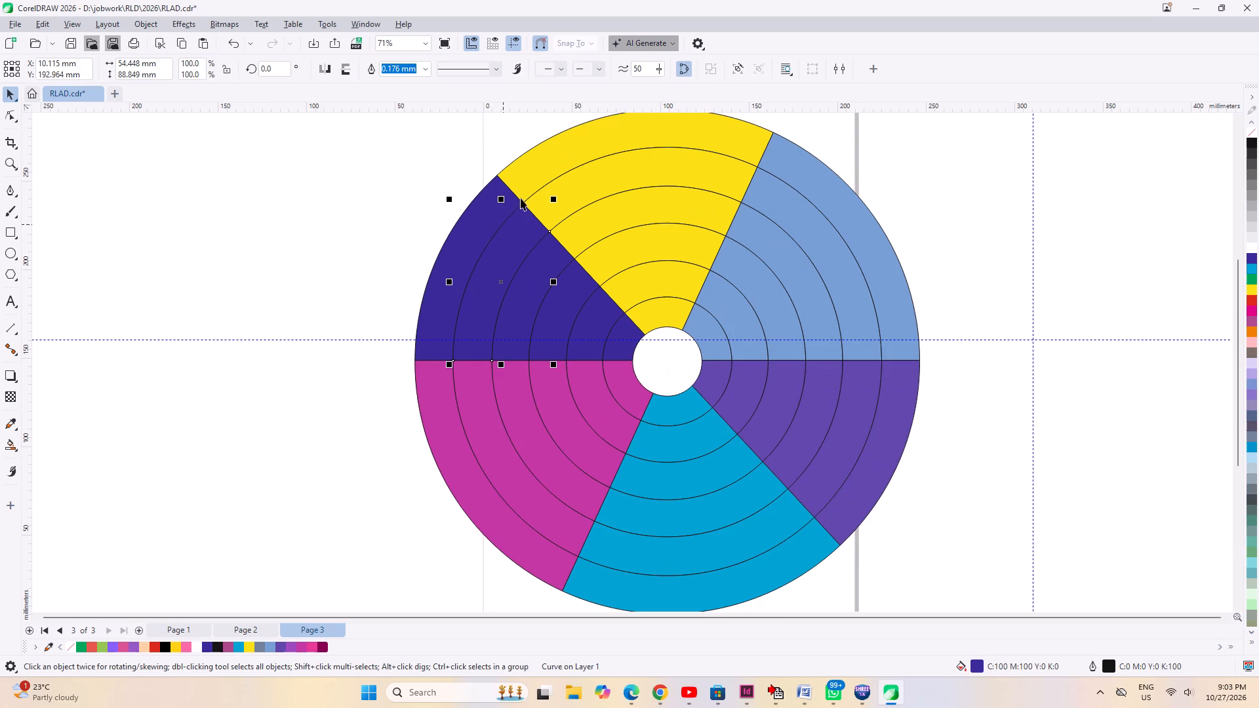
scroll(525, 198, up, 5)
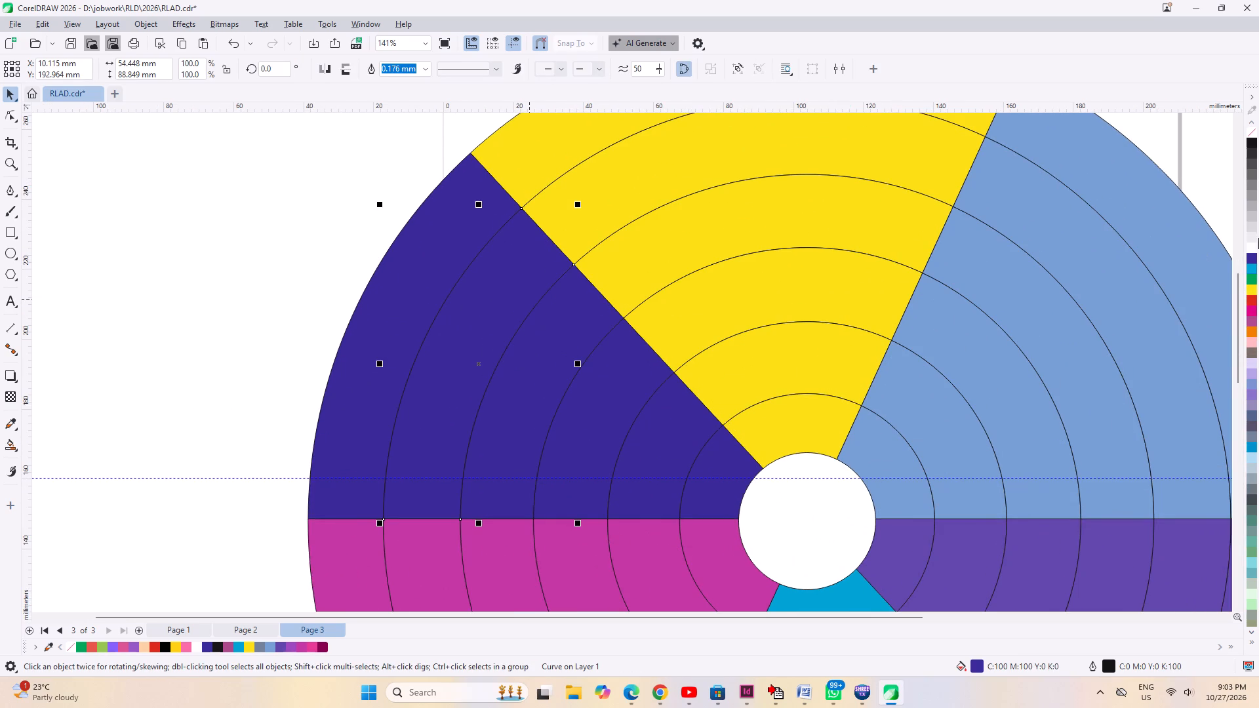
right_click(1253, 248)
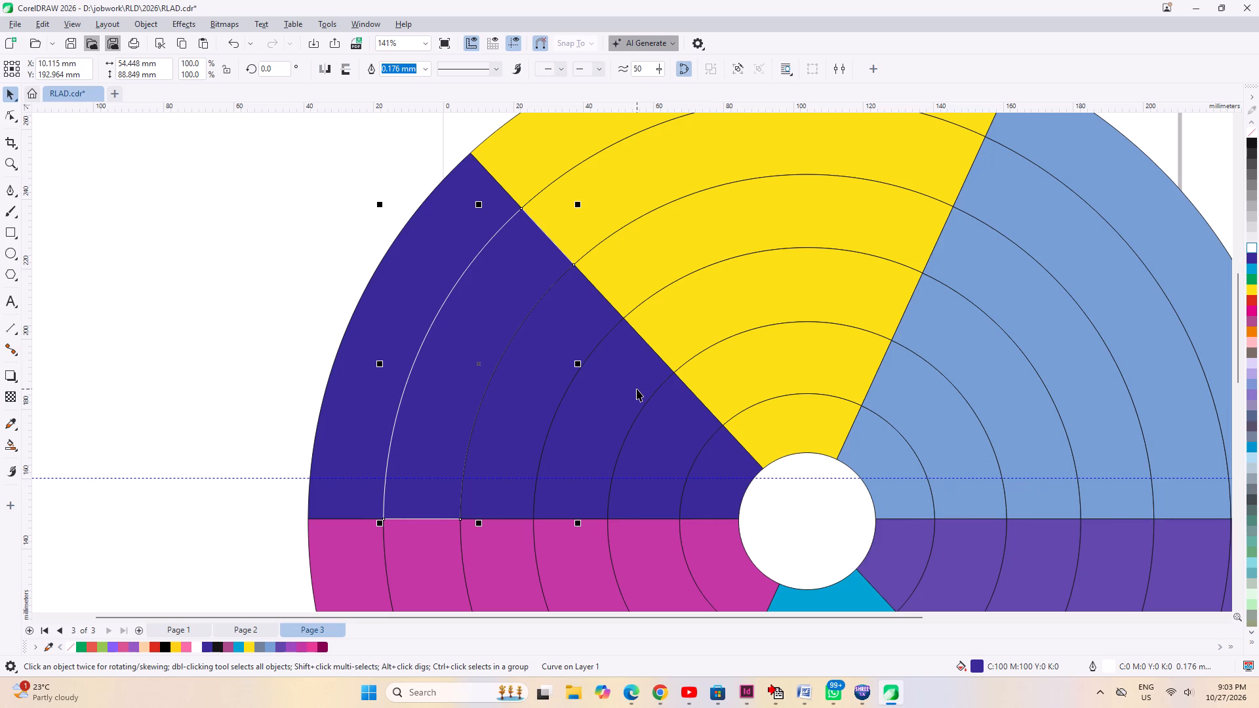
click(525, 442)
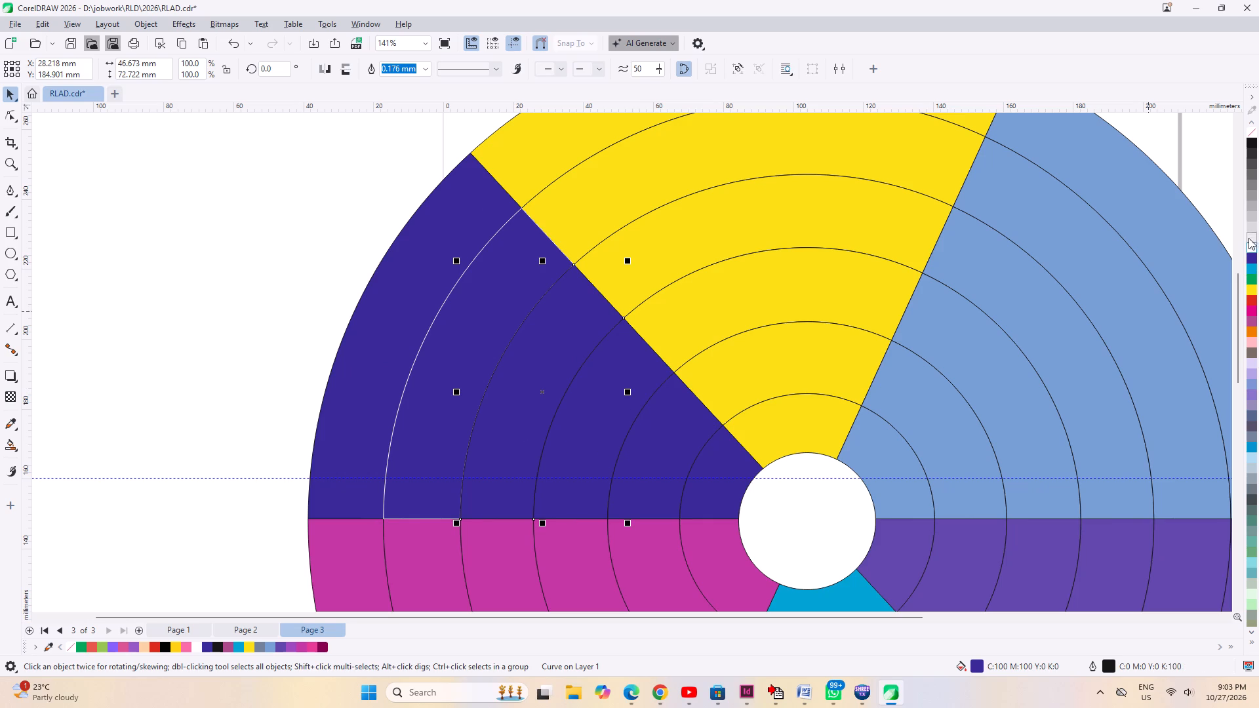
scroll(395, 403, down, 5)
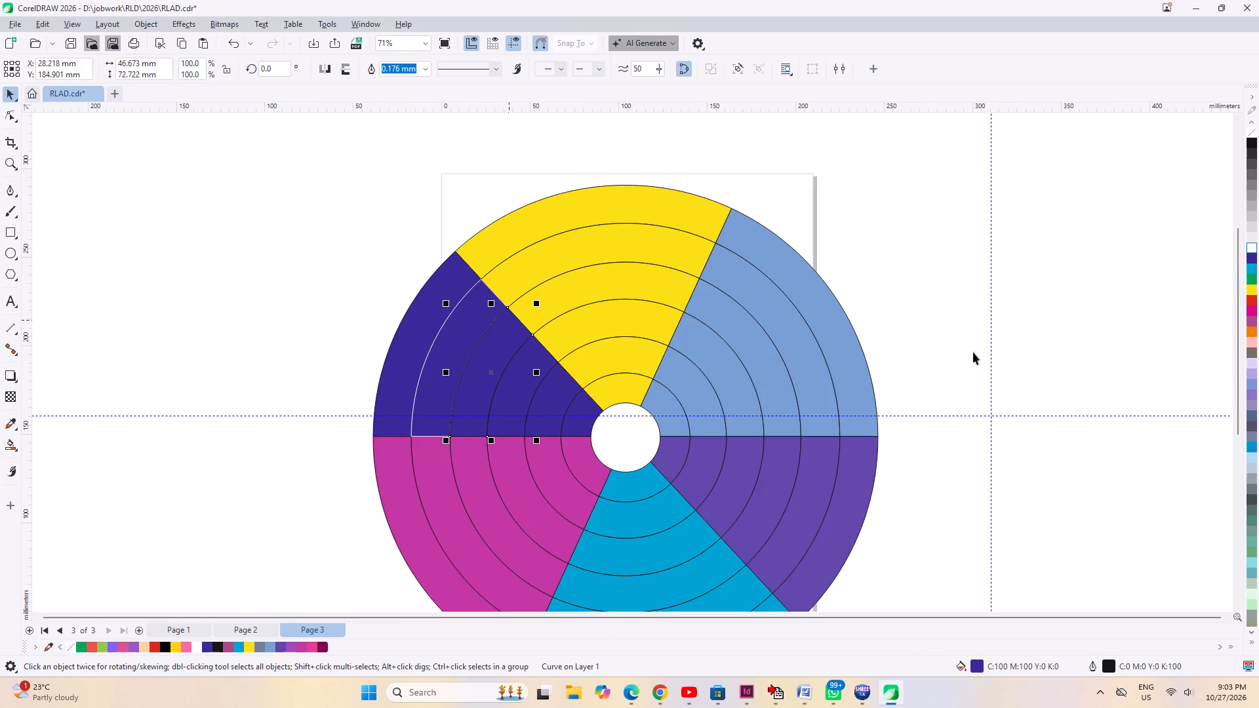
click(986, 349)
Give every ring segment of the wheel a white outline.
scroll(704, 250, down, 3)
drag(850, 165, 351, 557)
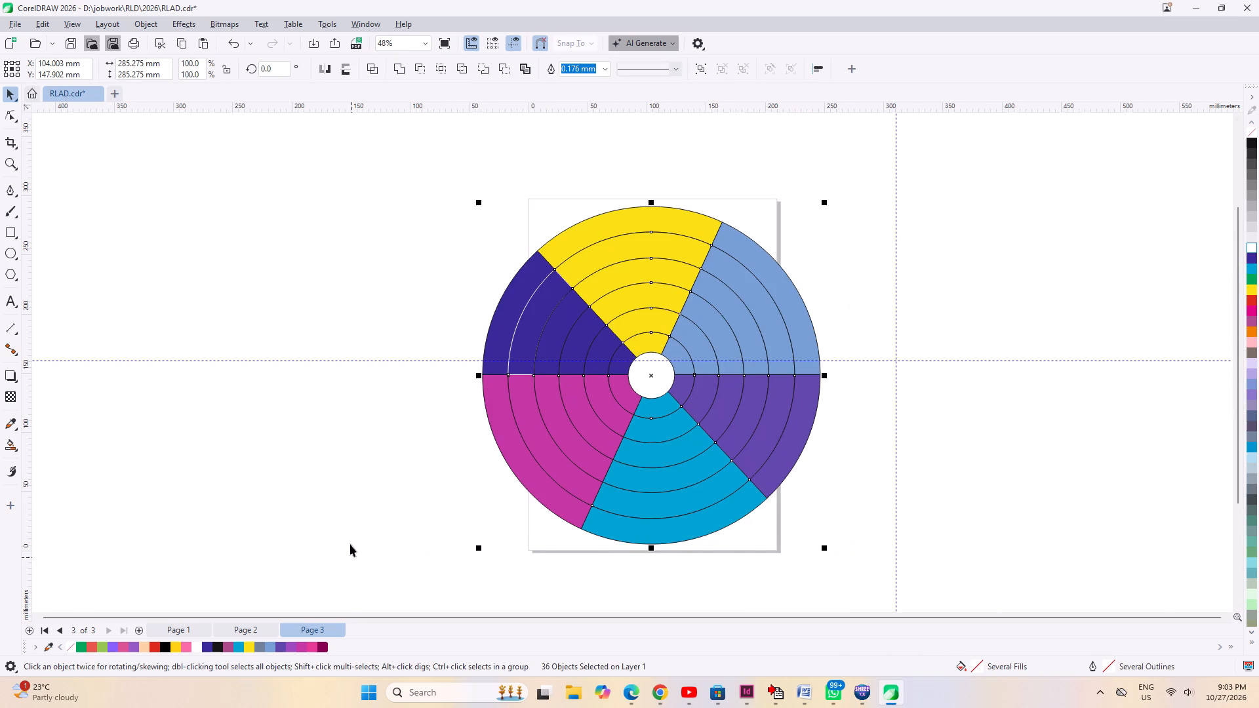
right_click(1250, 246)
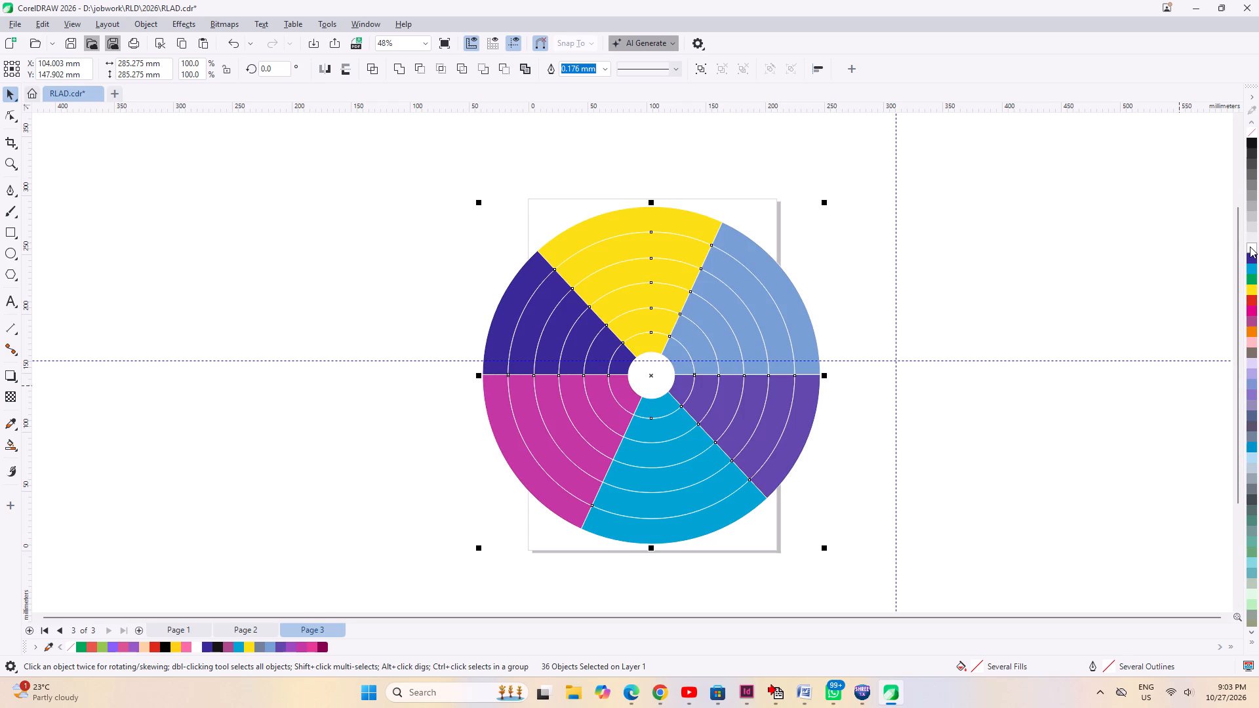
click(957, 435)
Group all the ring segments of the coloured wheel into one object.
scroll(785, 365, up, 6)
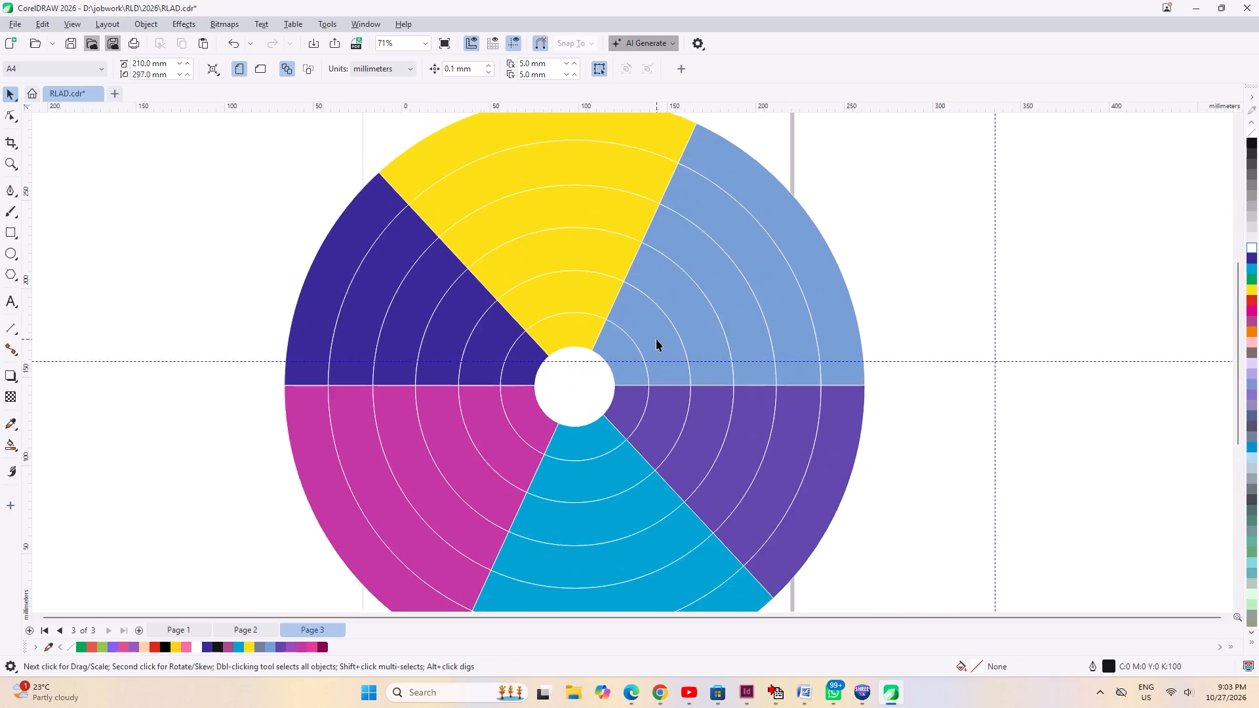
scroll(339, 377, down, 4)
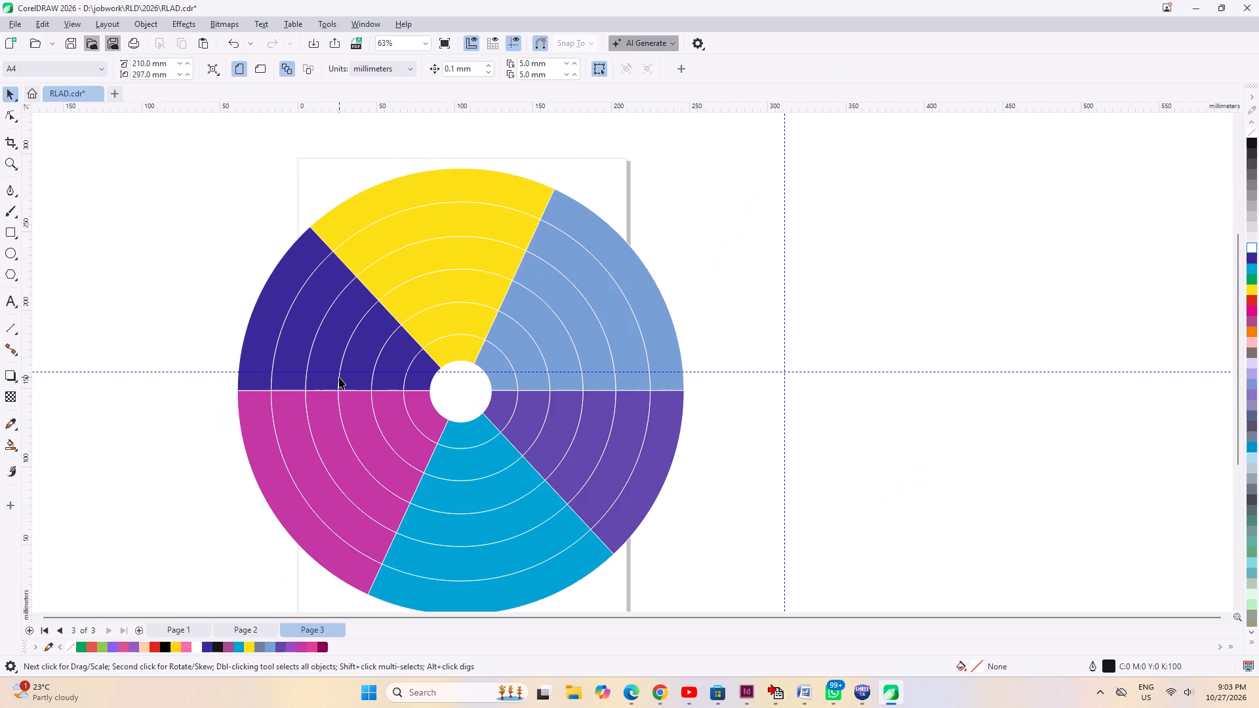
scroll(339, 377, down, 3)
drag(198, 205, 628, 517)
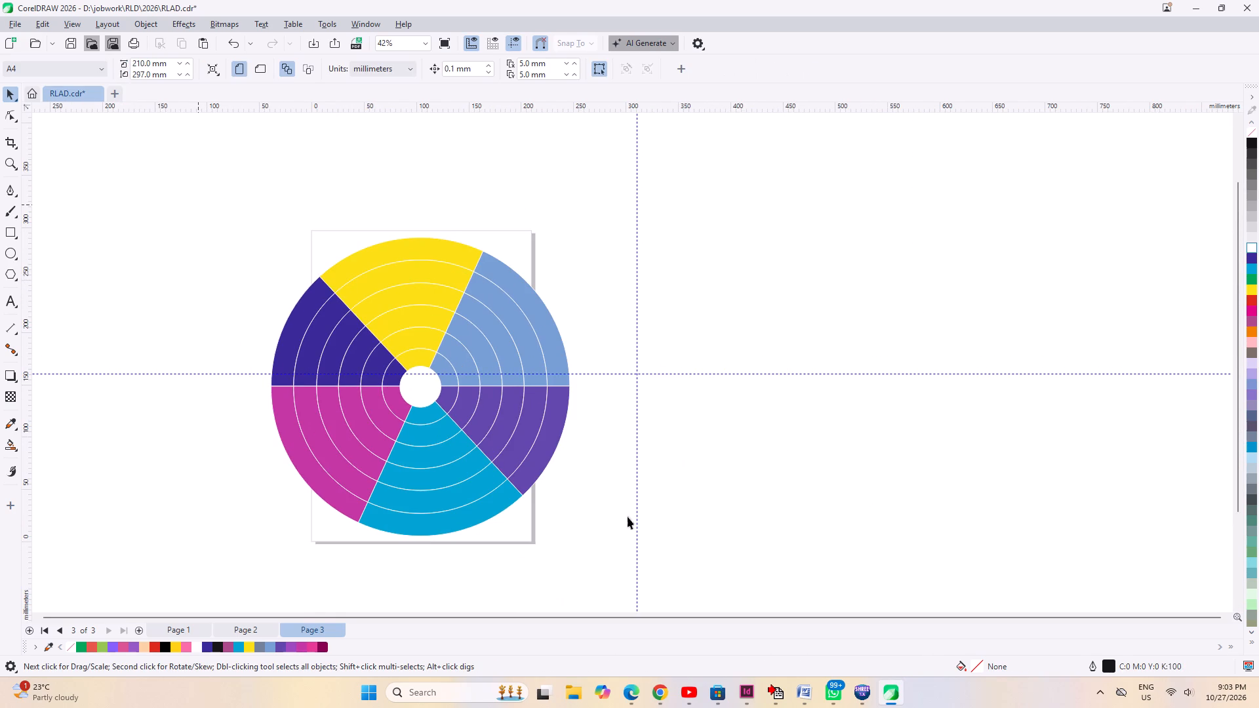
drag(628, 517, 642, 569)
key(ctrl+g)
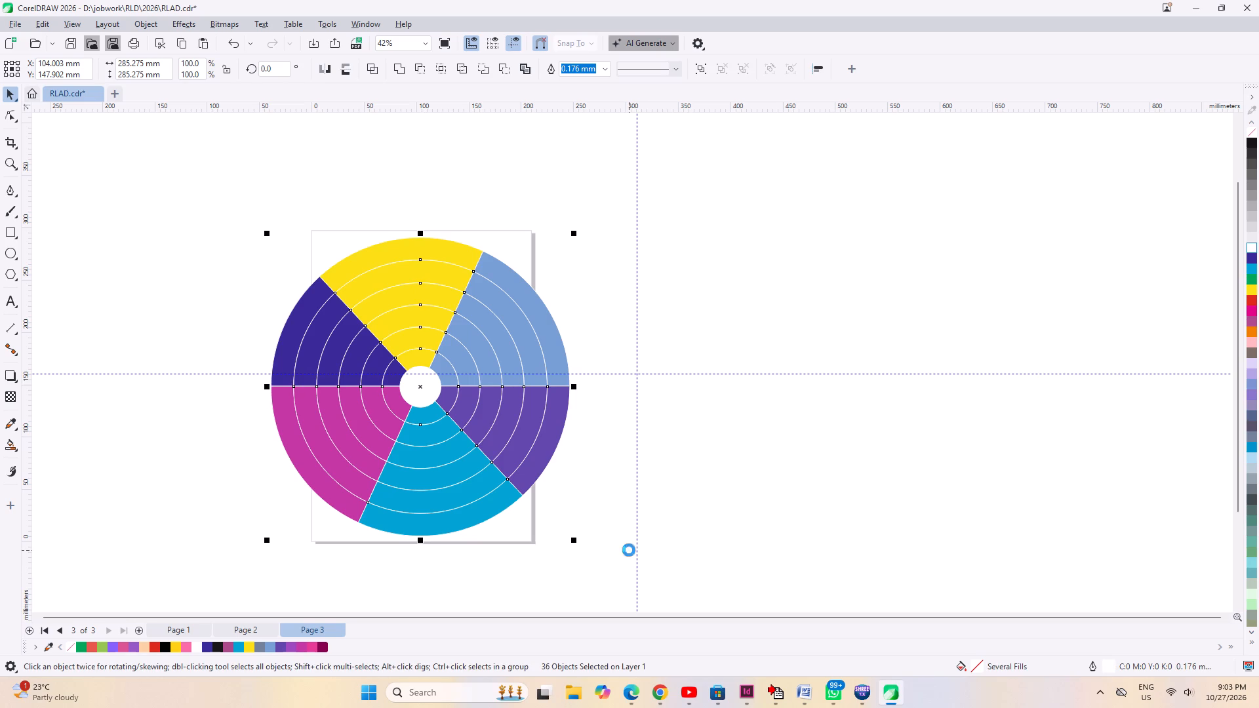
Scale the grouped wheel down to about 99 mm in diameter and place it in the upper half of Page 3.
shift+drag(576, 541, 541, 527)
scroll(442, 393, up, 4)
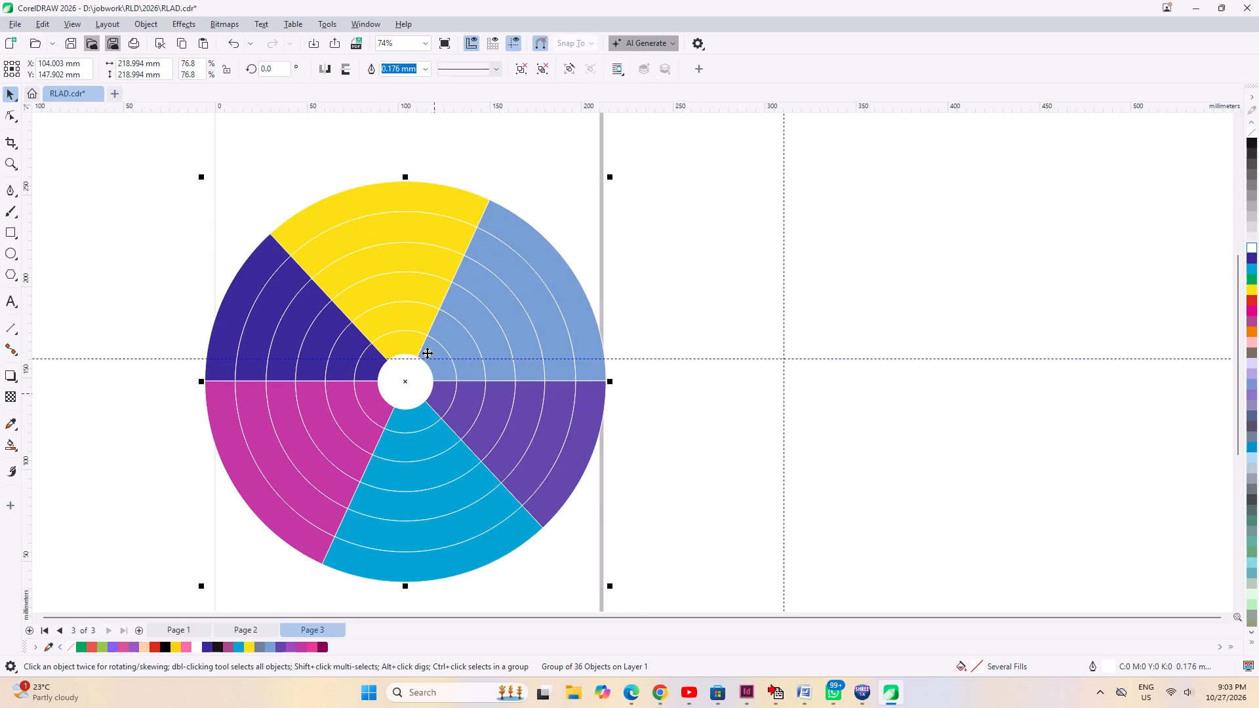
shift+drag(612, 584, 519, 514)
shift+drag(519, 514, 511, 509)
scroll(548, 534, down, 4)
drag(489, 446, 495, 344)
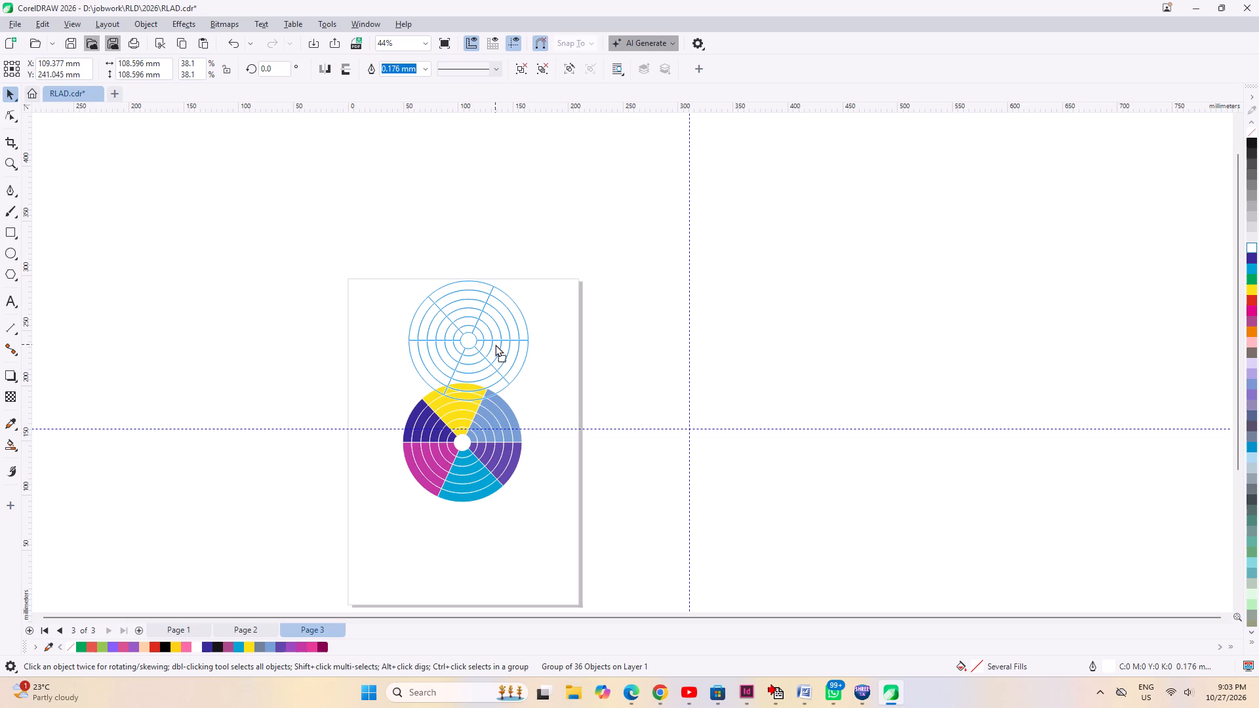
drag(495, 344, 489, 360)
scroll(489, 360, up, 7)
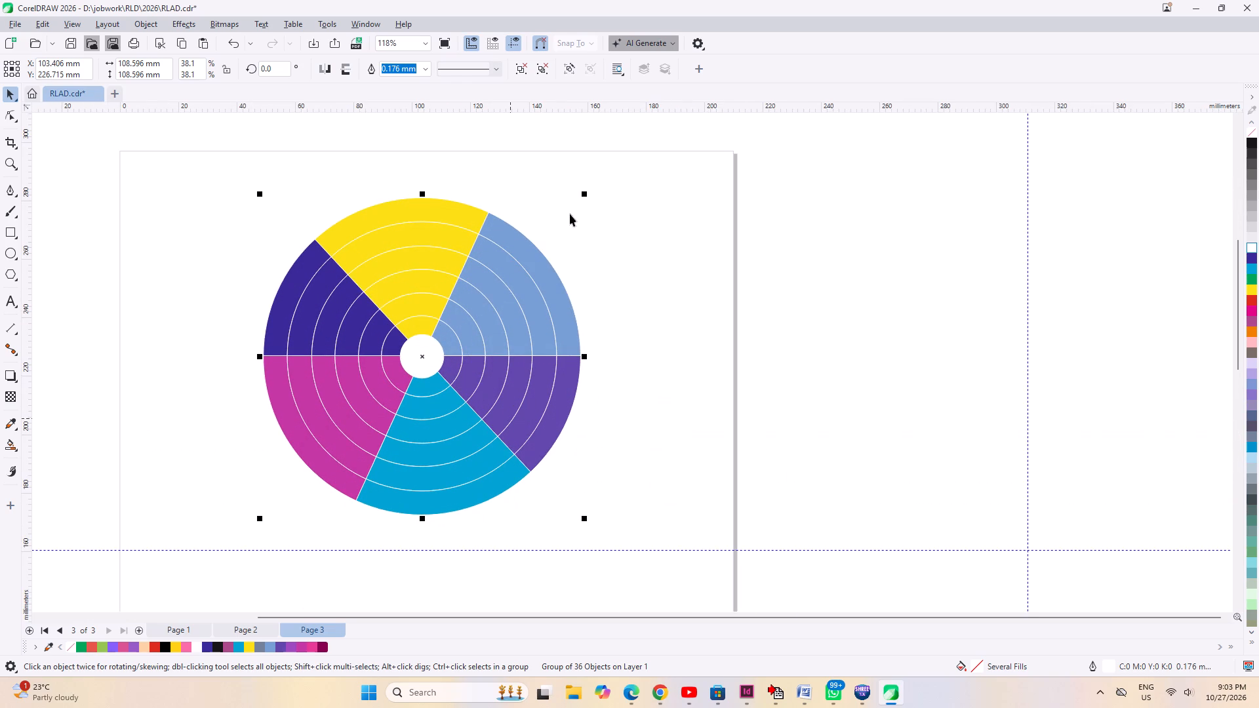
shift+drag(585, 192, 578, 206)
click(773, 385)
scroll(405, 355, down, 5)
drag(493, 515, 287, 284)
drag(265, 197, 556, 505)
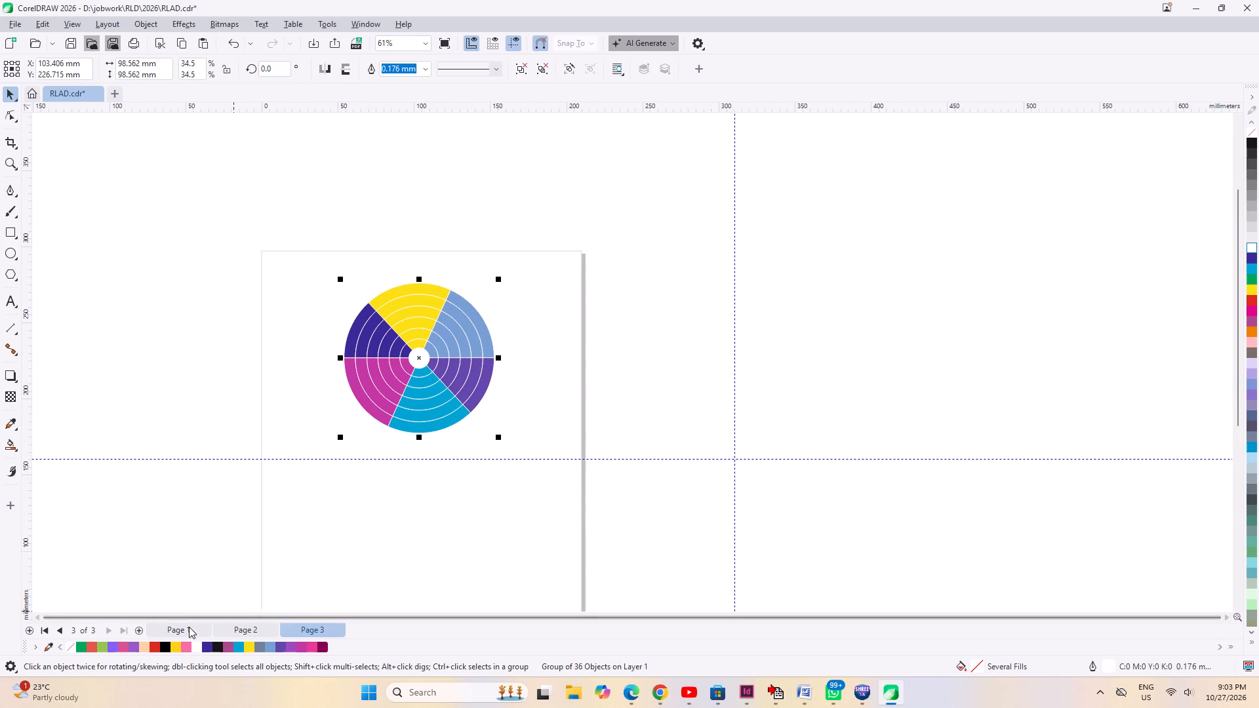
Go to Page 1 and view the red and yellow circular chart beside the INCOME PLAN table.
click(178, 629)
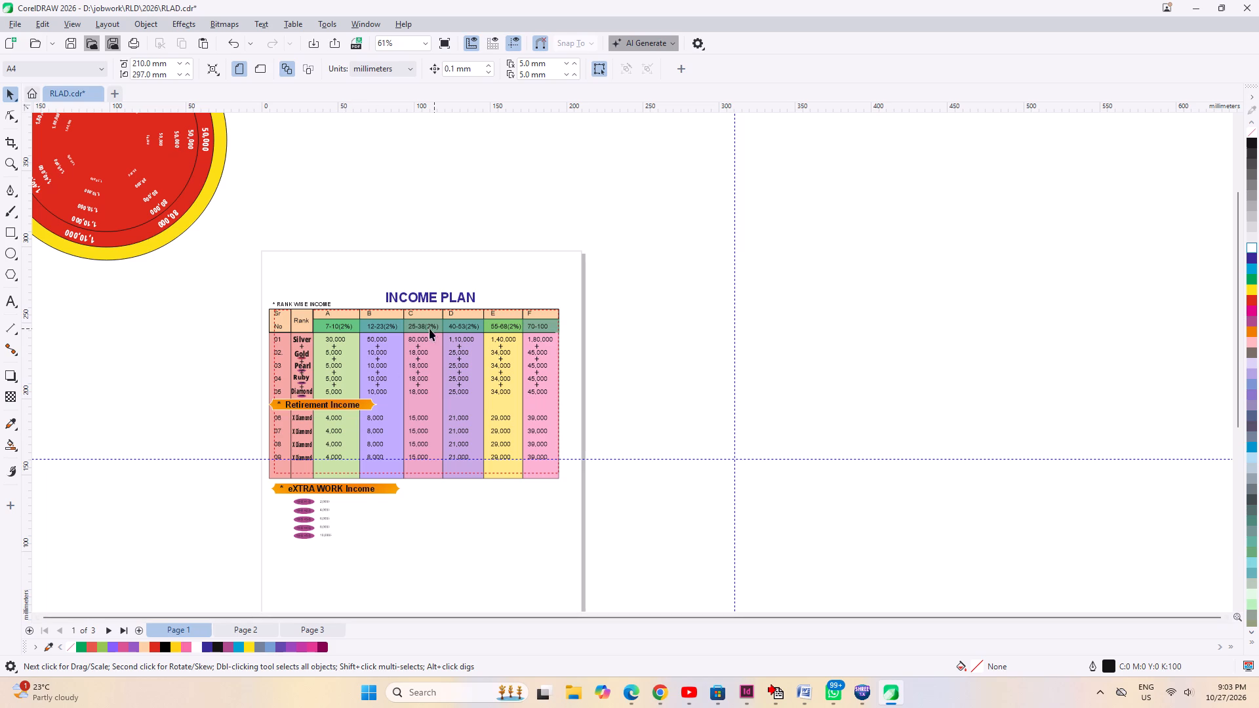
scroll(276, 519, down, 2)
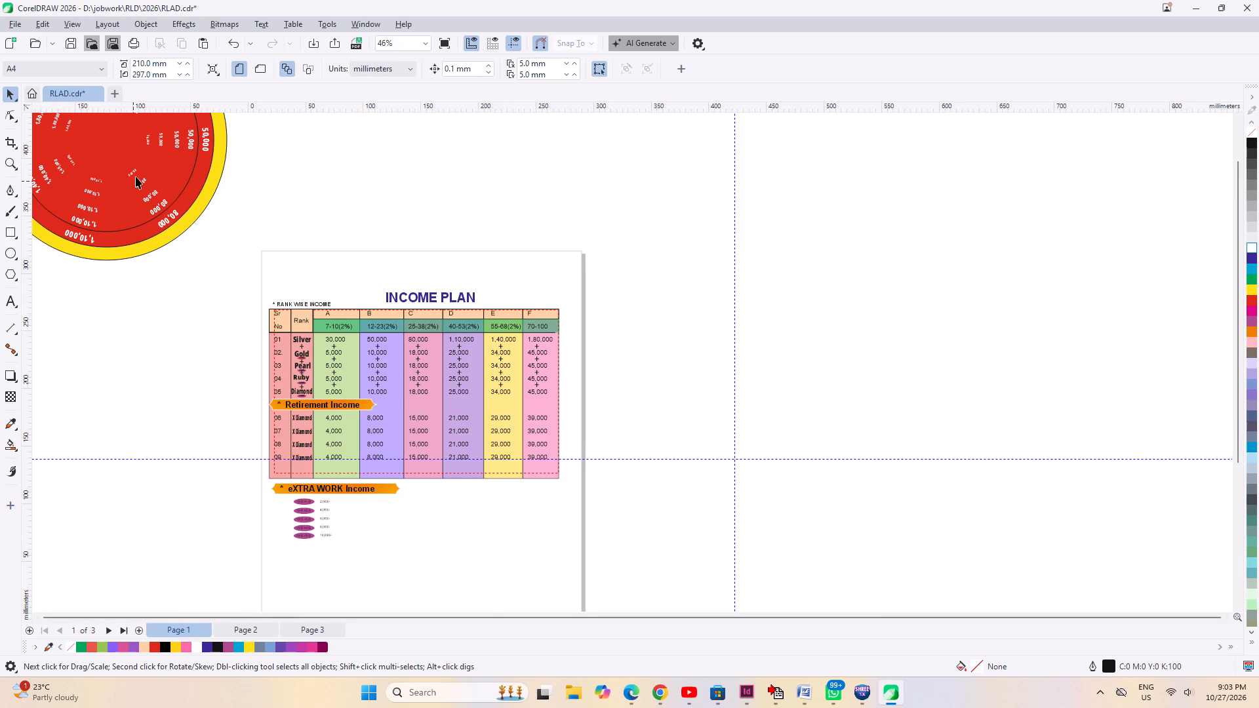
scroll(168, 511, down, 1)
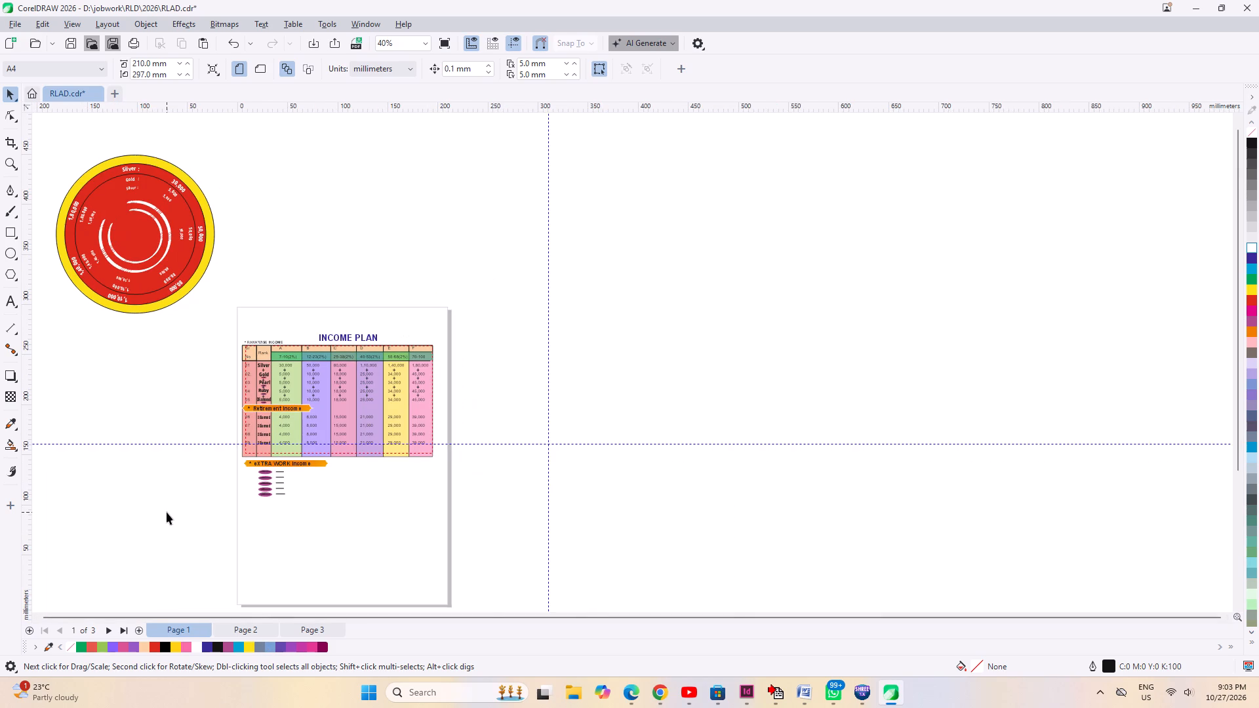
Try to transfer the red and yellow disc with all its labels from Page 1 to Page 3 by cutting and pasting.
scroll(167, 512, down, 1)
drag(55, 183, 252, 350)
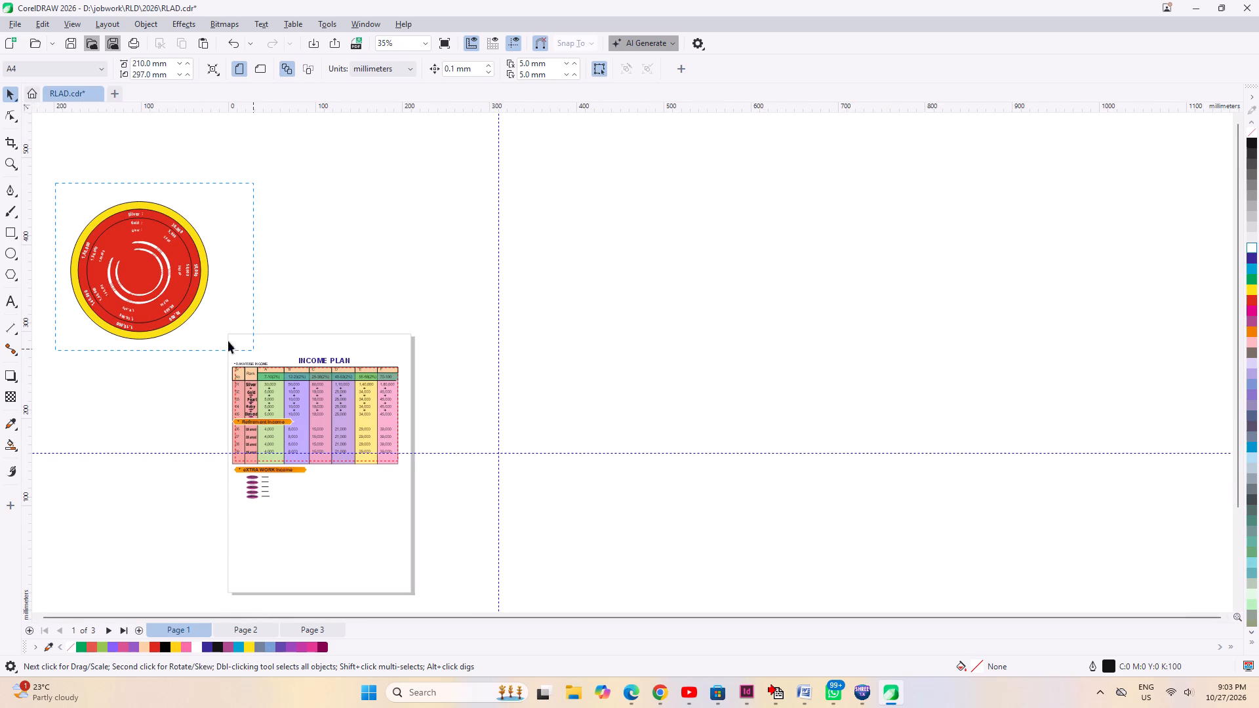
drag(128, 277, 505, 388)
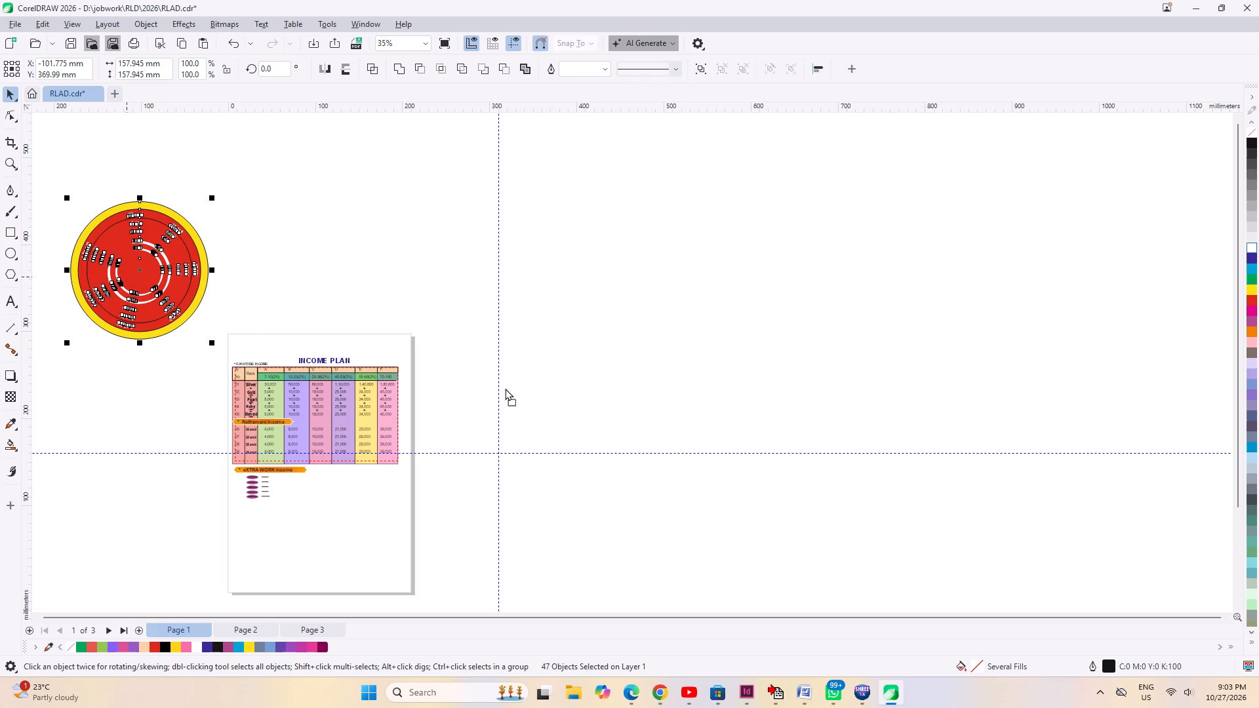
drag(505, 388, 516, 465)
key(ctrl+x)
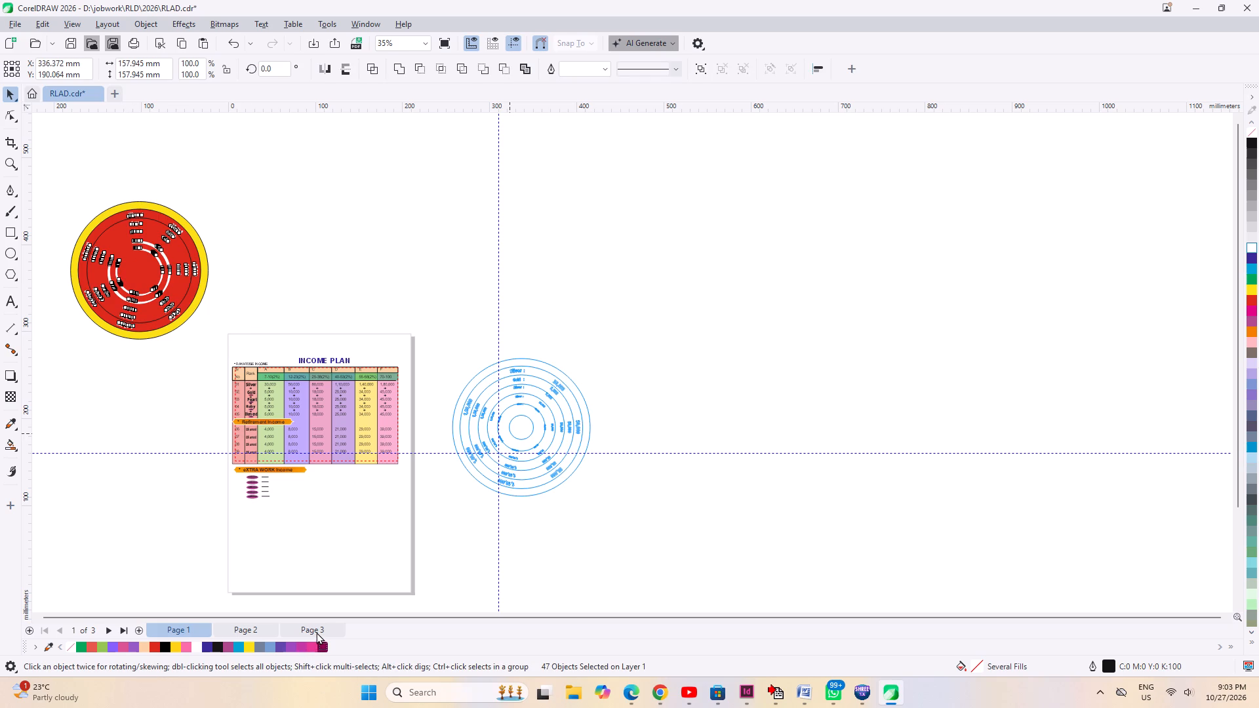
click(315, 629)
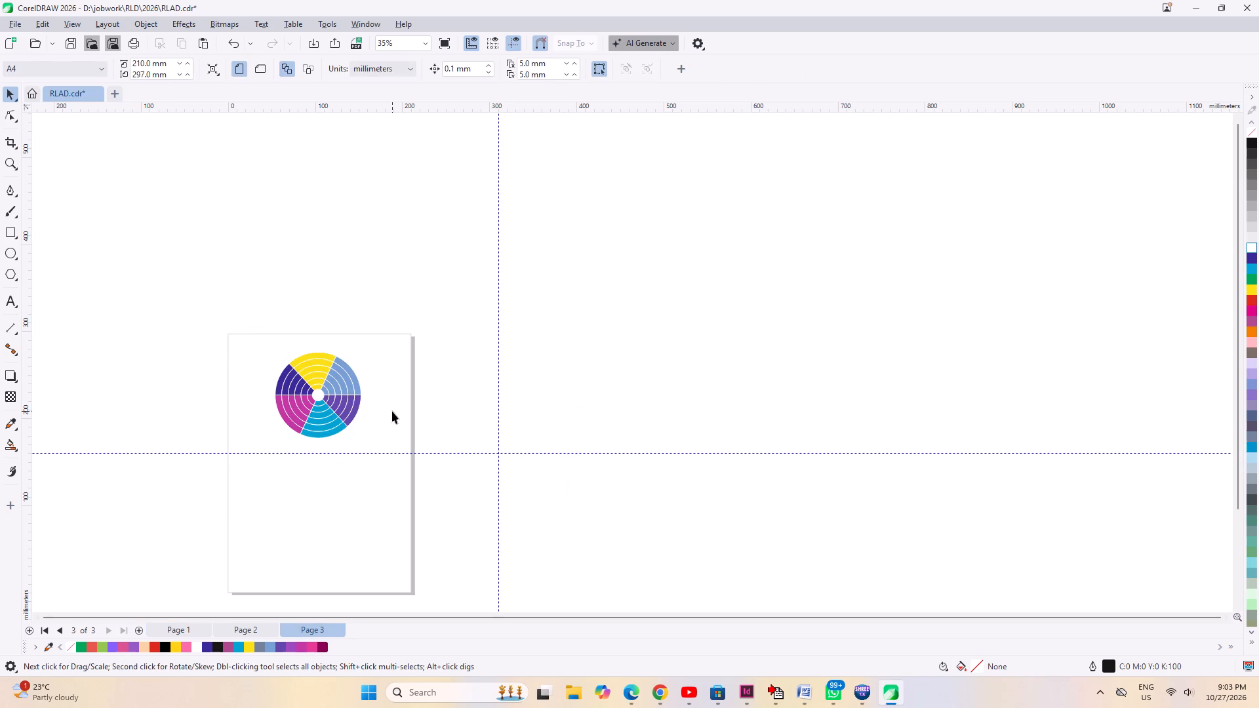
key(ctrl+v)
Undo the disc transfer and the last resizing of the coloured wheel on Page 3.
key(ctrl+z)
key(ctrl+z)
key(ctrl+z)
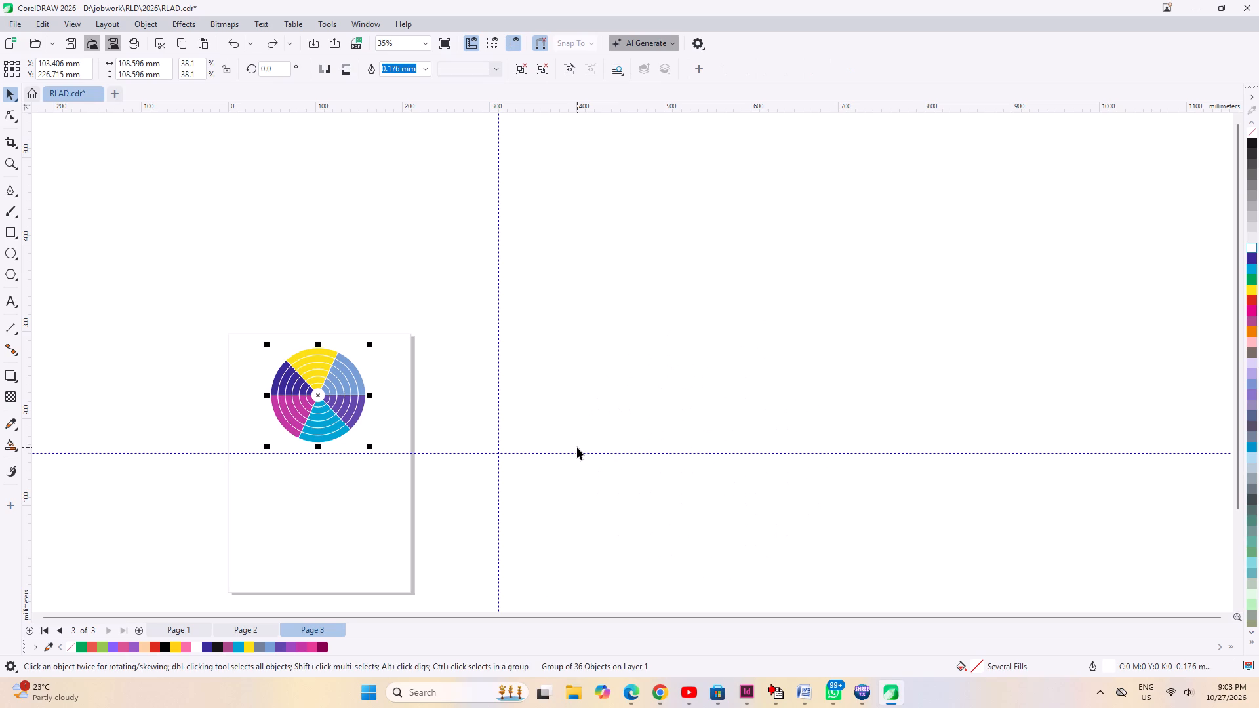
On Page 1, change the 30,000 amount in the red disc's fourth text ring from the outside to 5,000.
click(182, 630)
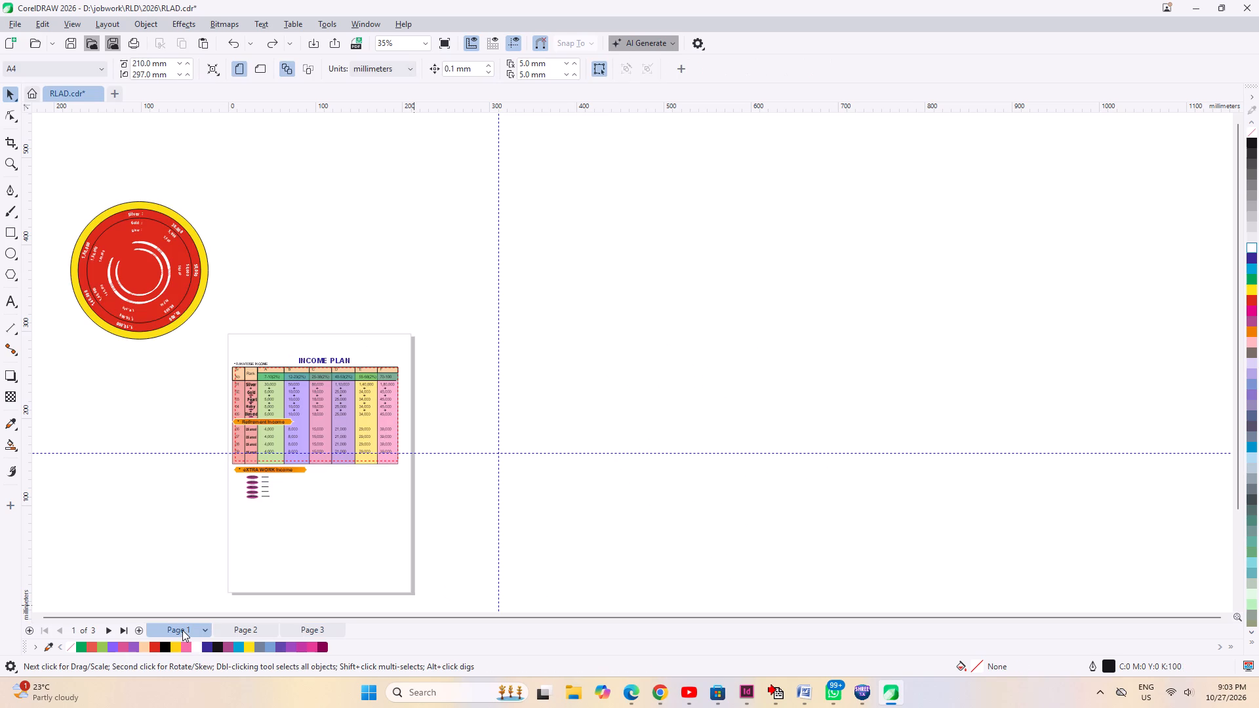
scroll(77, 266, up, 2)
scroll(118, 172, up, 8)
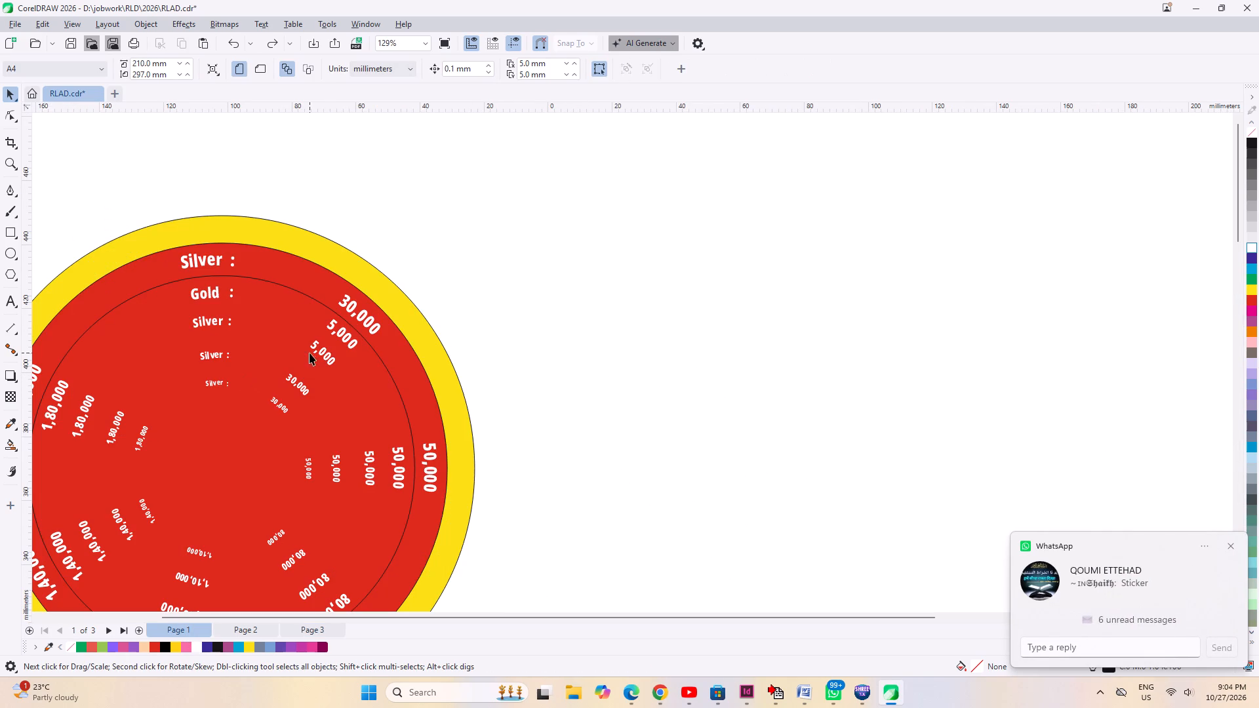
ctrl+click(322, 352)
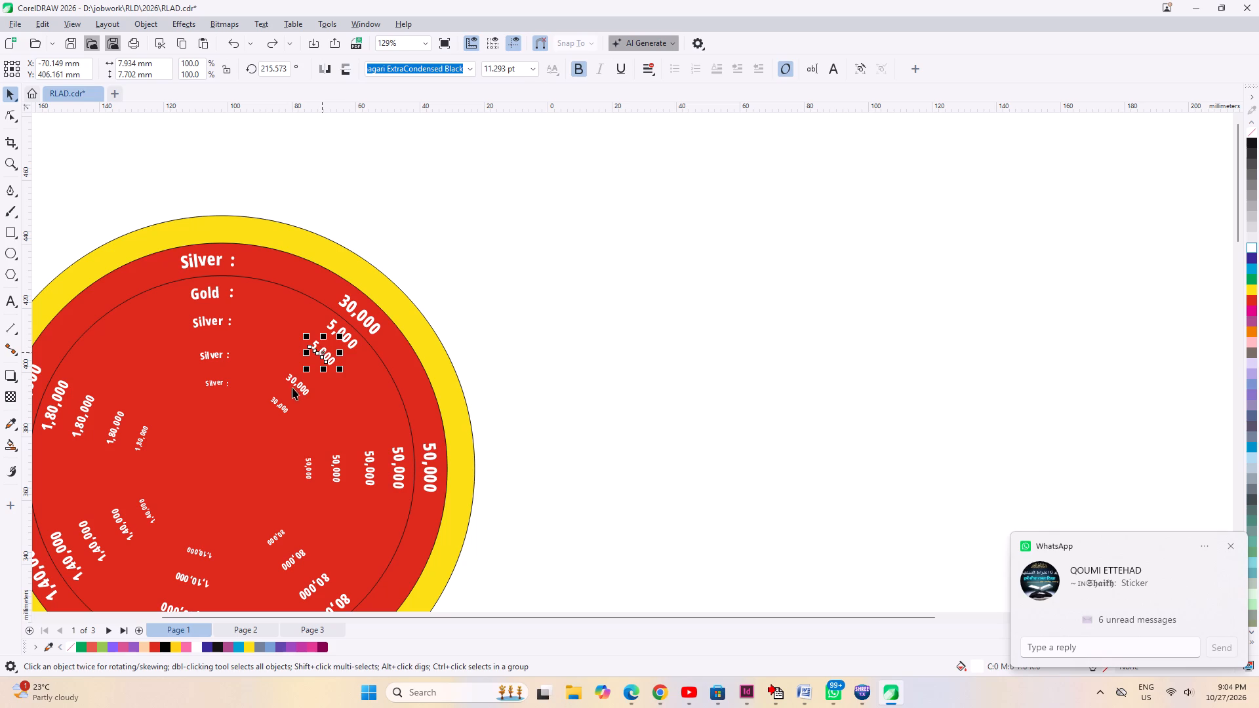
ctrl+click(292, 385)
scroll(291, 384, up, 7)
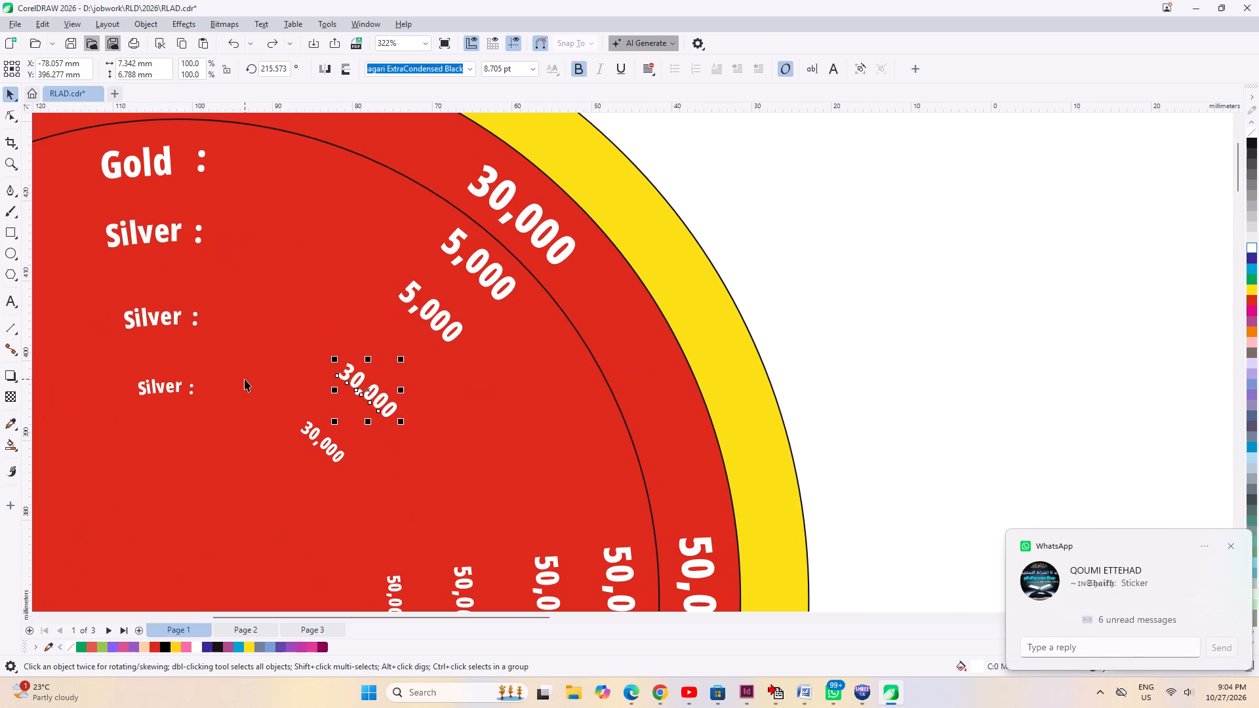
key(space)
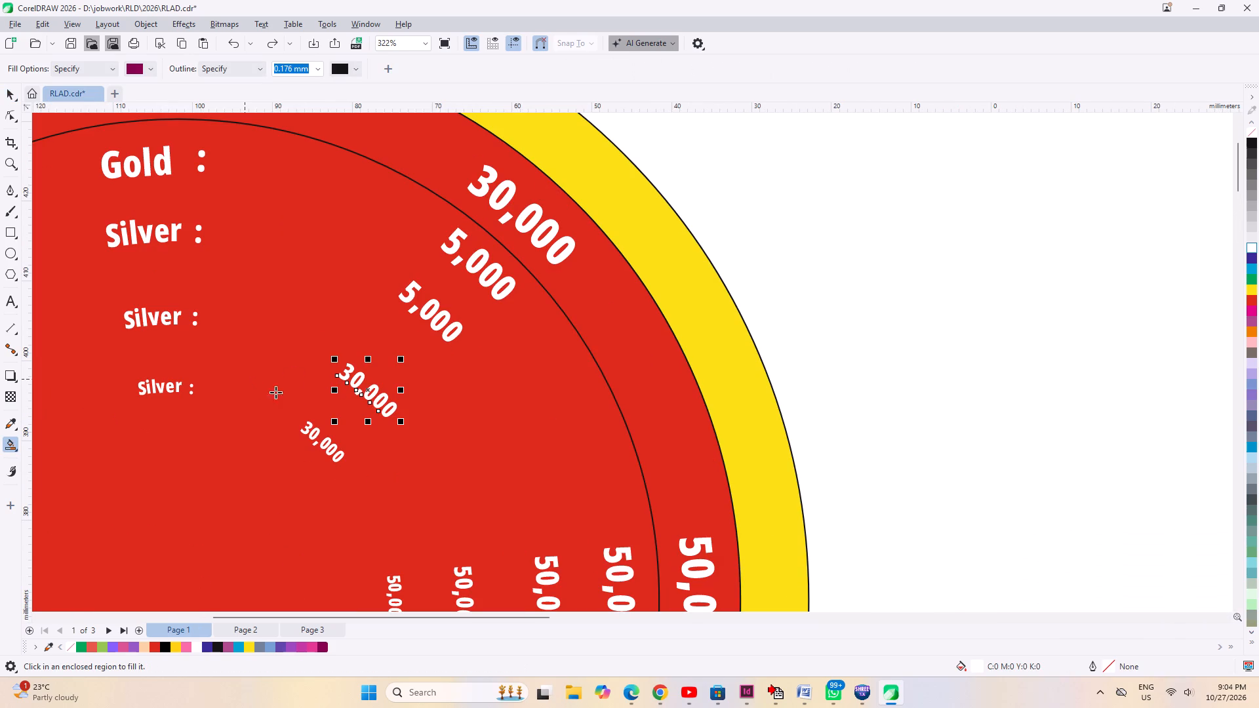
click(7, 308)
click(355, 376)
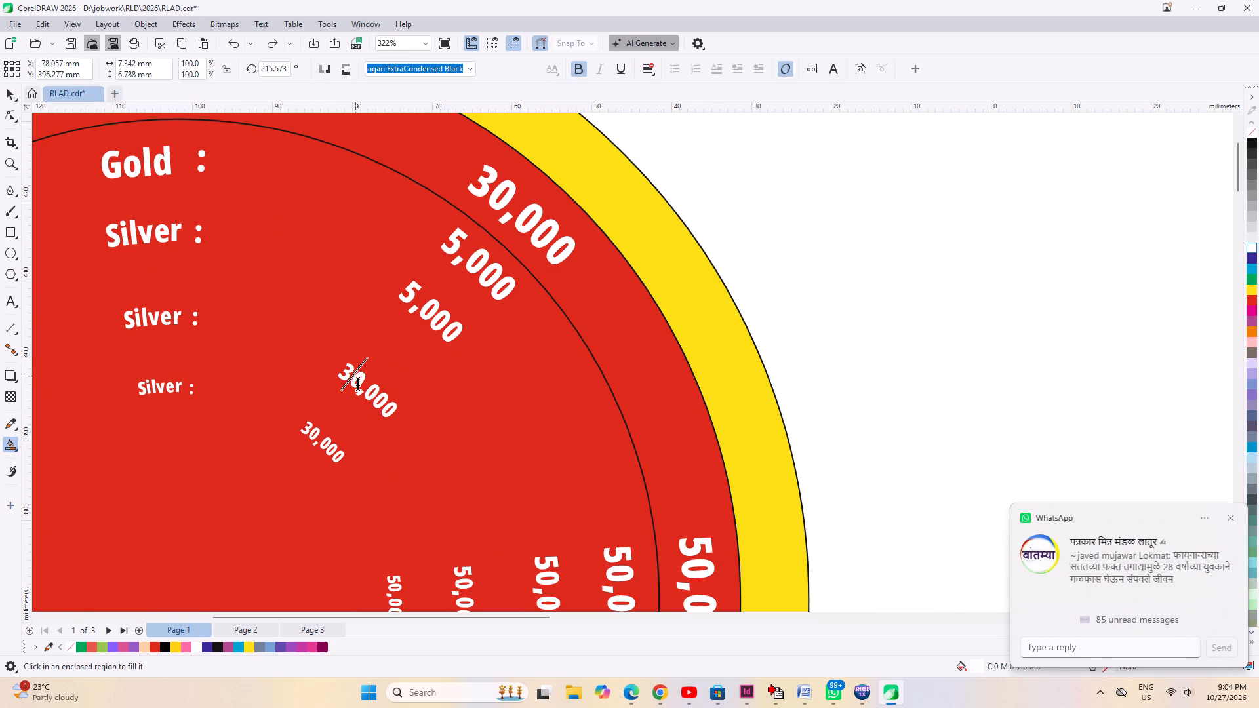
key(Right)
key(shift+Left)
key(shift+Left)
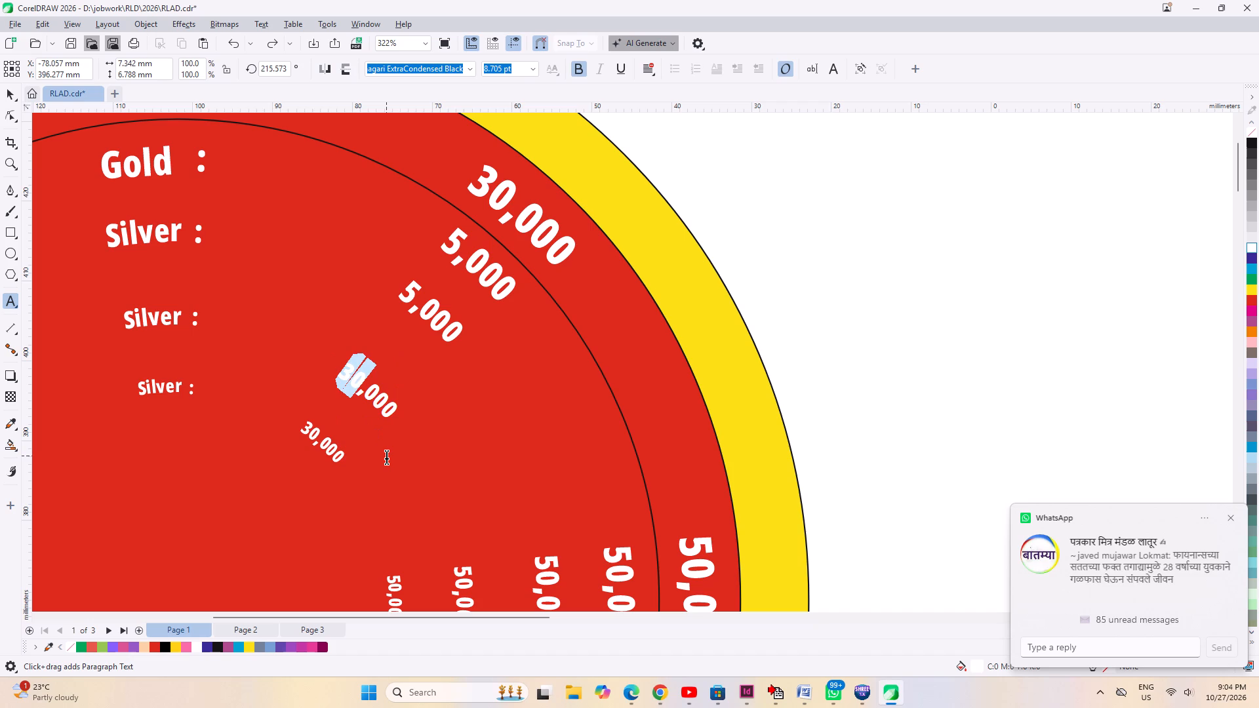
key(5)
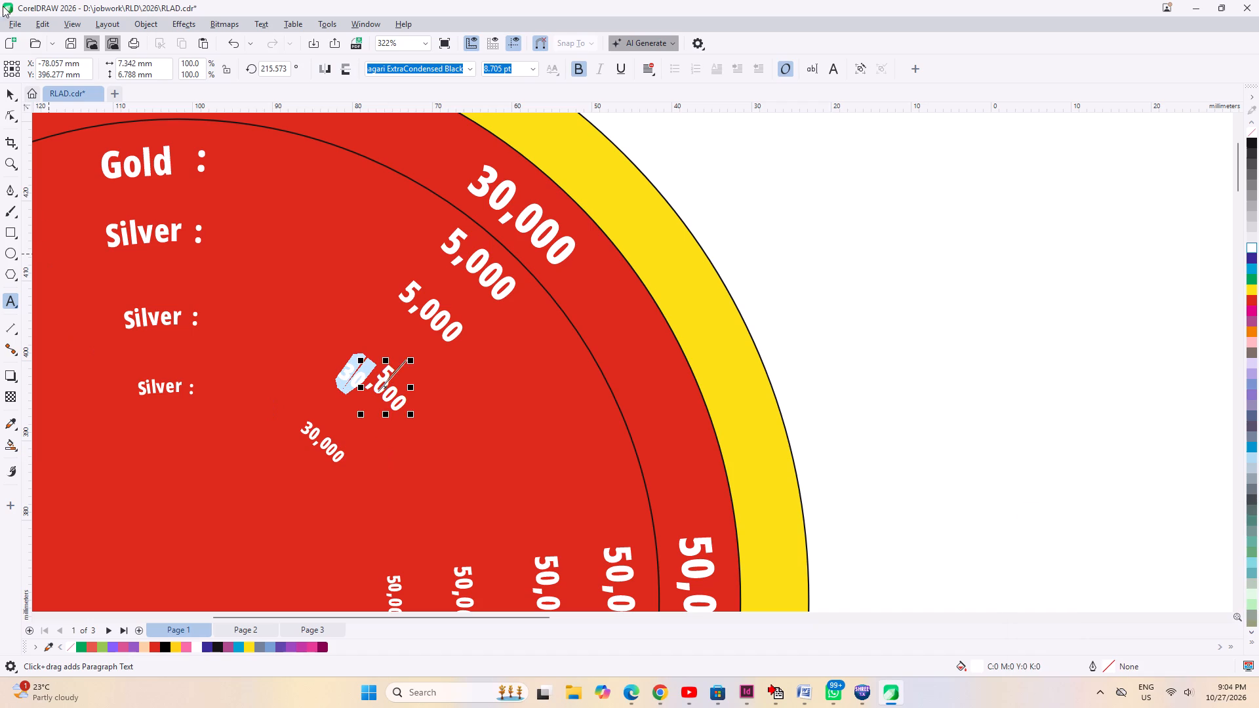
click(4, 95)
click(954, 257)
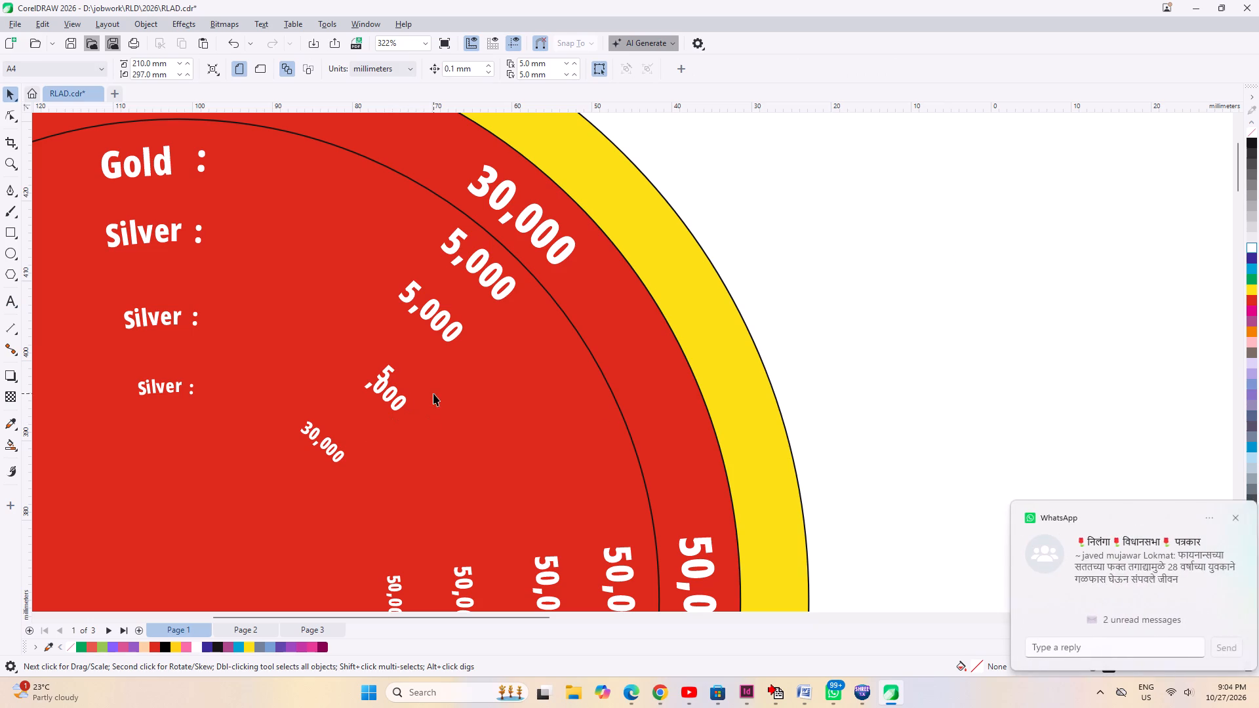
click(1021, 351)
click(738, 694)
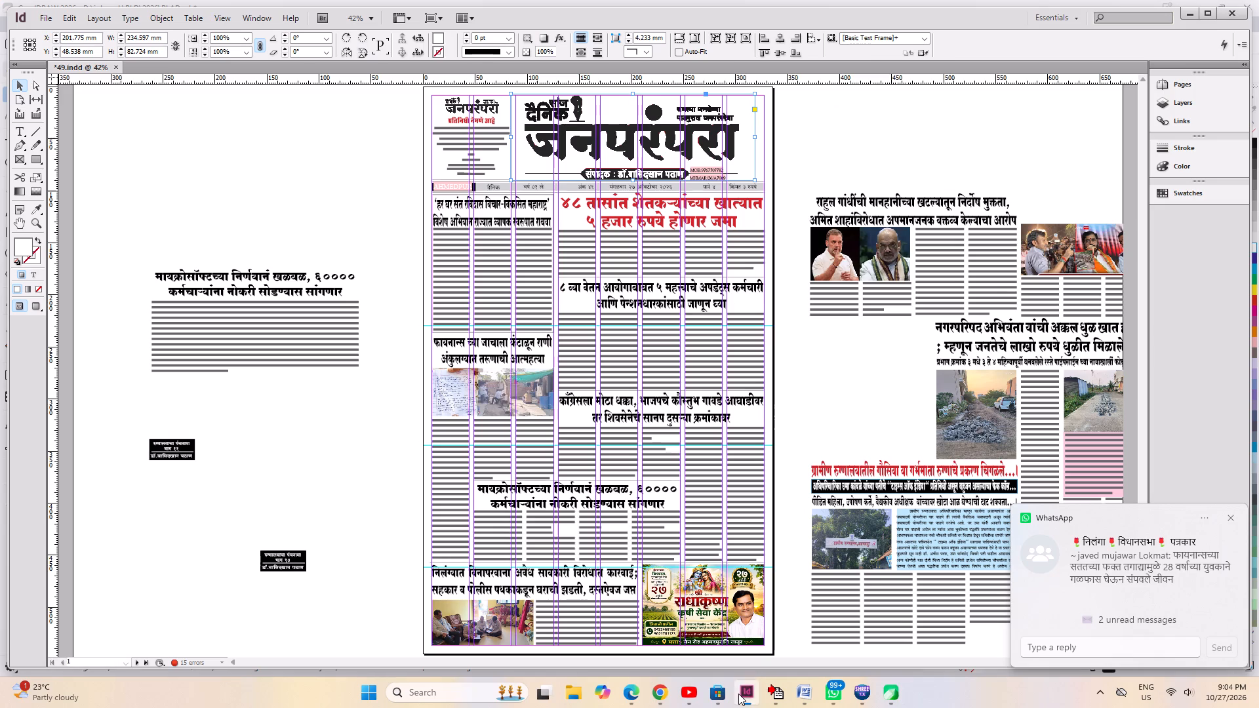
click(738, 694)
Save the RLAD document.
key(ctrl+s)
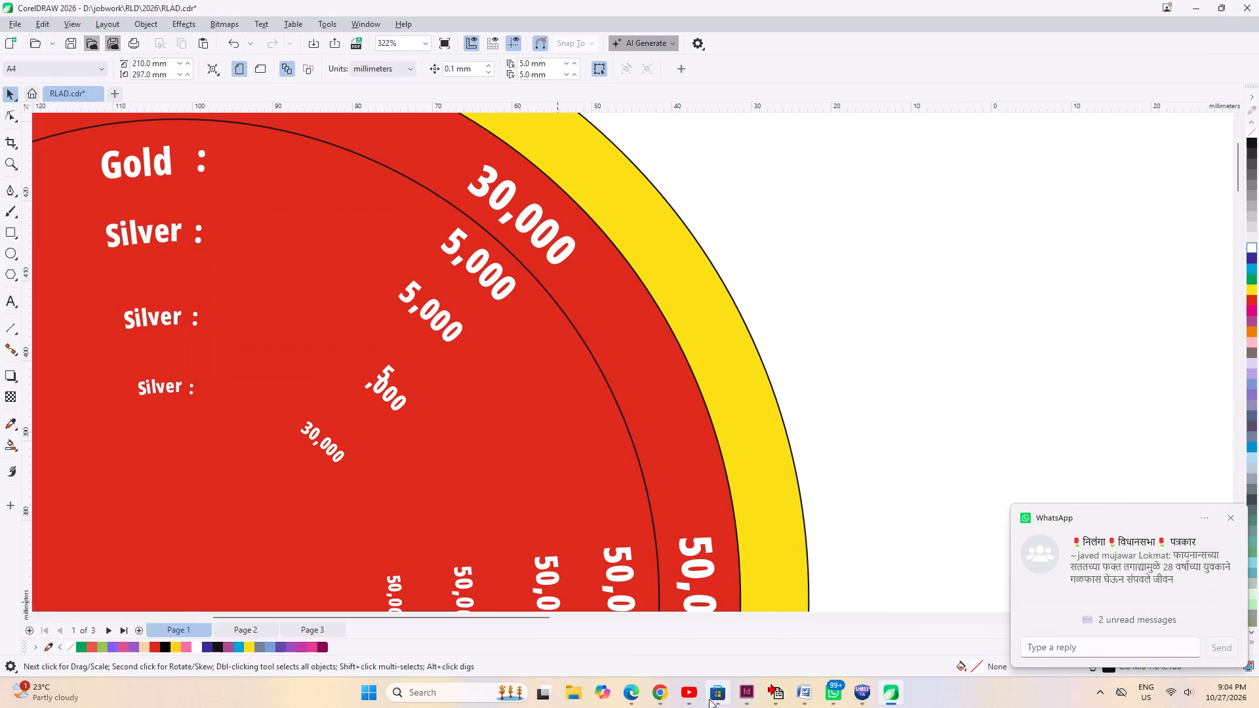
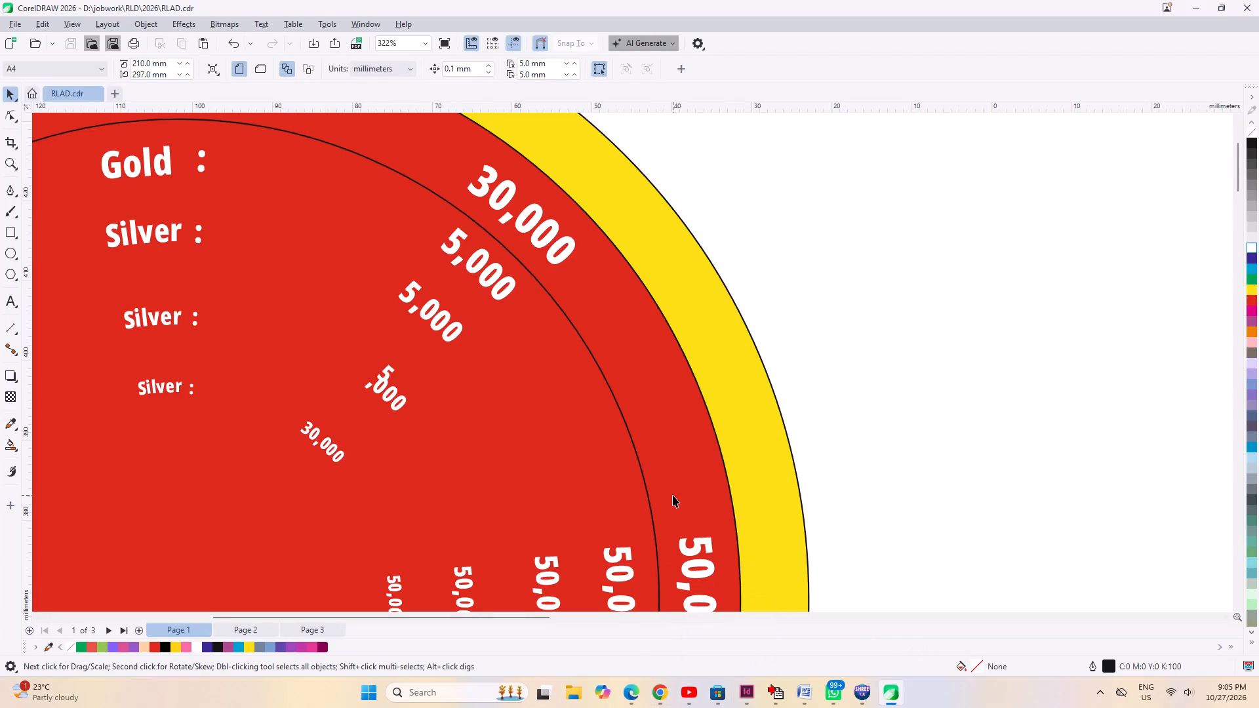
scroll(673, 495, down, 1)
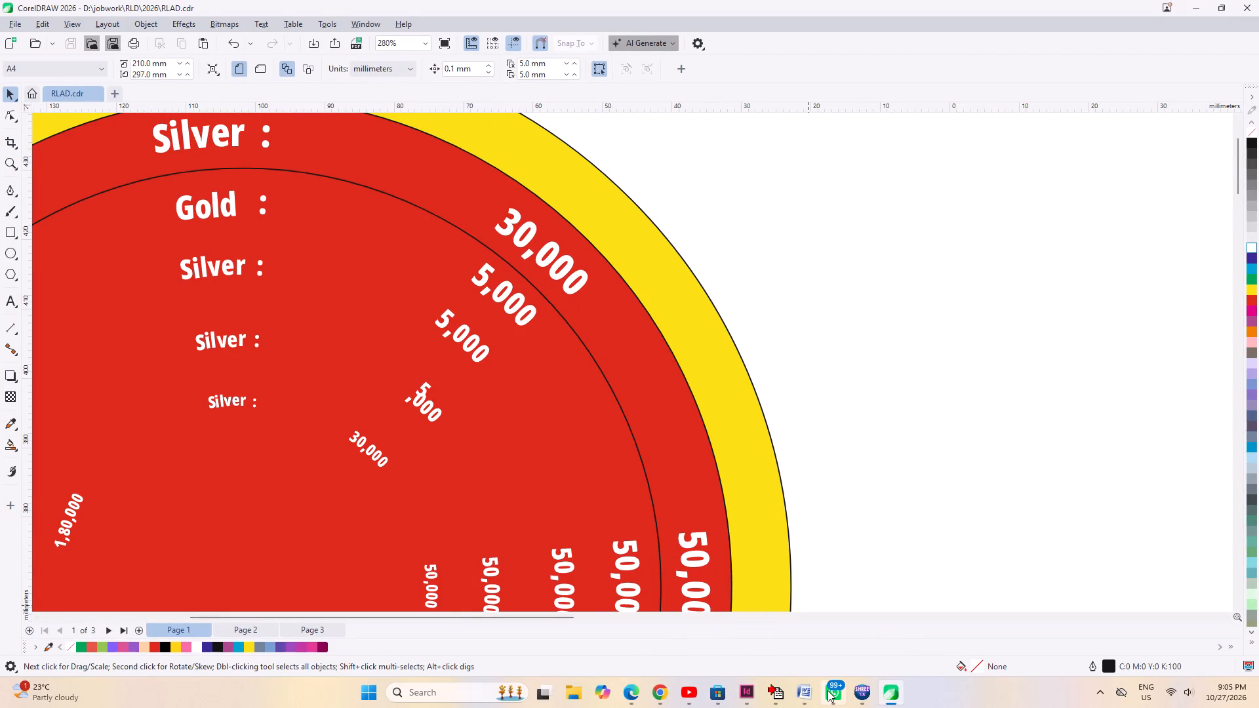
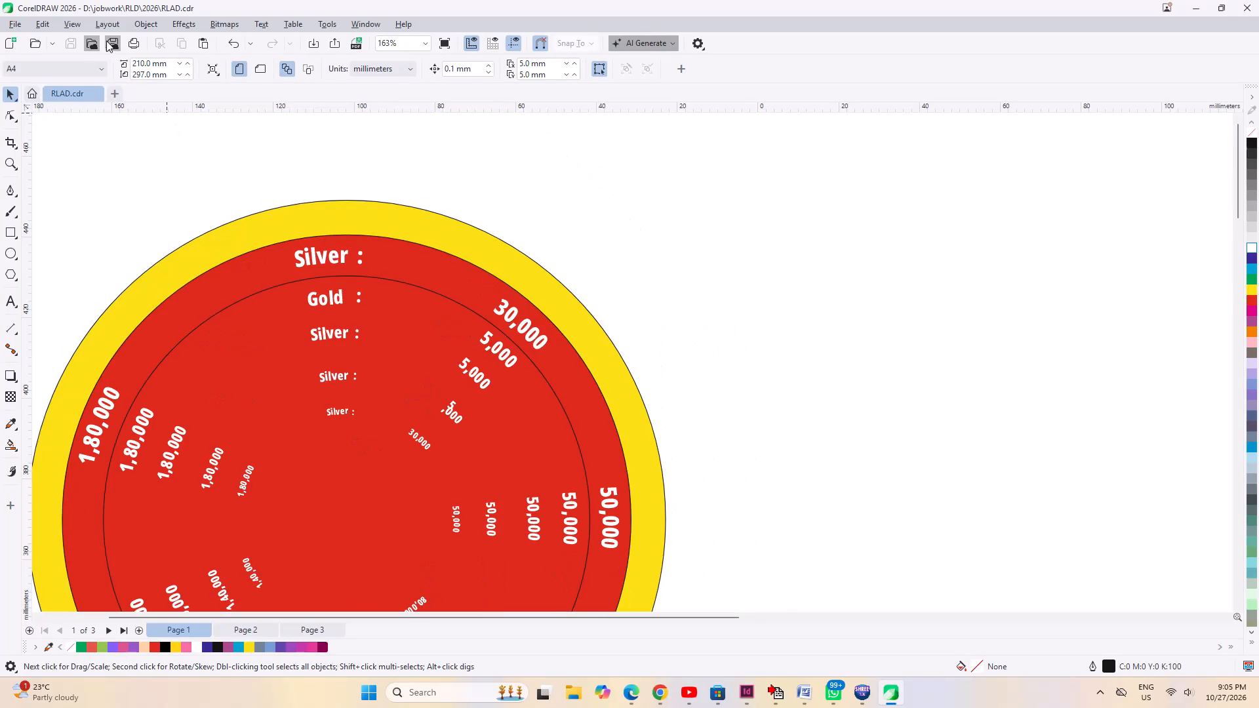
Select the column of five white rank-name labels, Silver and Gold, in the top sector of the red disc.
click(106, 40)
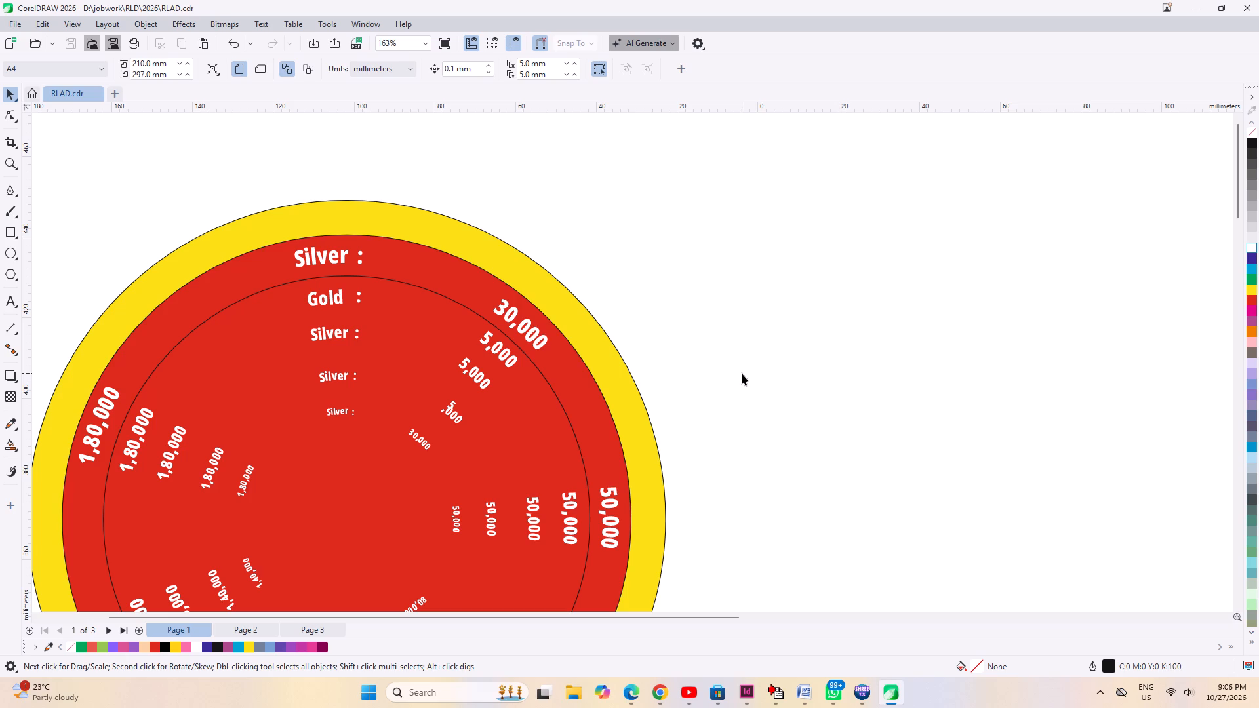
click(756, 469)
drag(791, 452, 327, 565)
click(633, 231)
drag(633, 227, 386, 460)
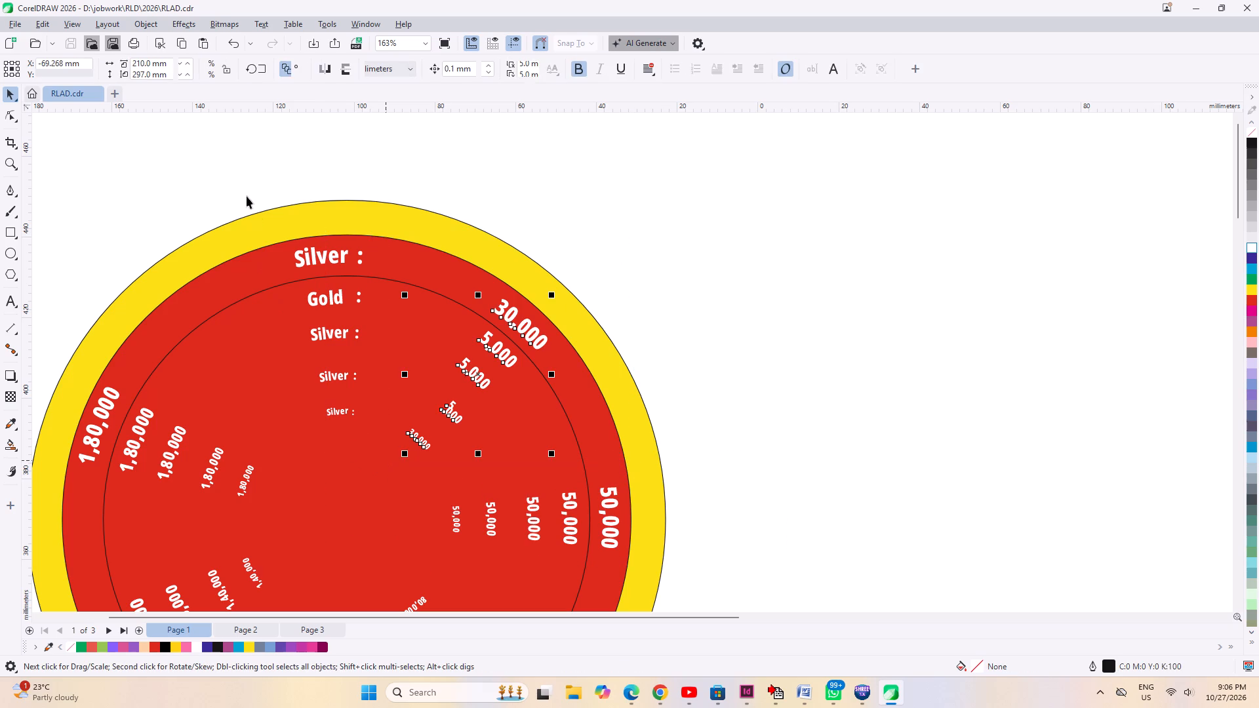
drag(224, 162, 380, 473)
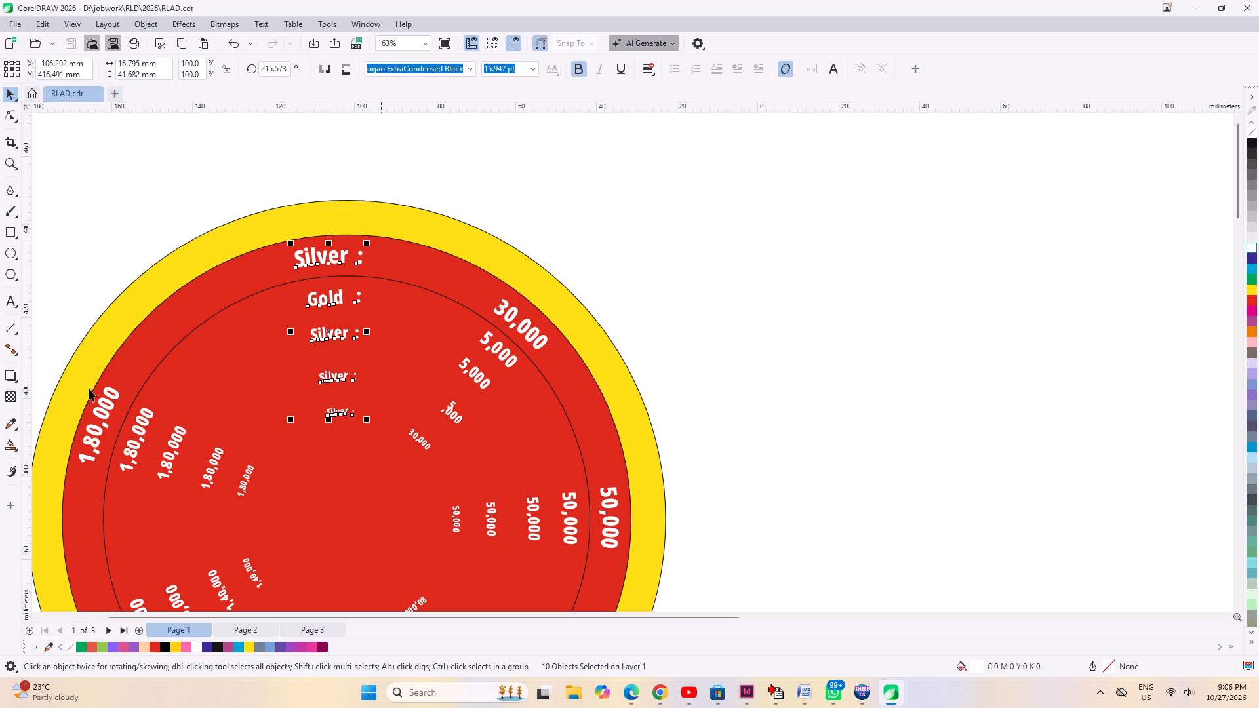